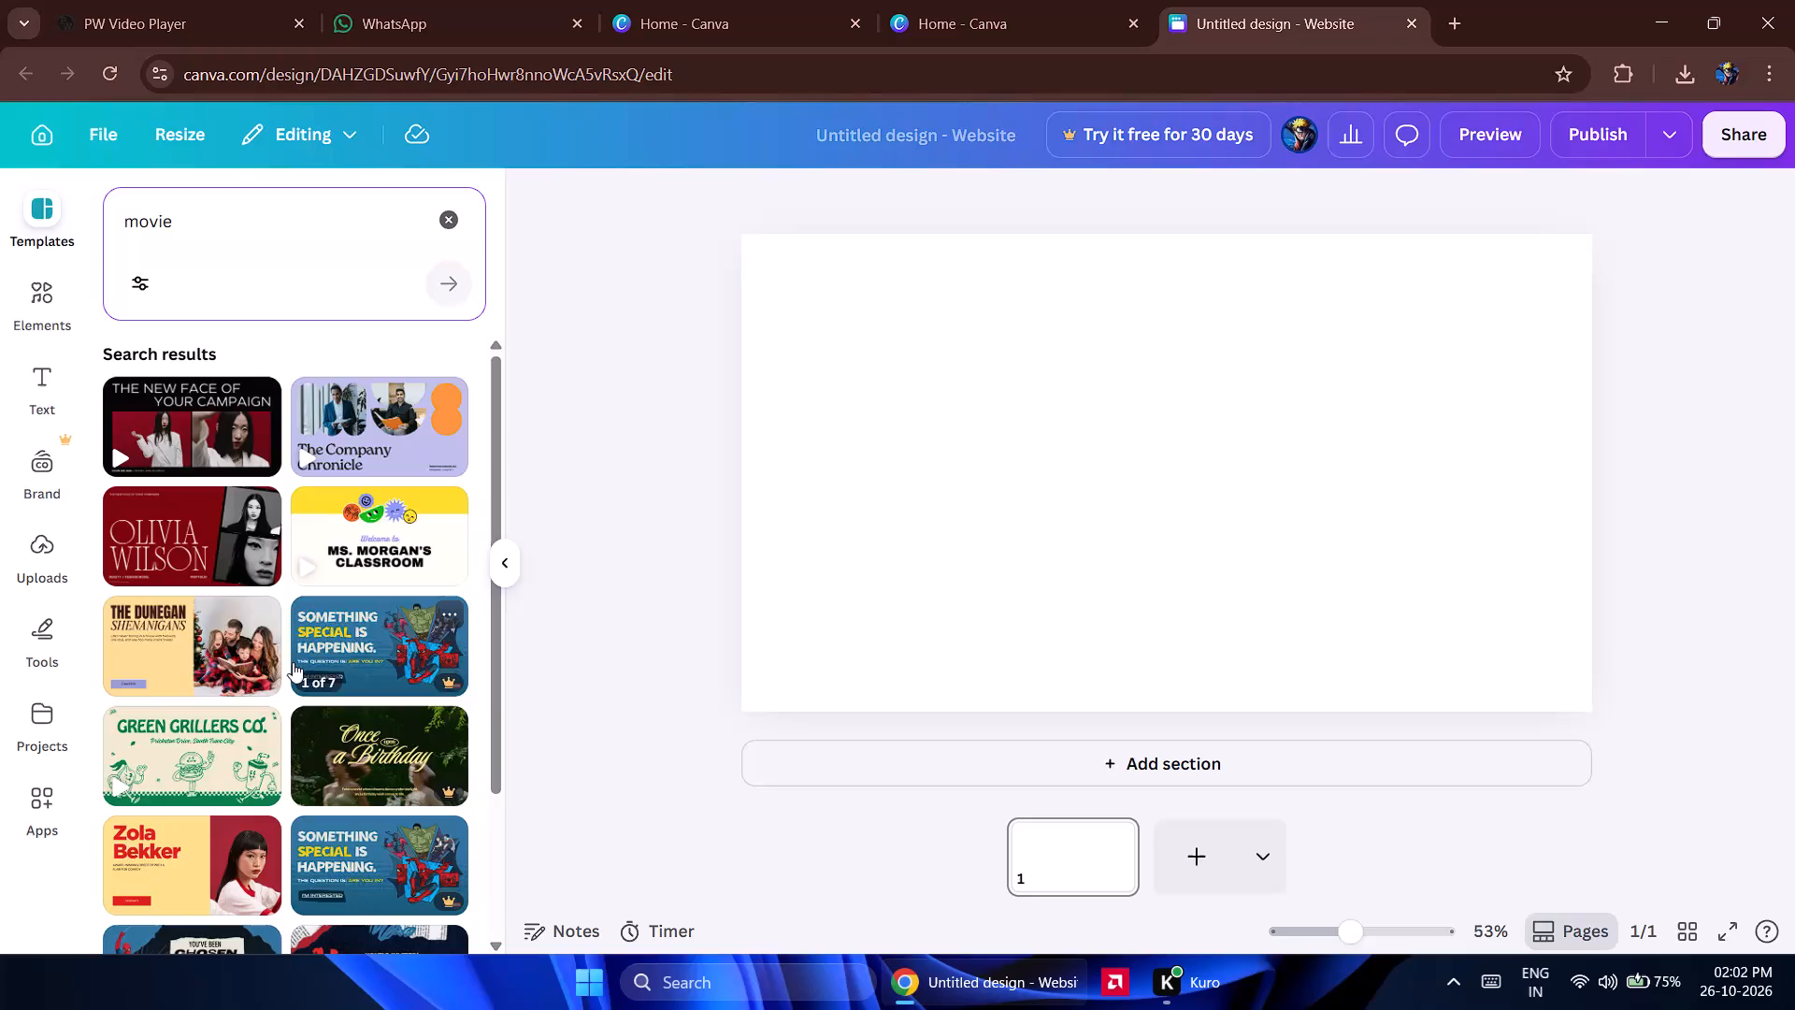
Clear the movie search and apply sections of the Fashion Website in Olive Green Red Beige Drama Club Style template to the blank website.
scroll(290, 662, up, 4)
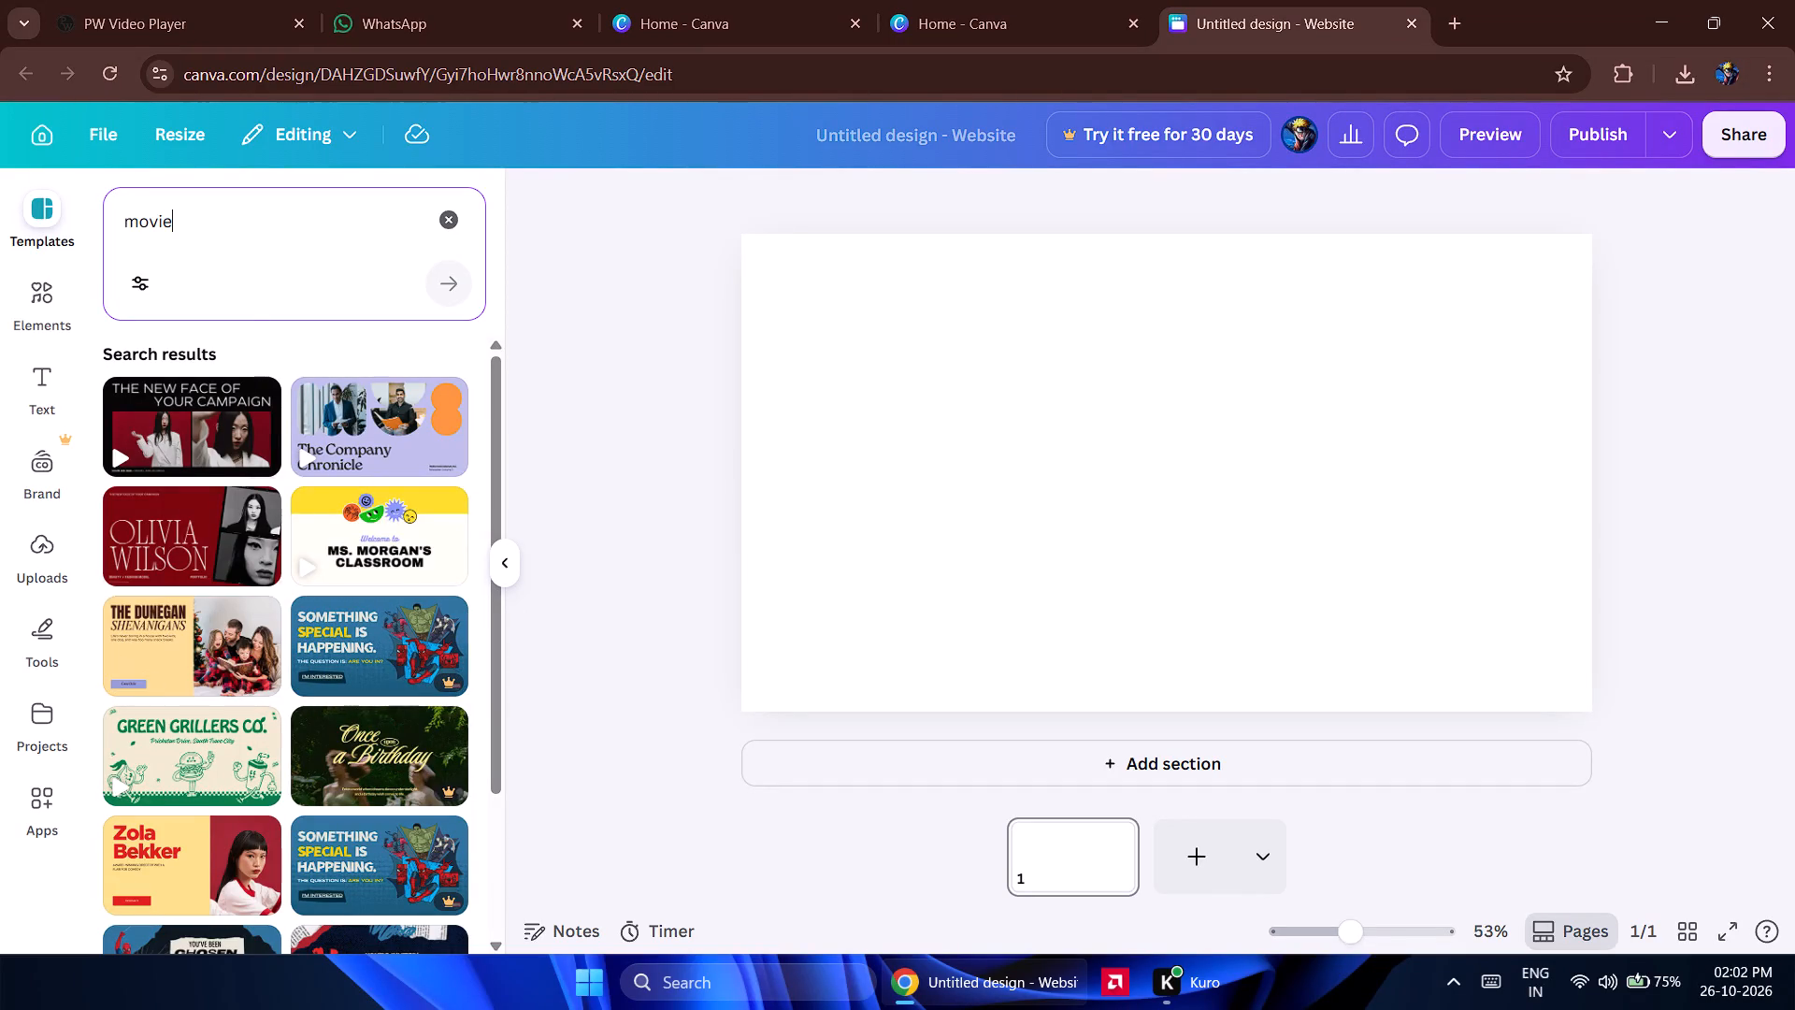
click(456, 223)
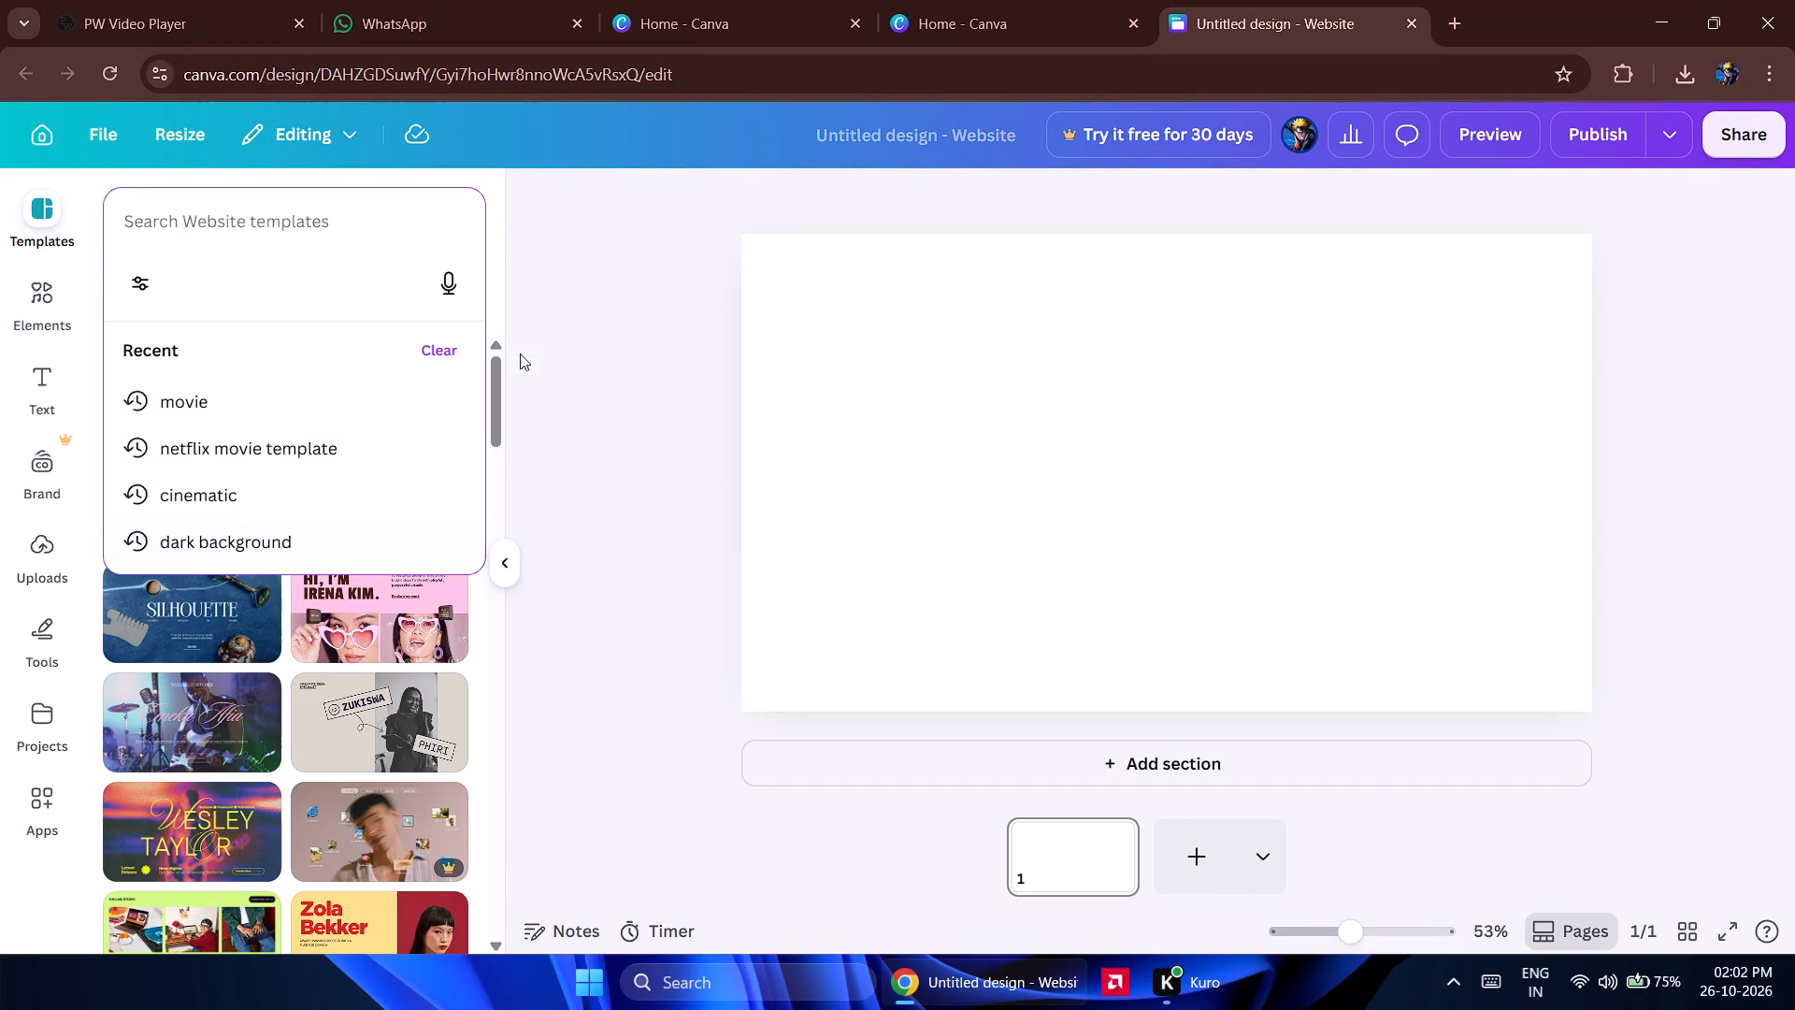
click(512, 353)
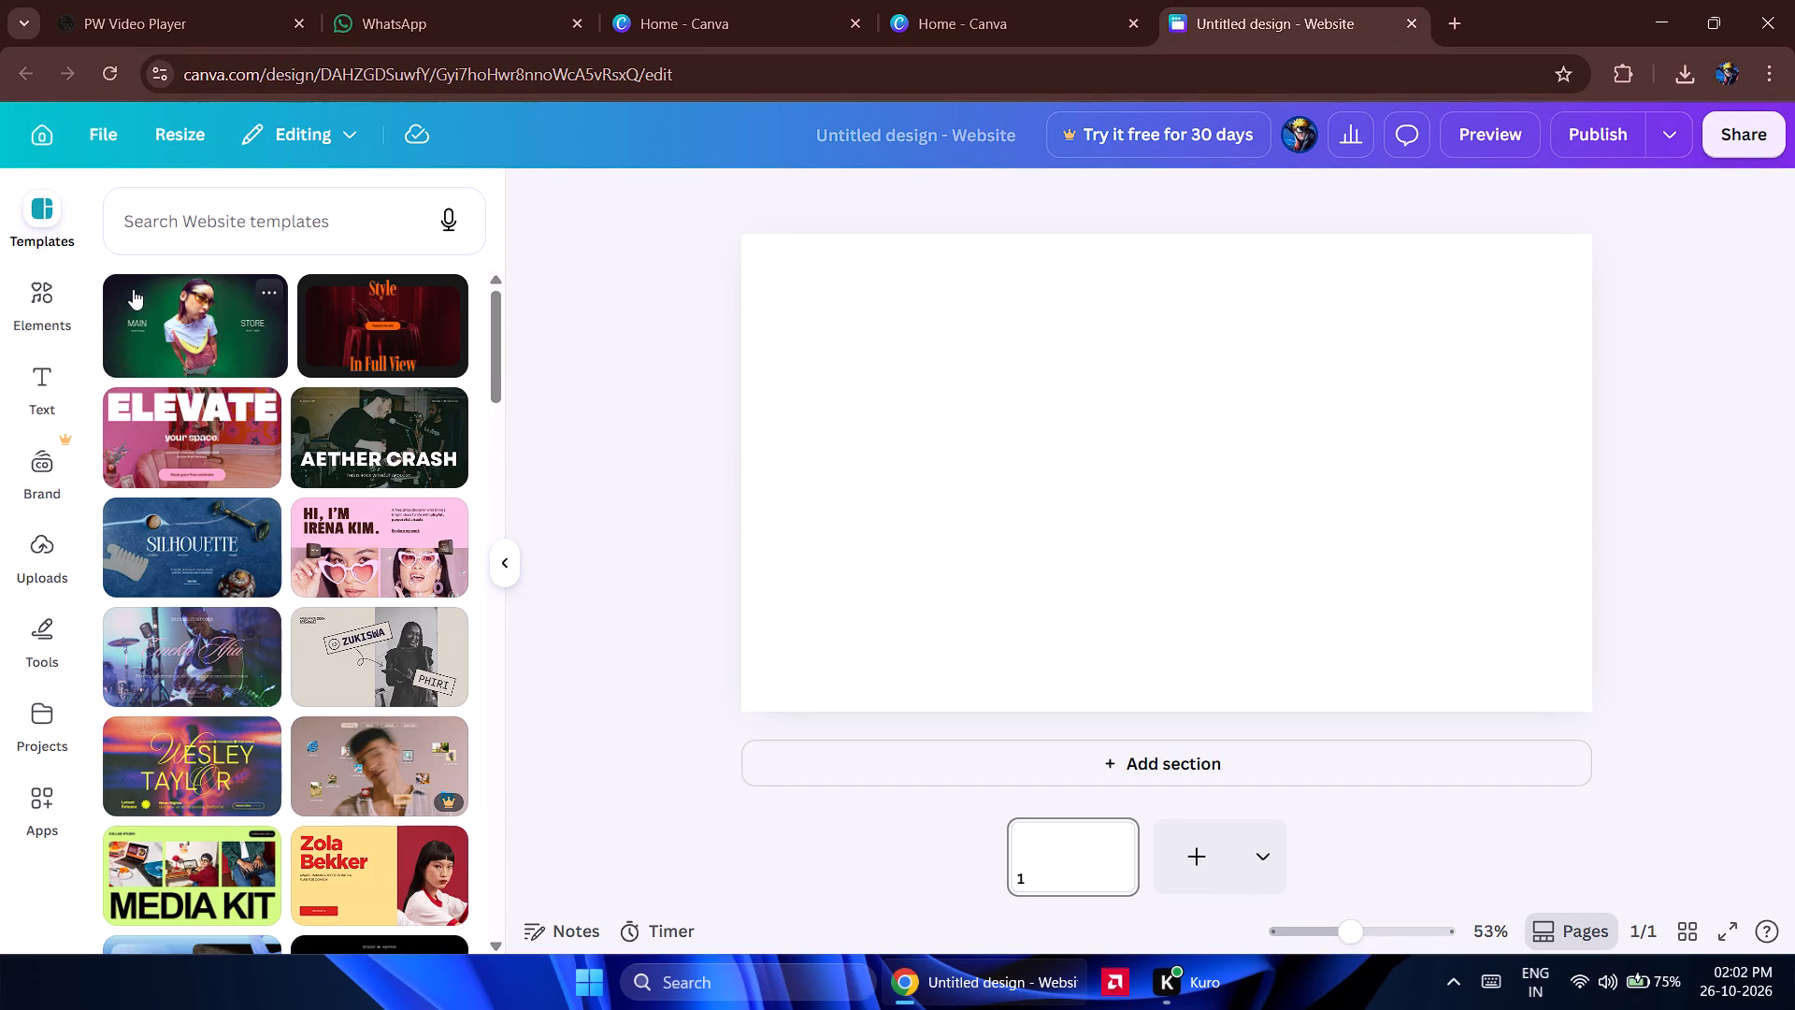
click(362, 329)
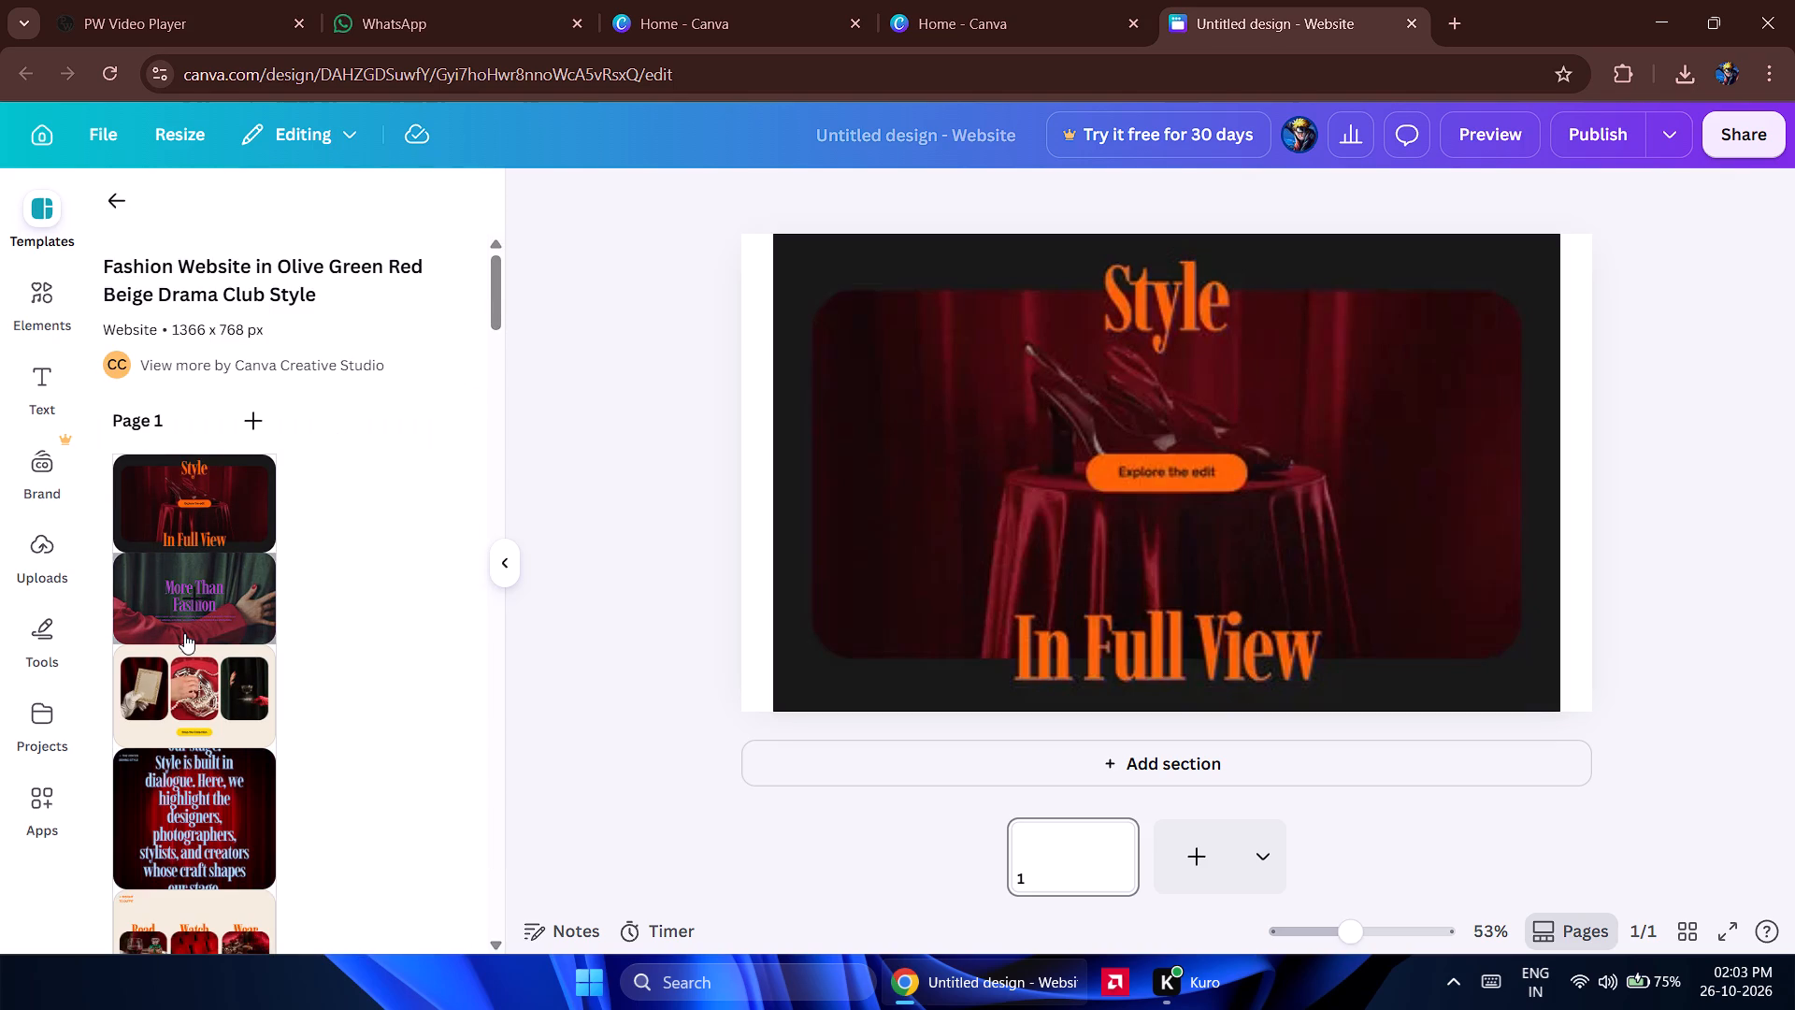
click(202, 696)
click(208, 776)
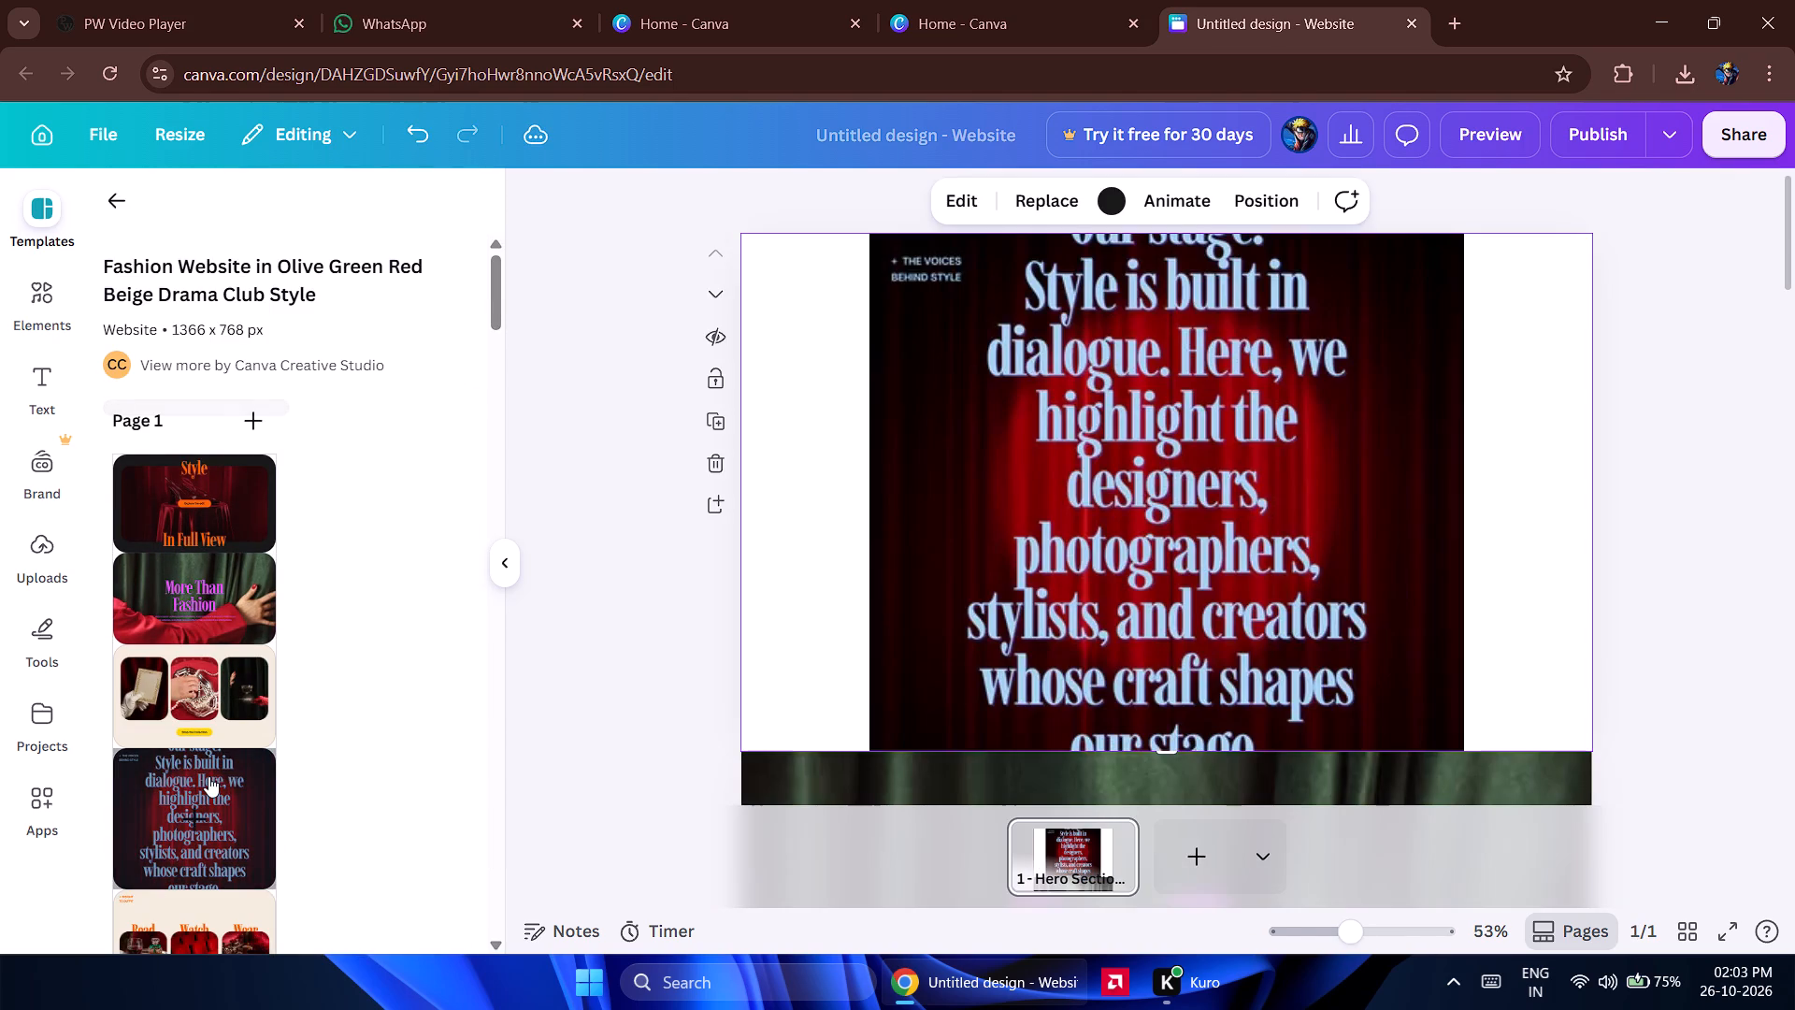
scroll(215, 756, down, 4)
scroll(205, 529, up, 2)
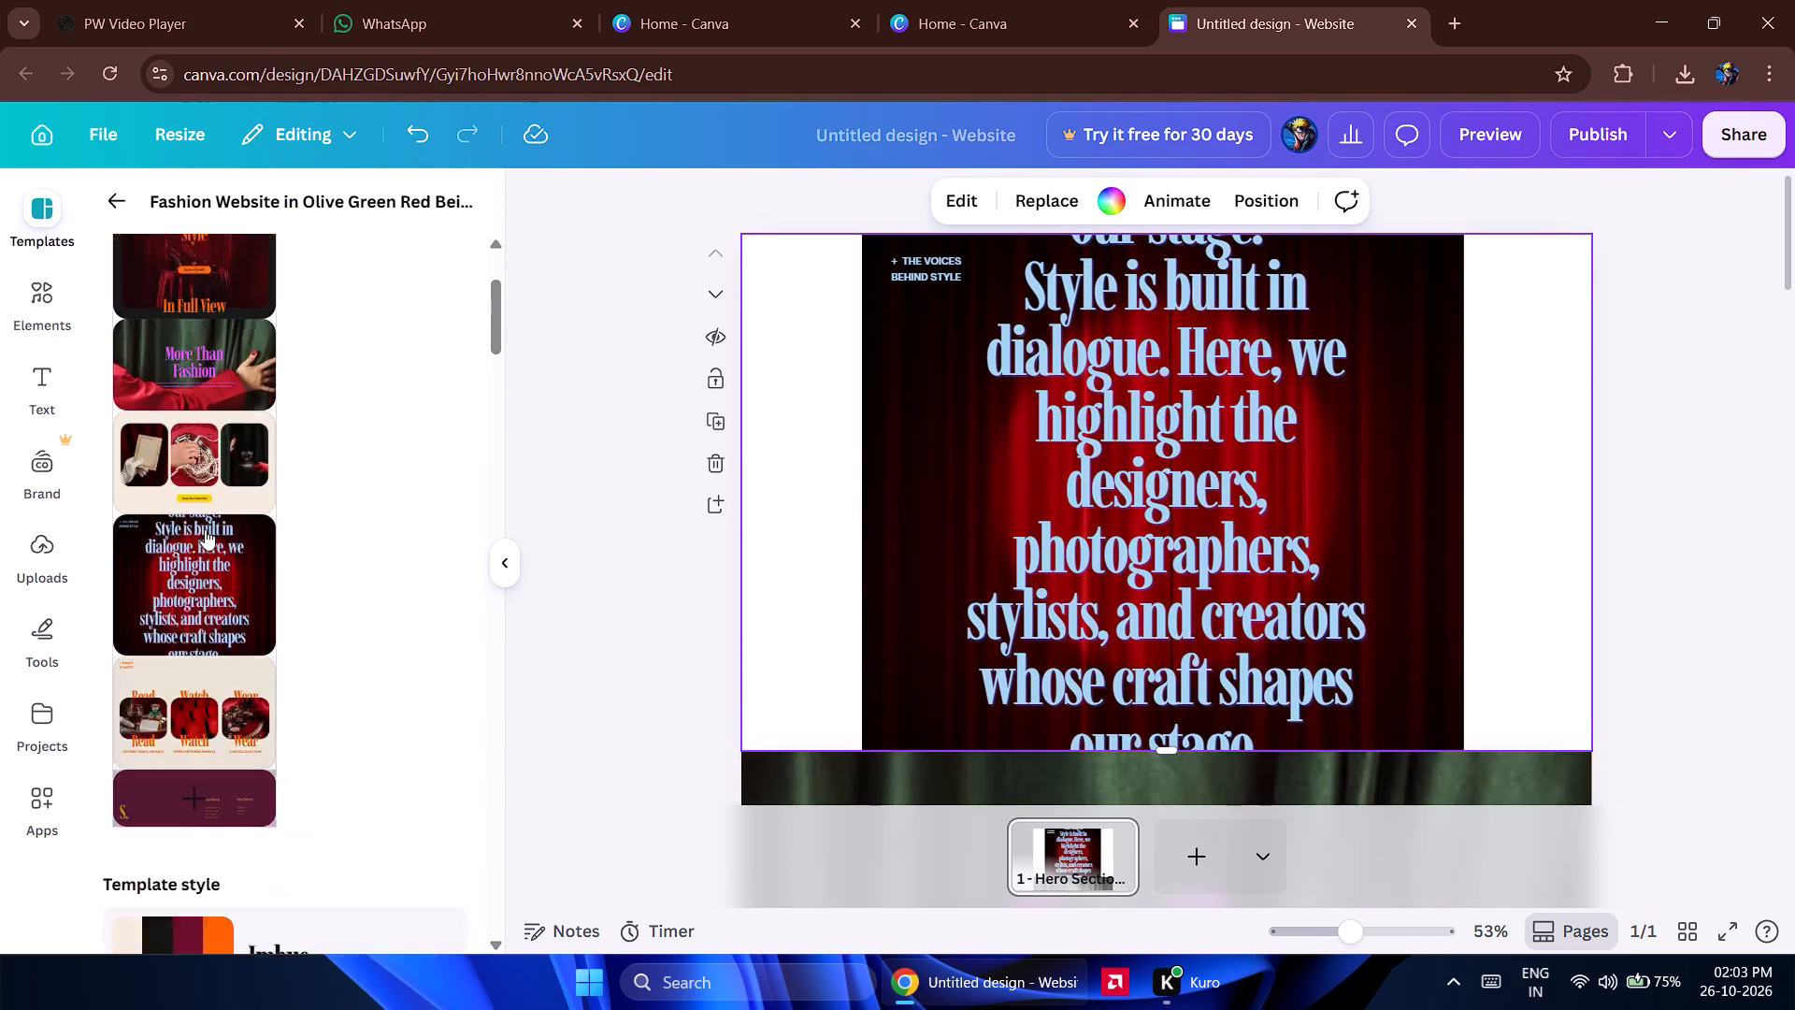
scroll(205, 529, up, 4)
Browse the other suggested website templates and close the website design.
click(107, 215)
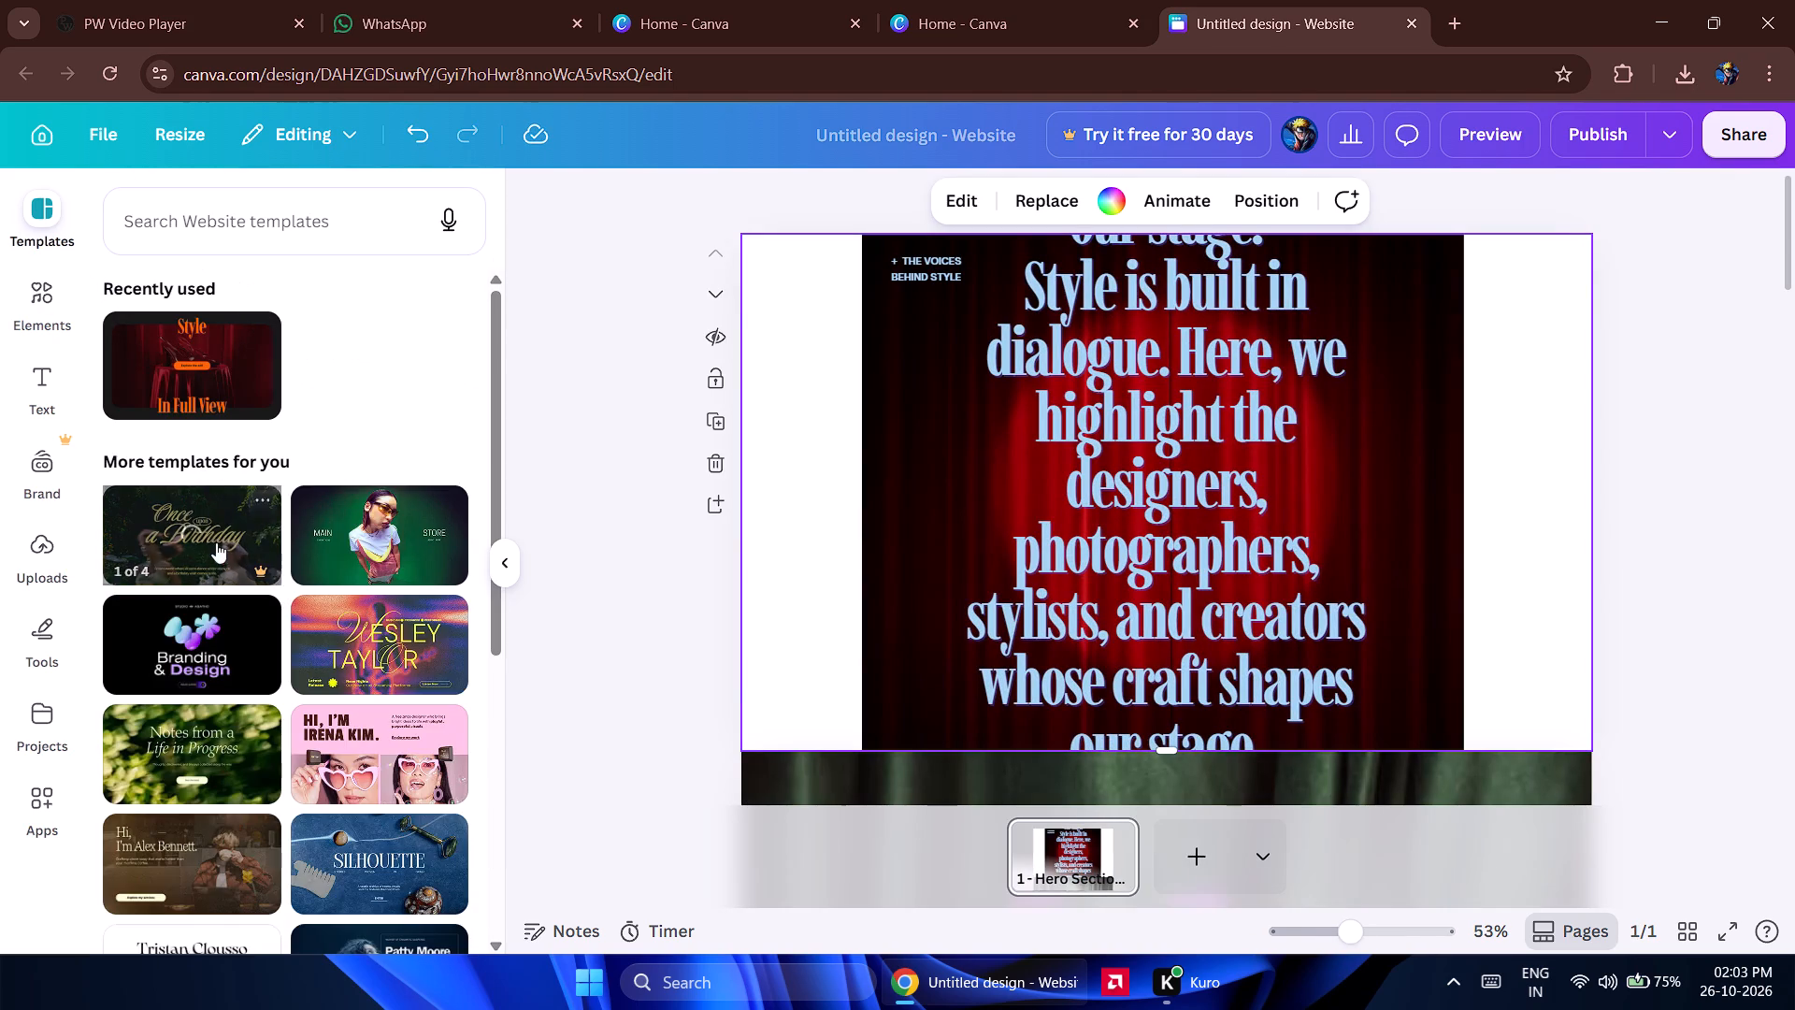
scroll(338, 522, down, 1)
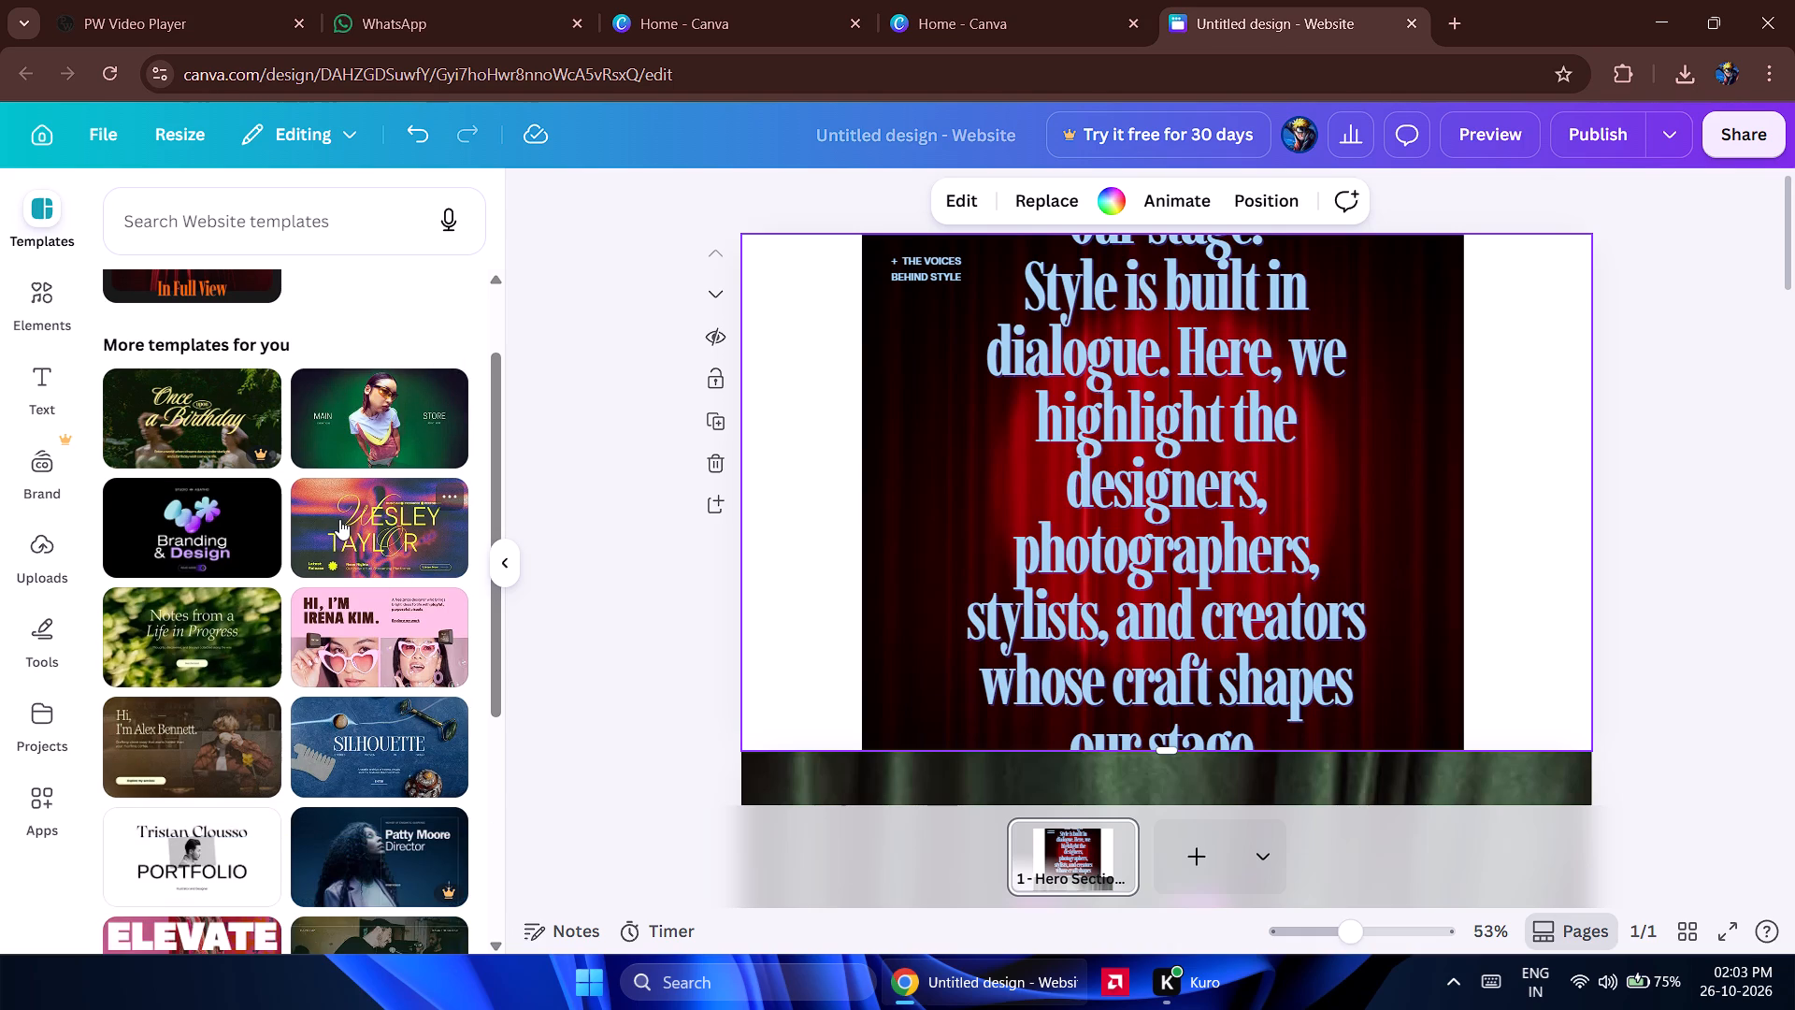
scroll(339, 519, down, 3)
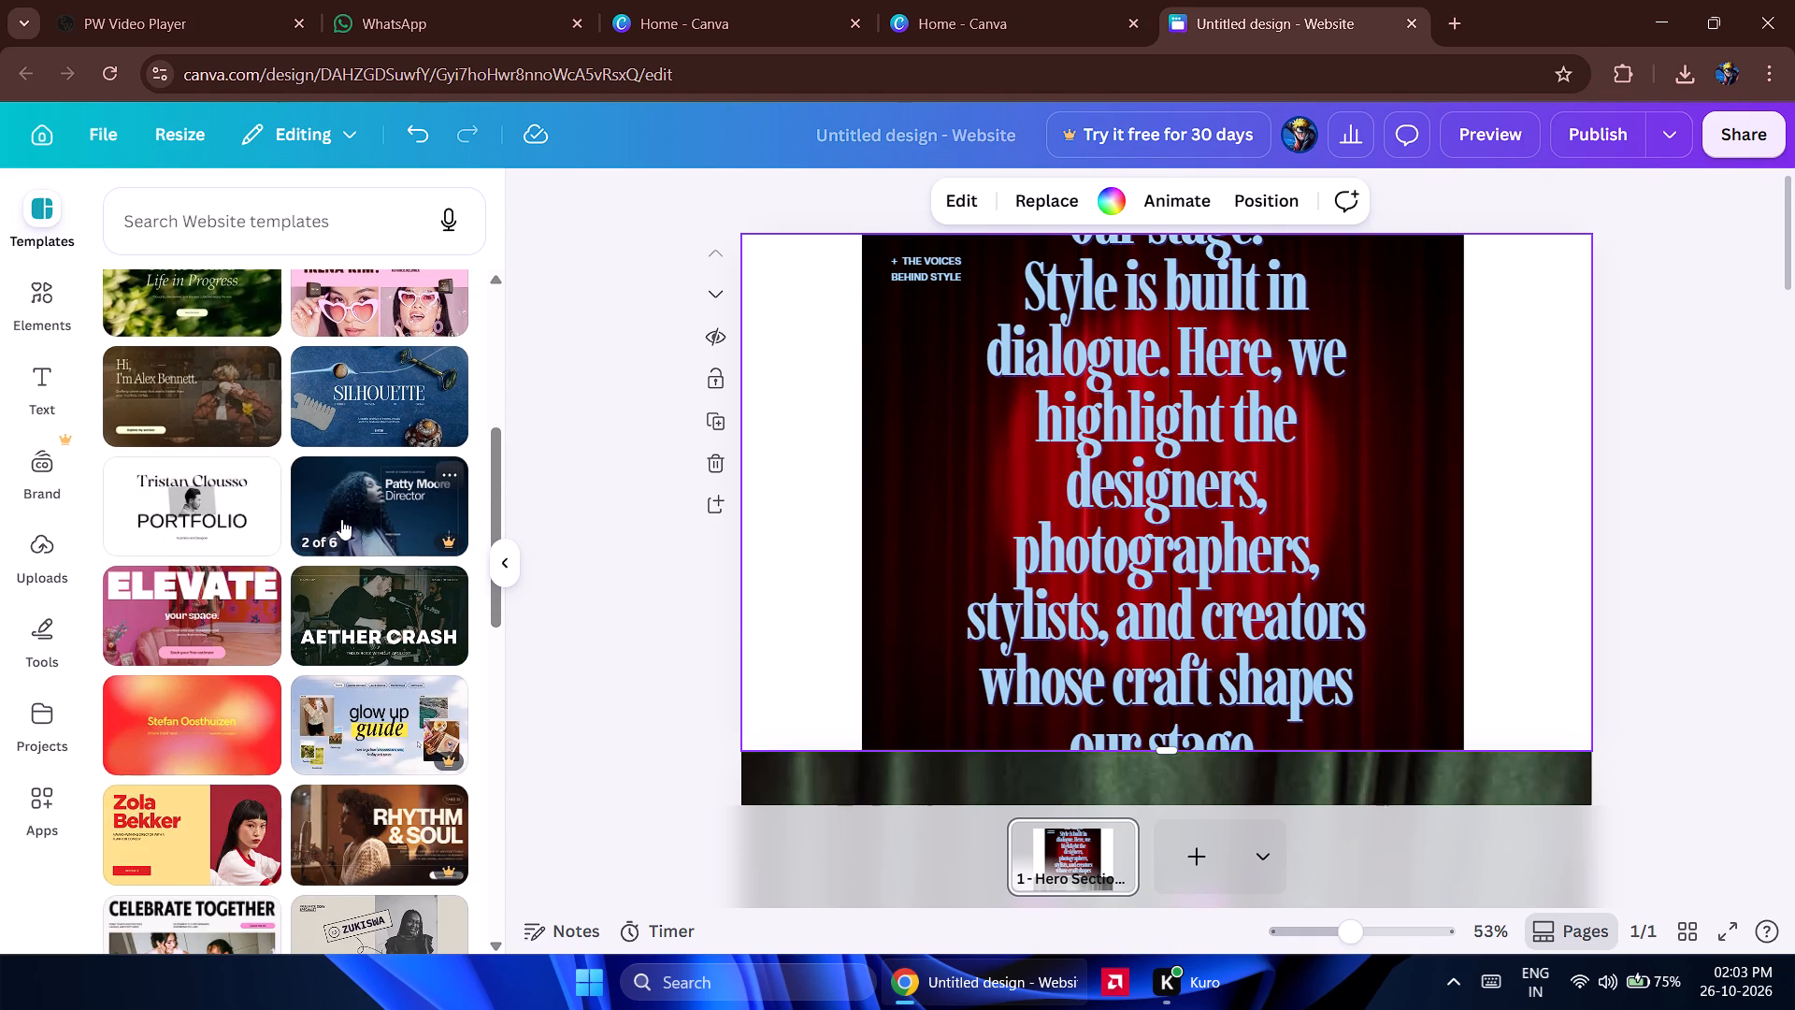
scroll(350, 527, down, 4)
scroll(1190, 550, up, 7)
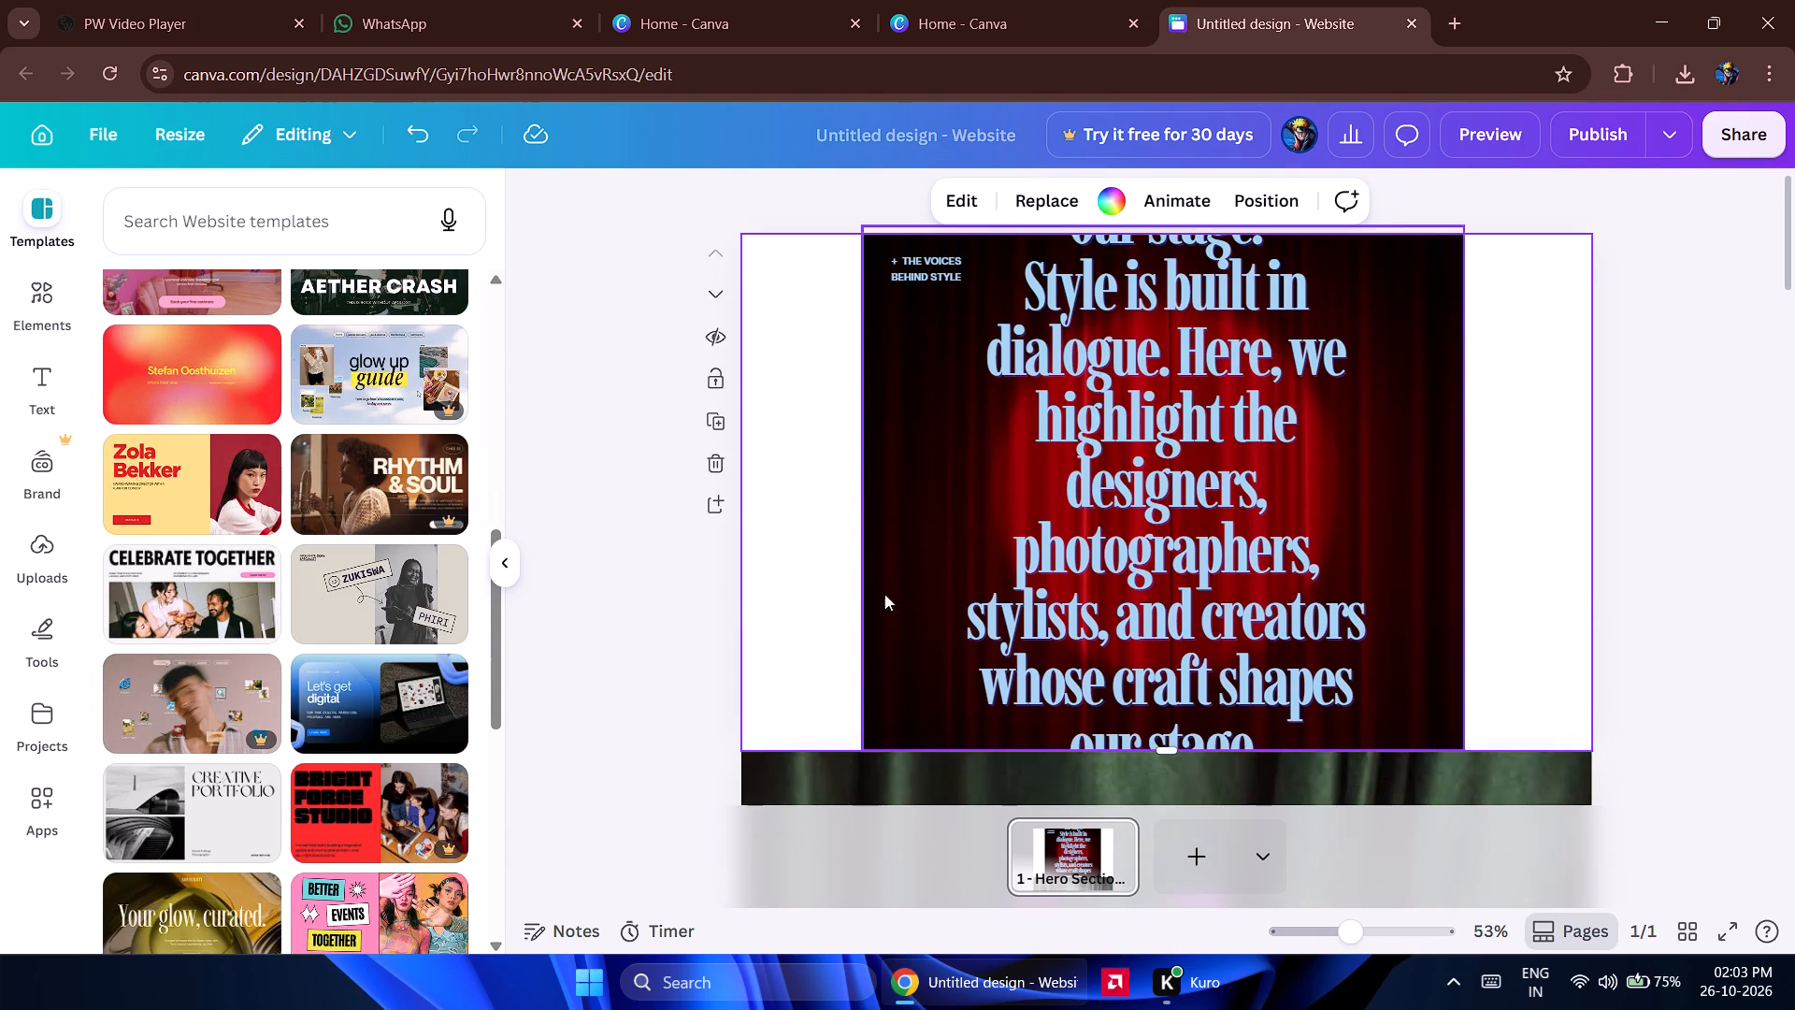
click(1248, 842)
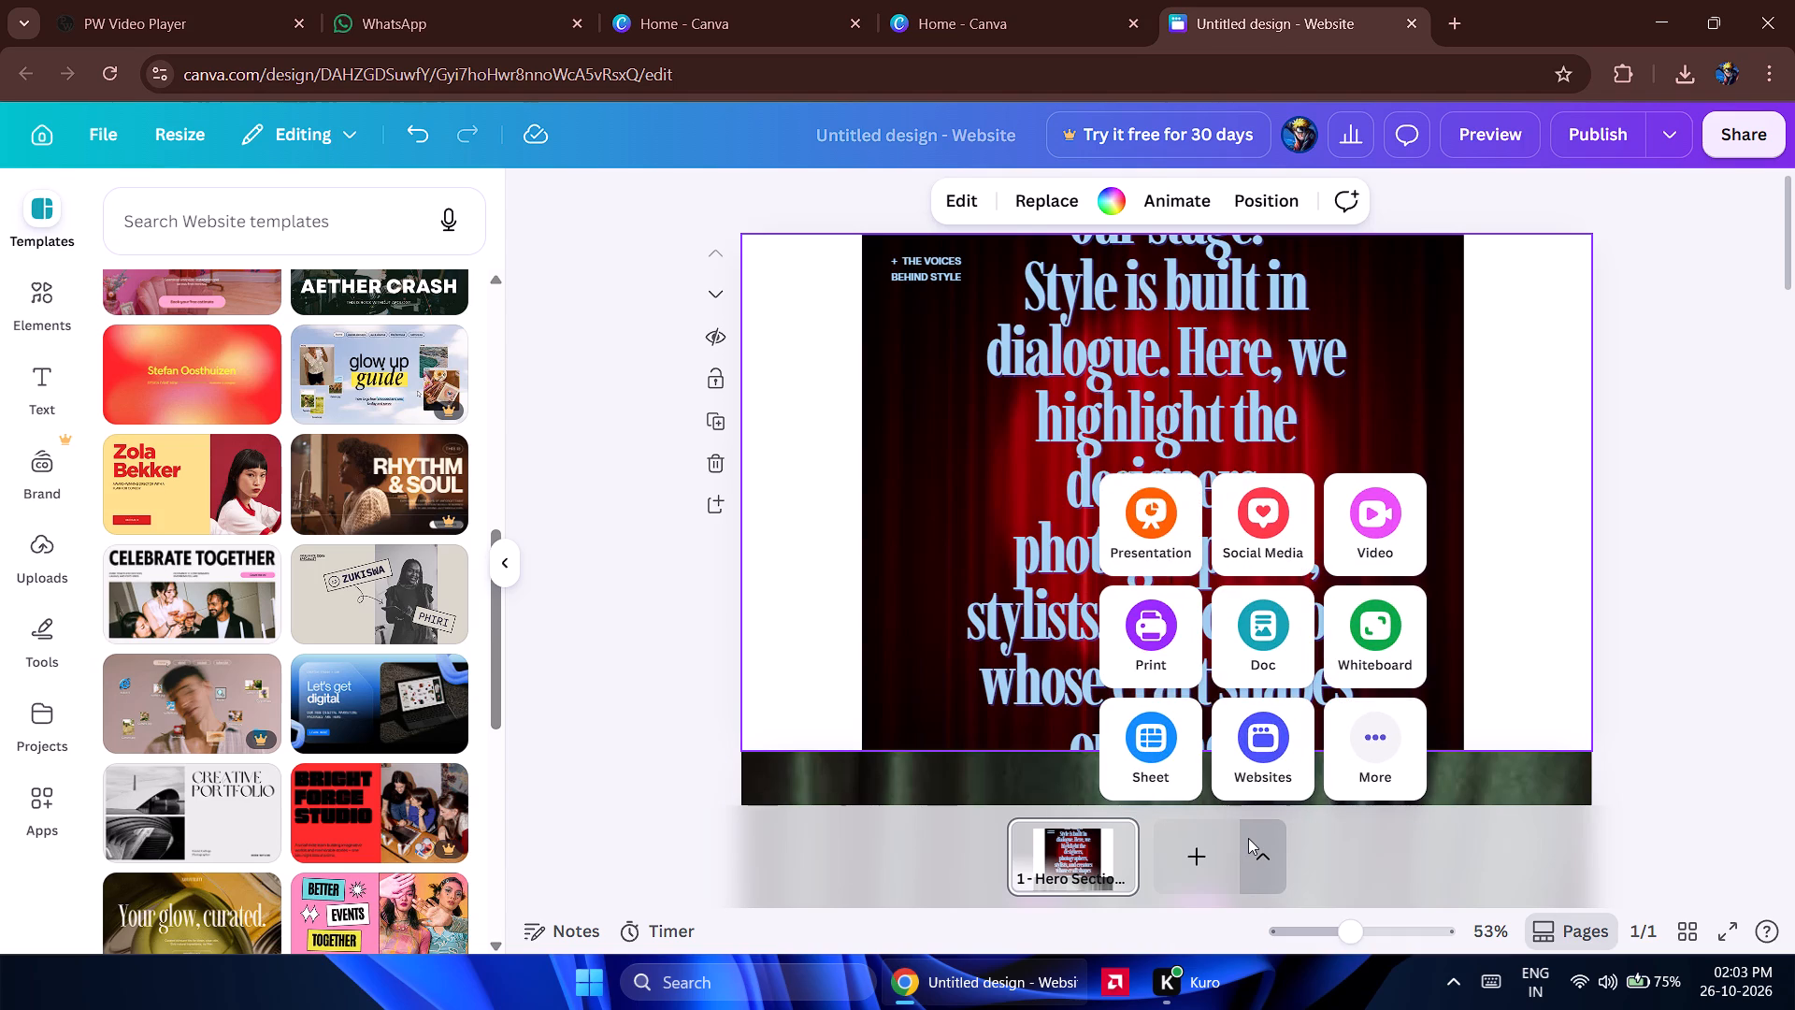
click(1248, 838)
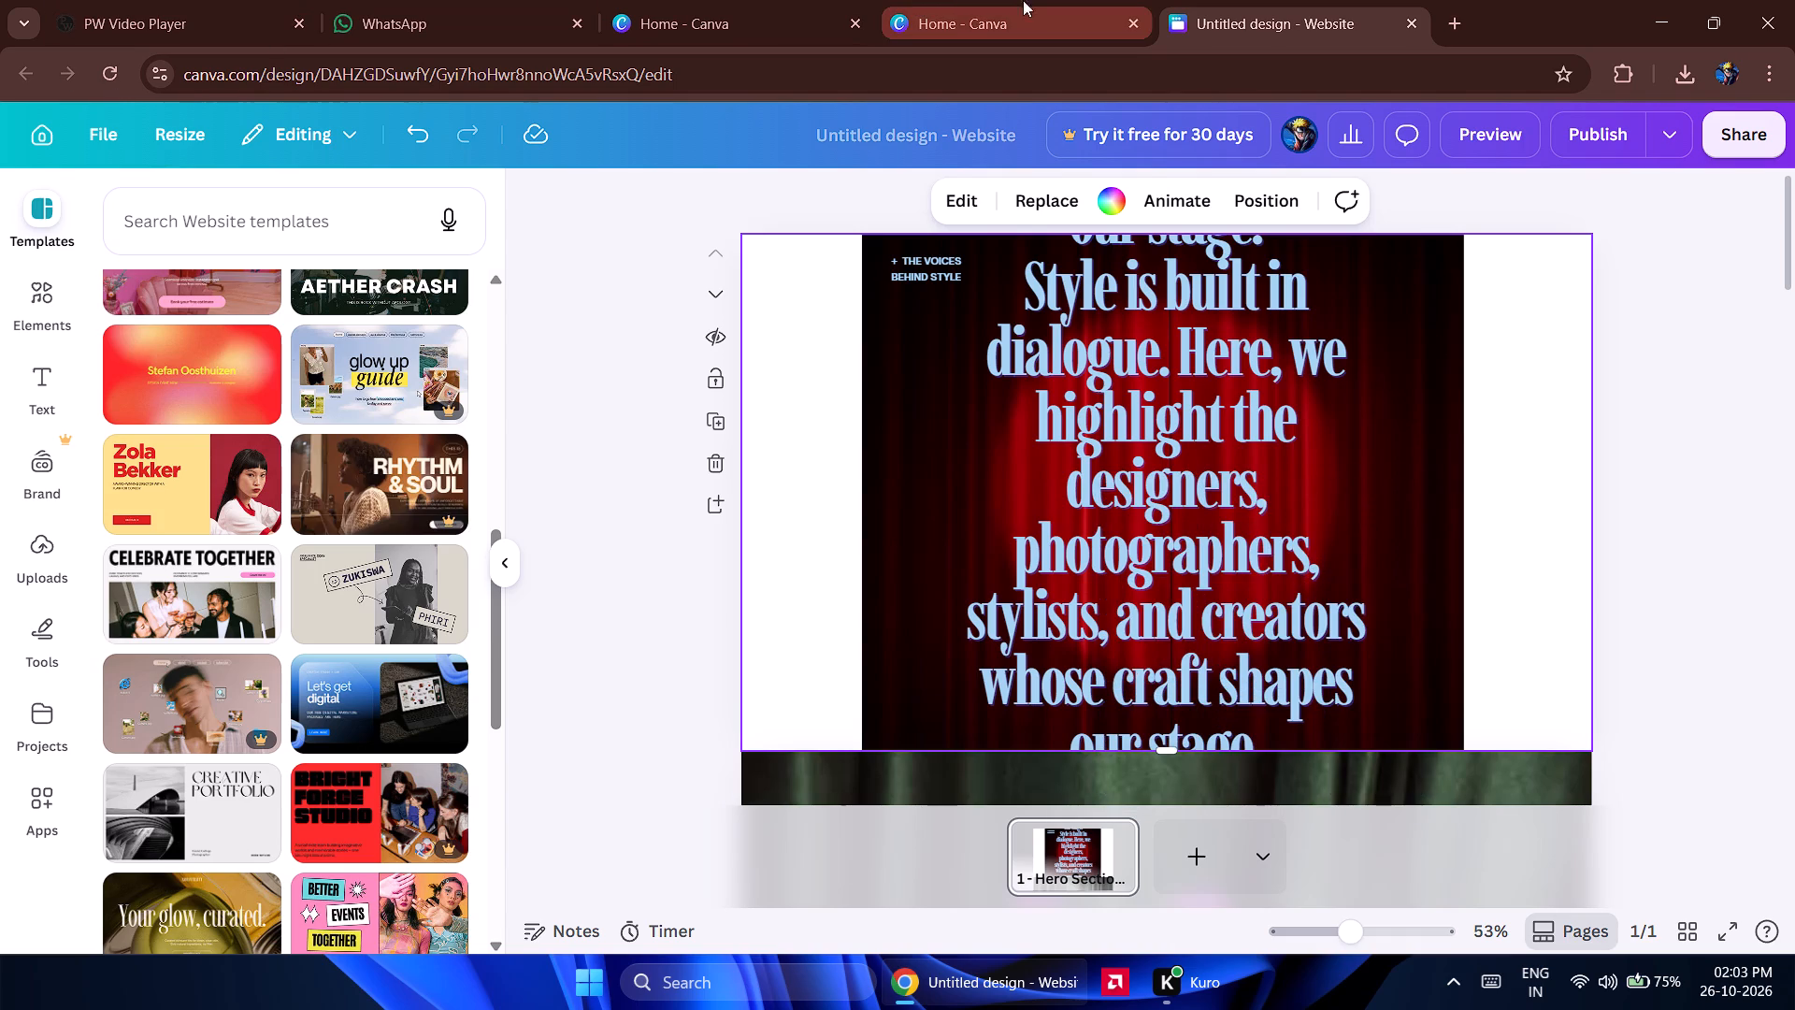
click(1404, 17)
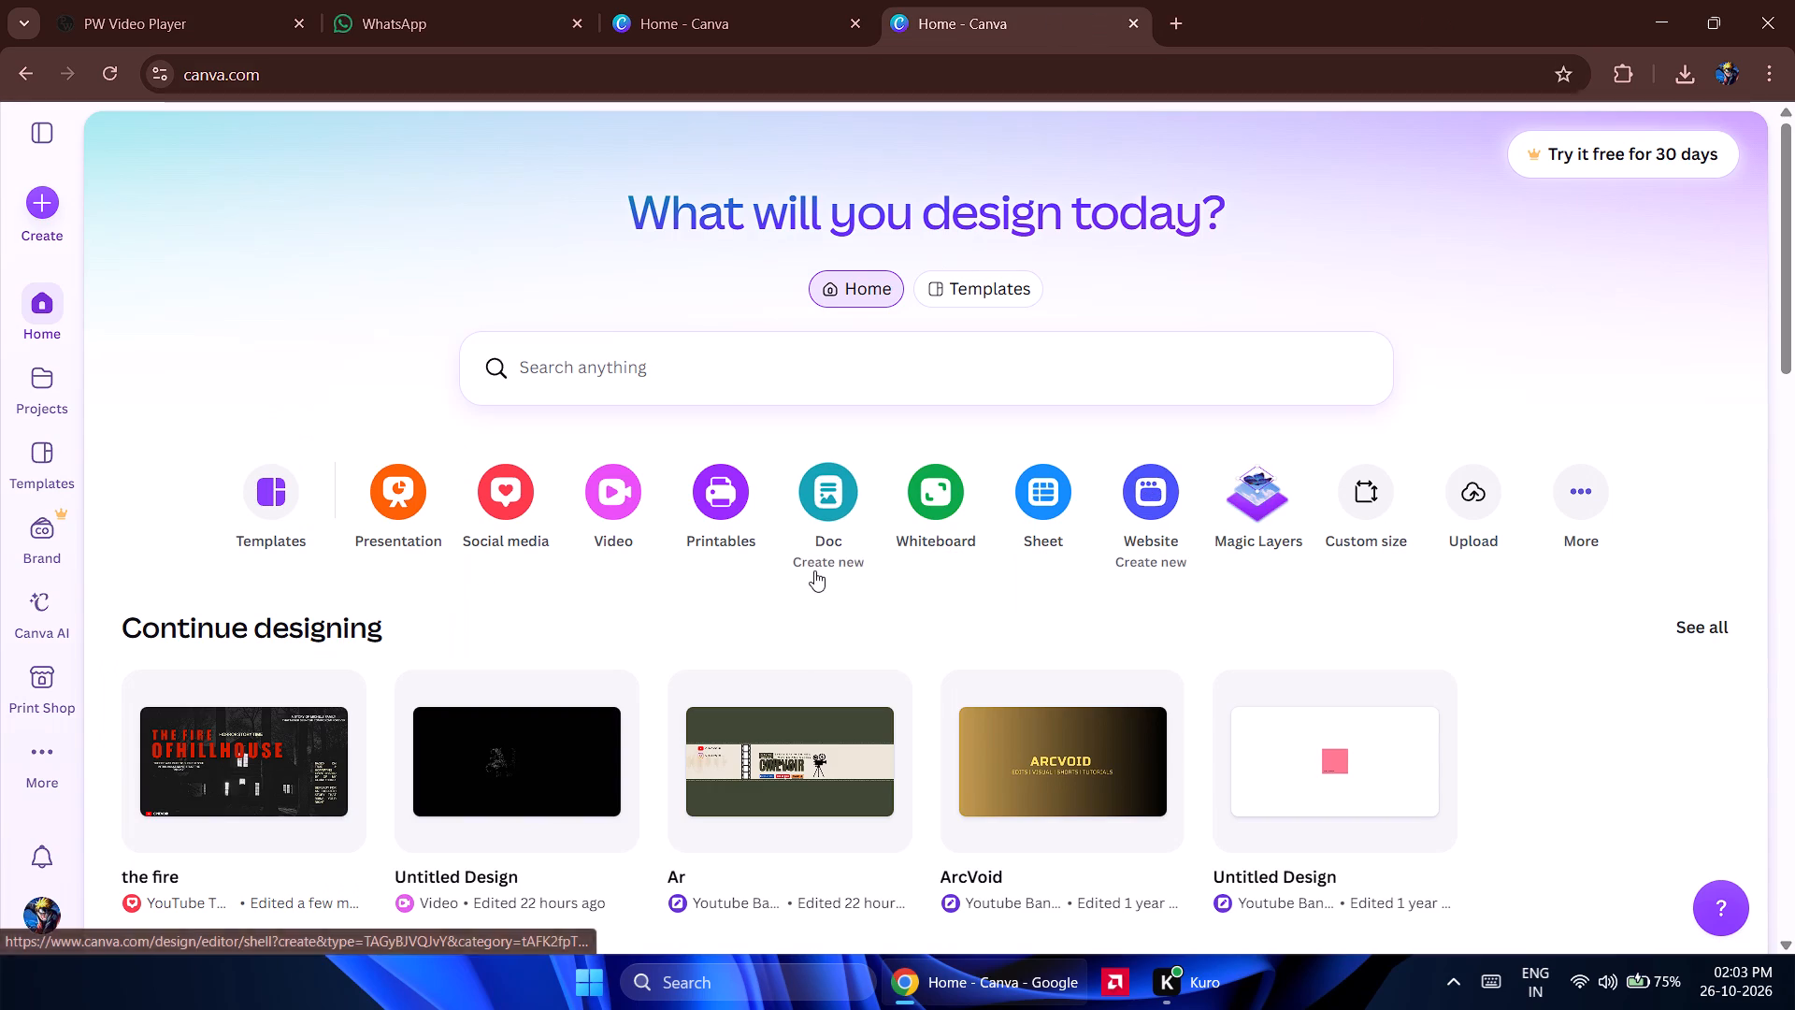
Create a new blank YouTube Thumbnail design from the social media formats.
click(524, 510)
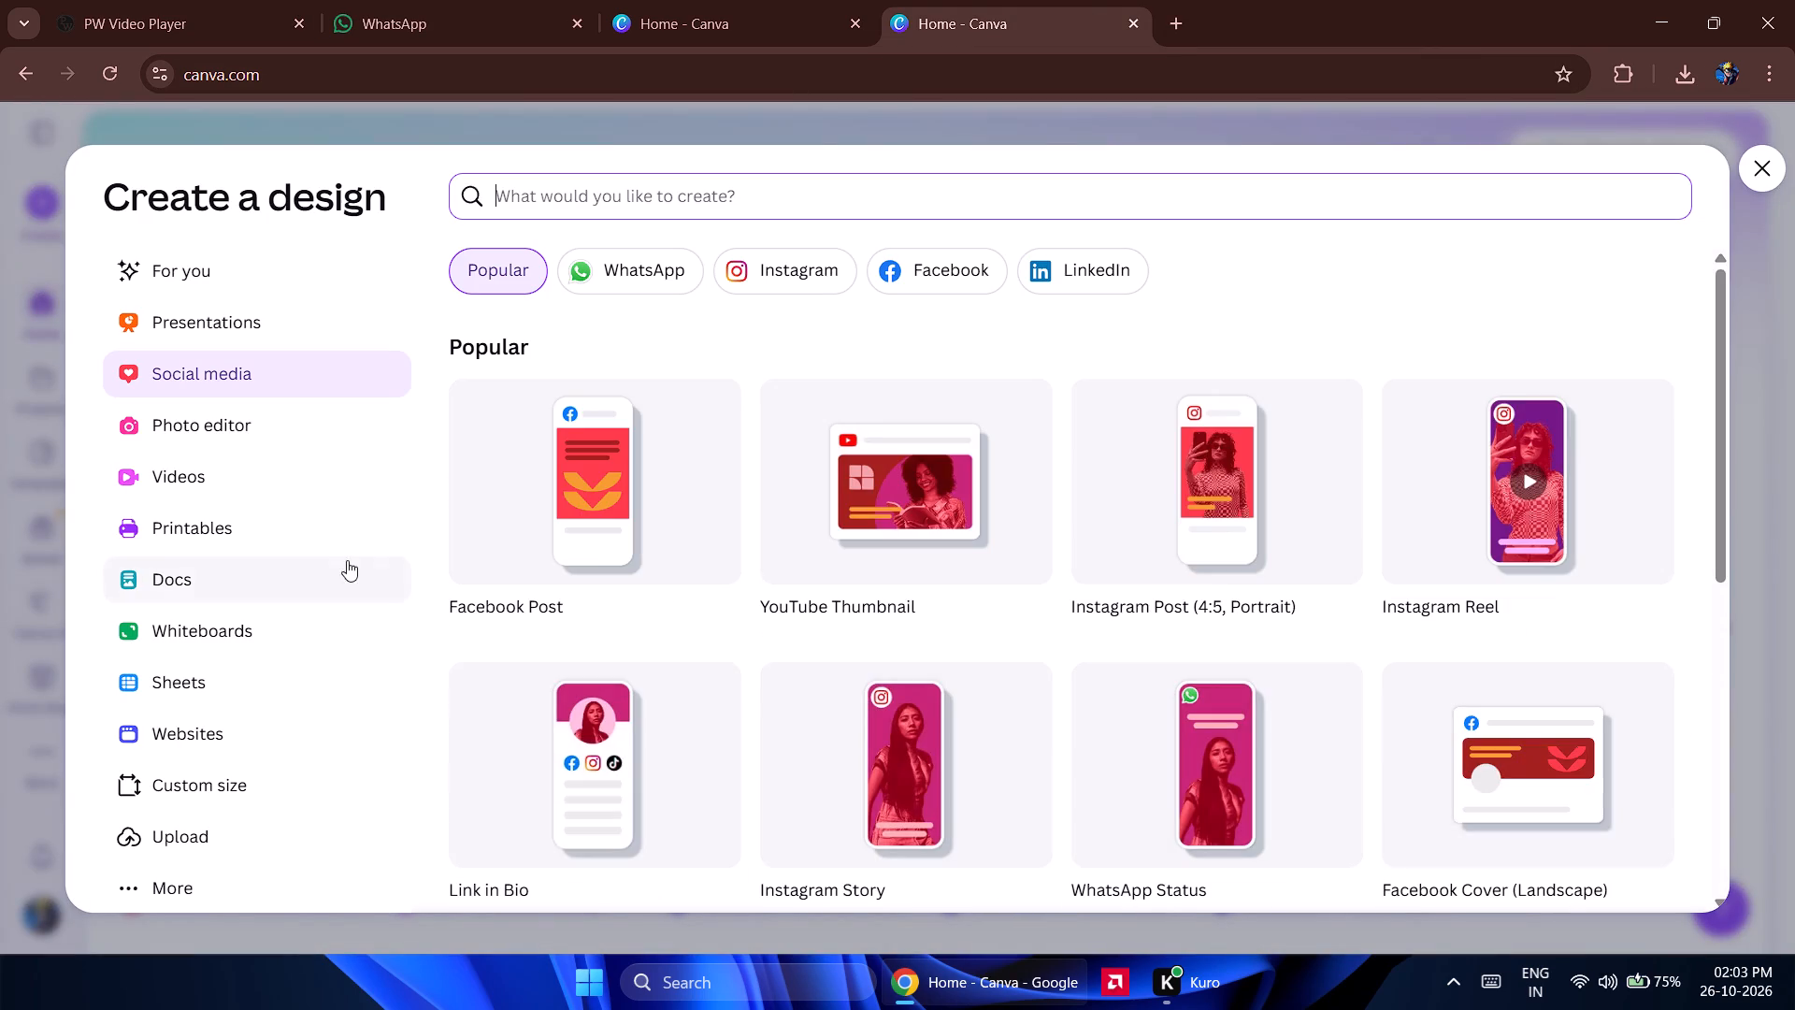
scroll(976, 533, down, 3)
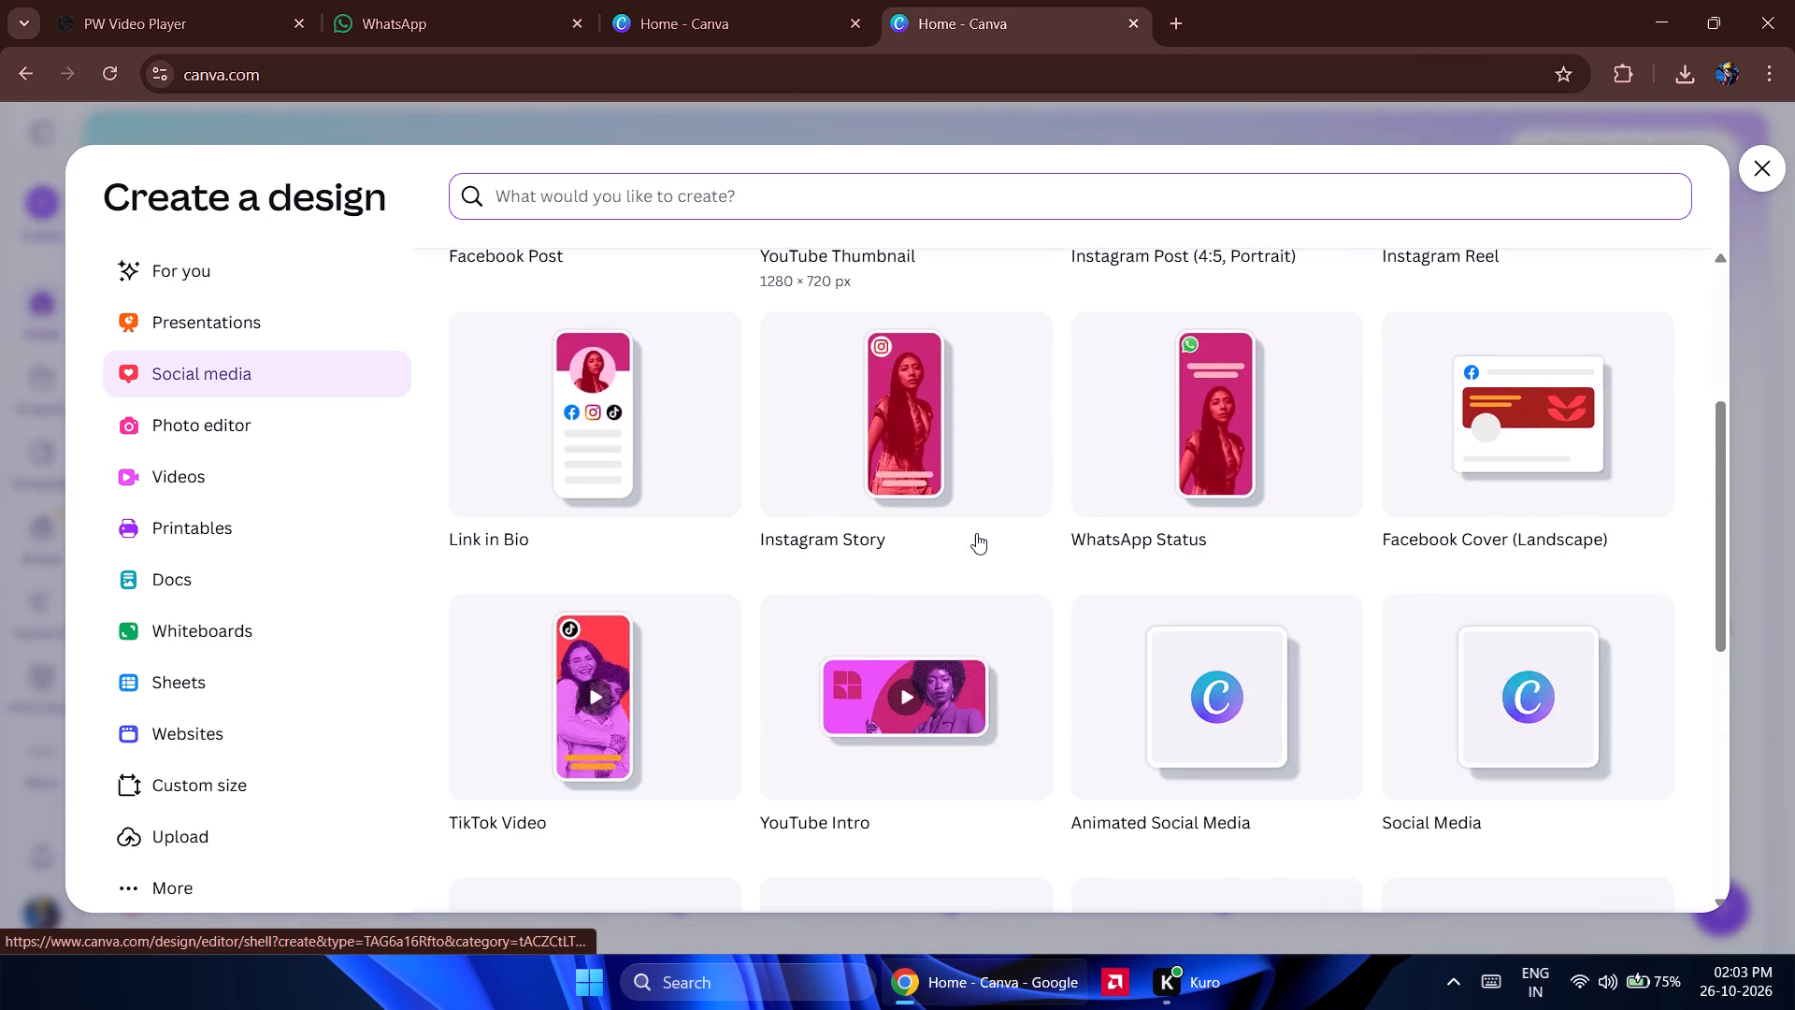
scroll(976, 533, down, 2)
scroll(976, 533, up, 3)
scroll(976, 533, down, 1)
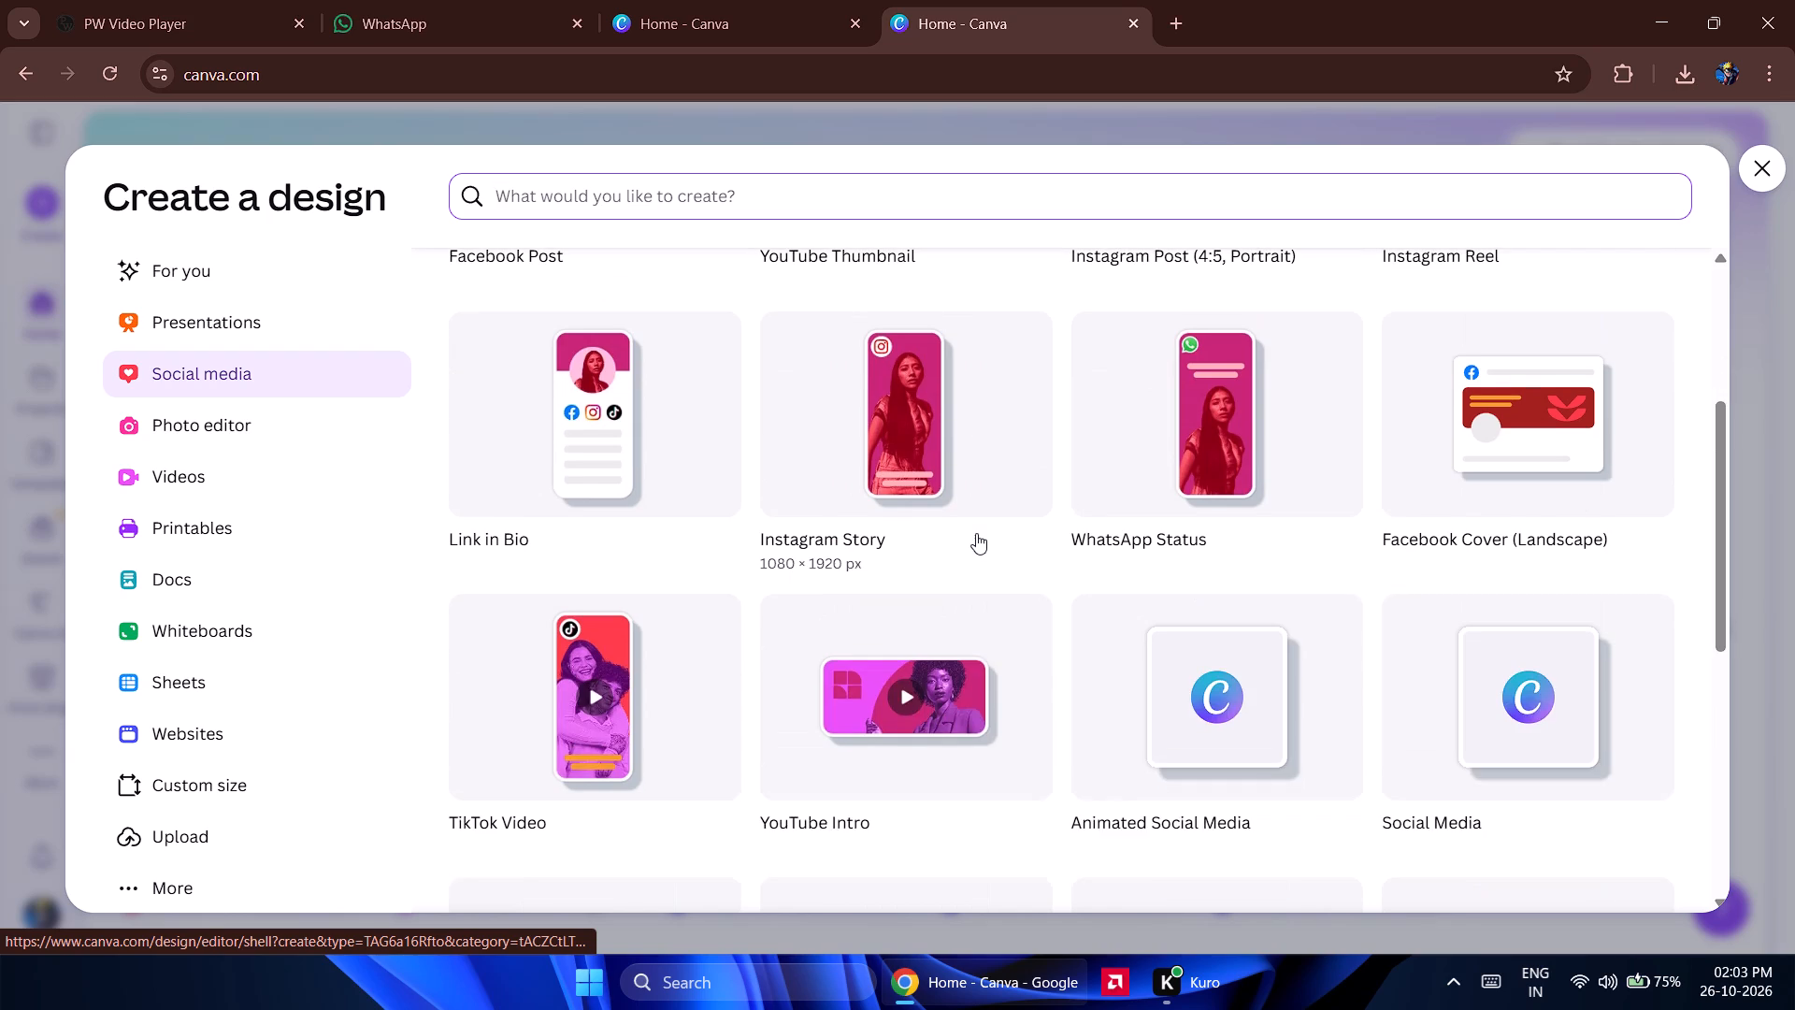
scroll(976, 533, down, 1)
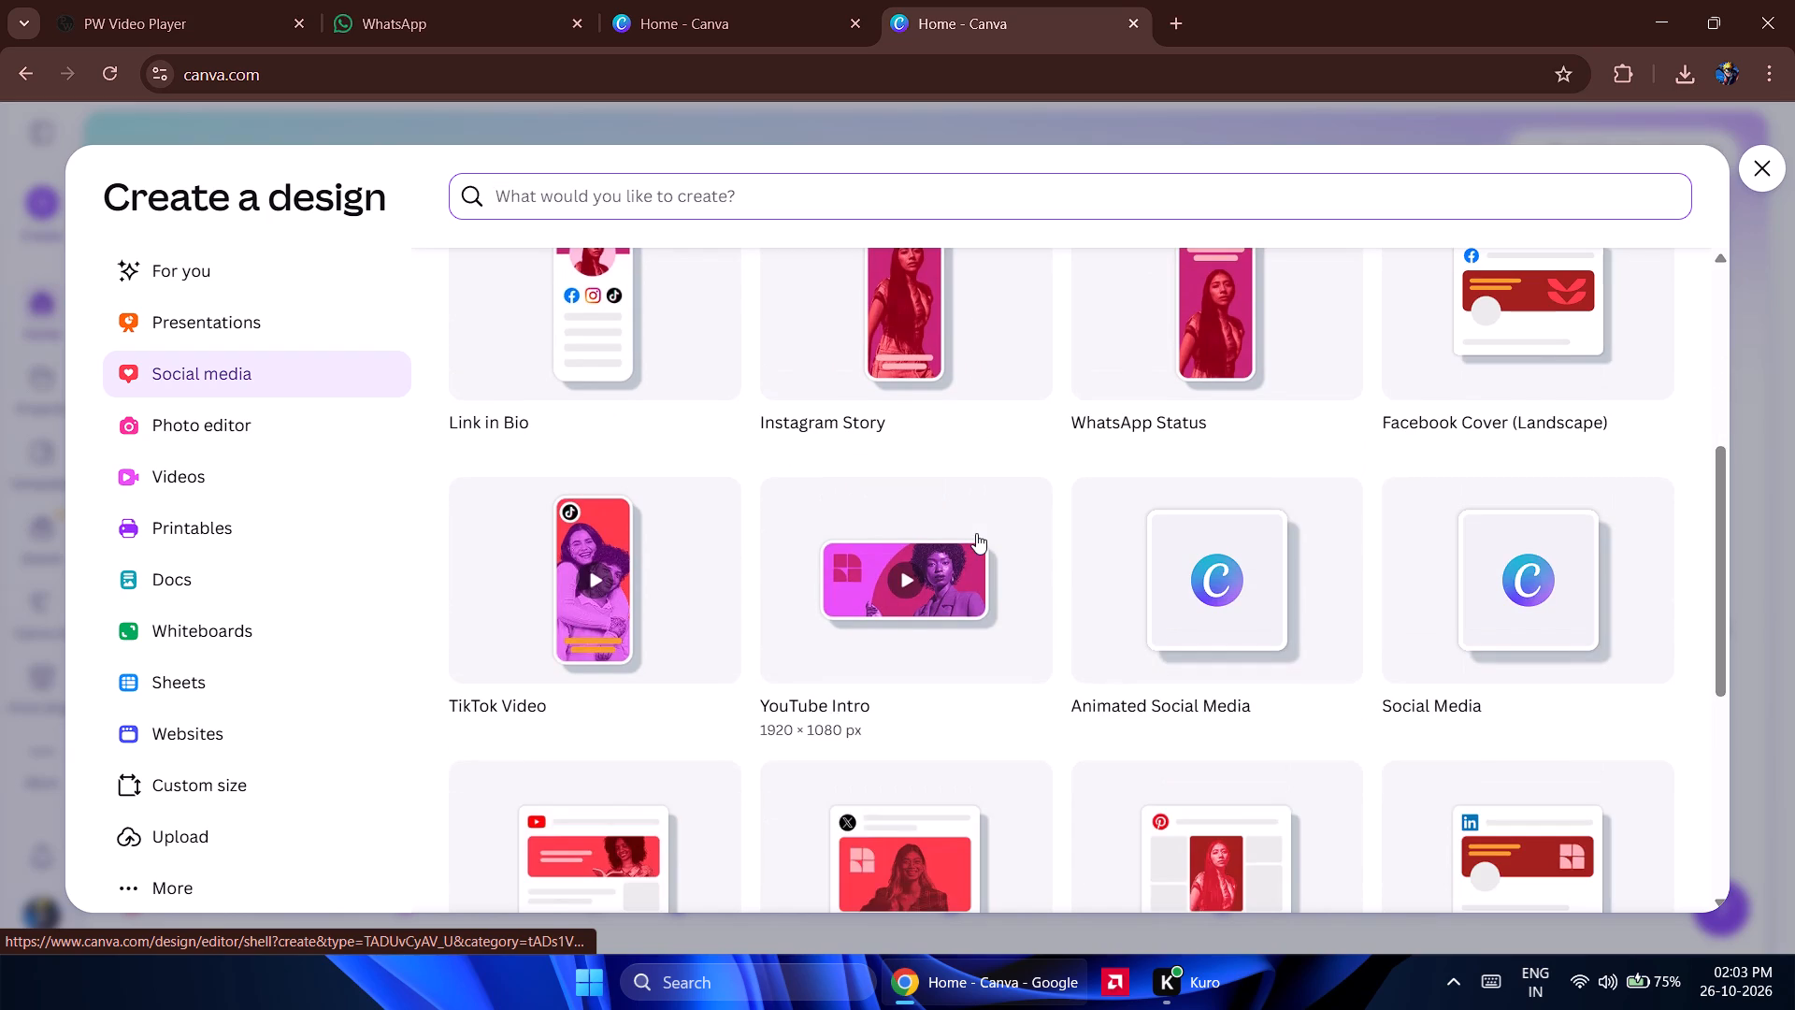
scroll(976, 533, up, 4)
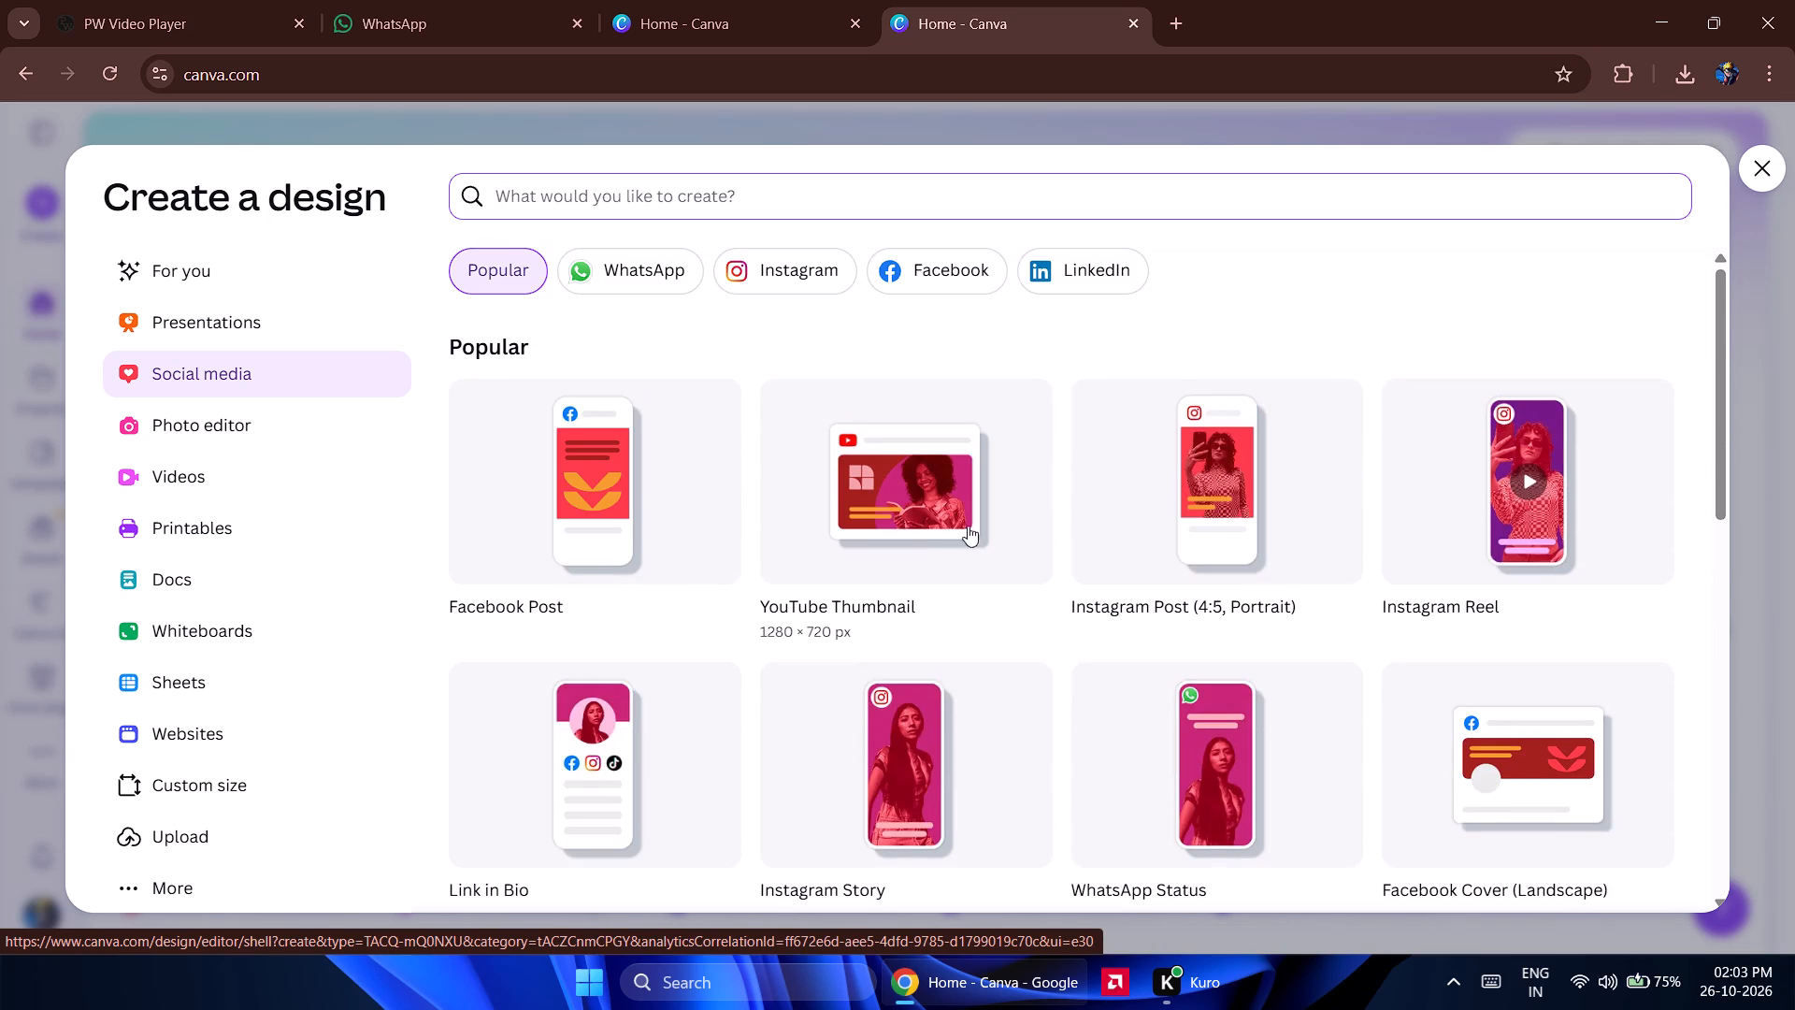
click(947, 518)
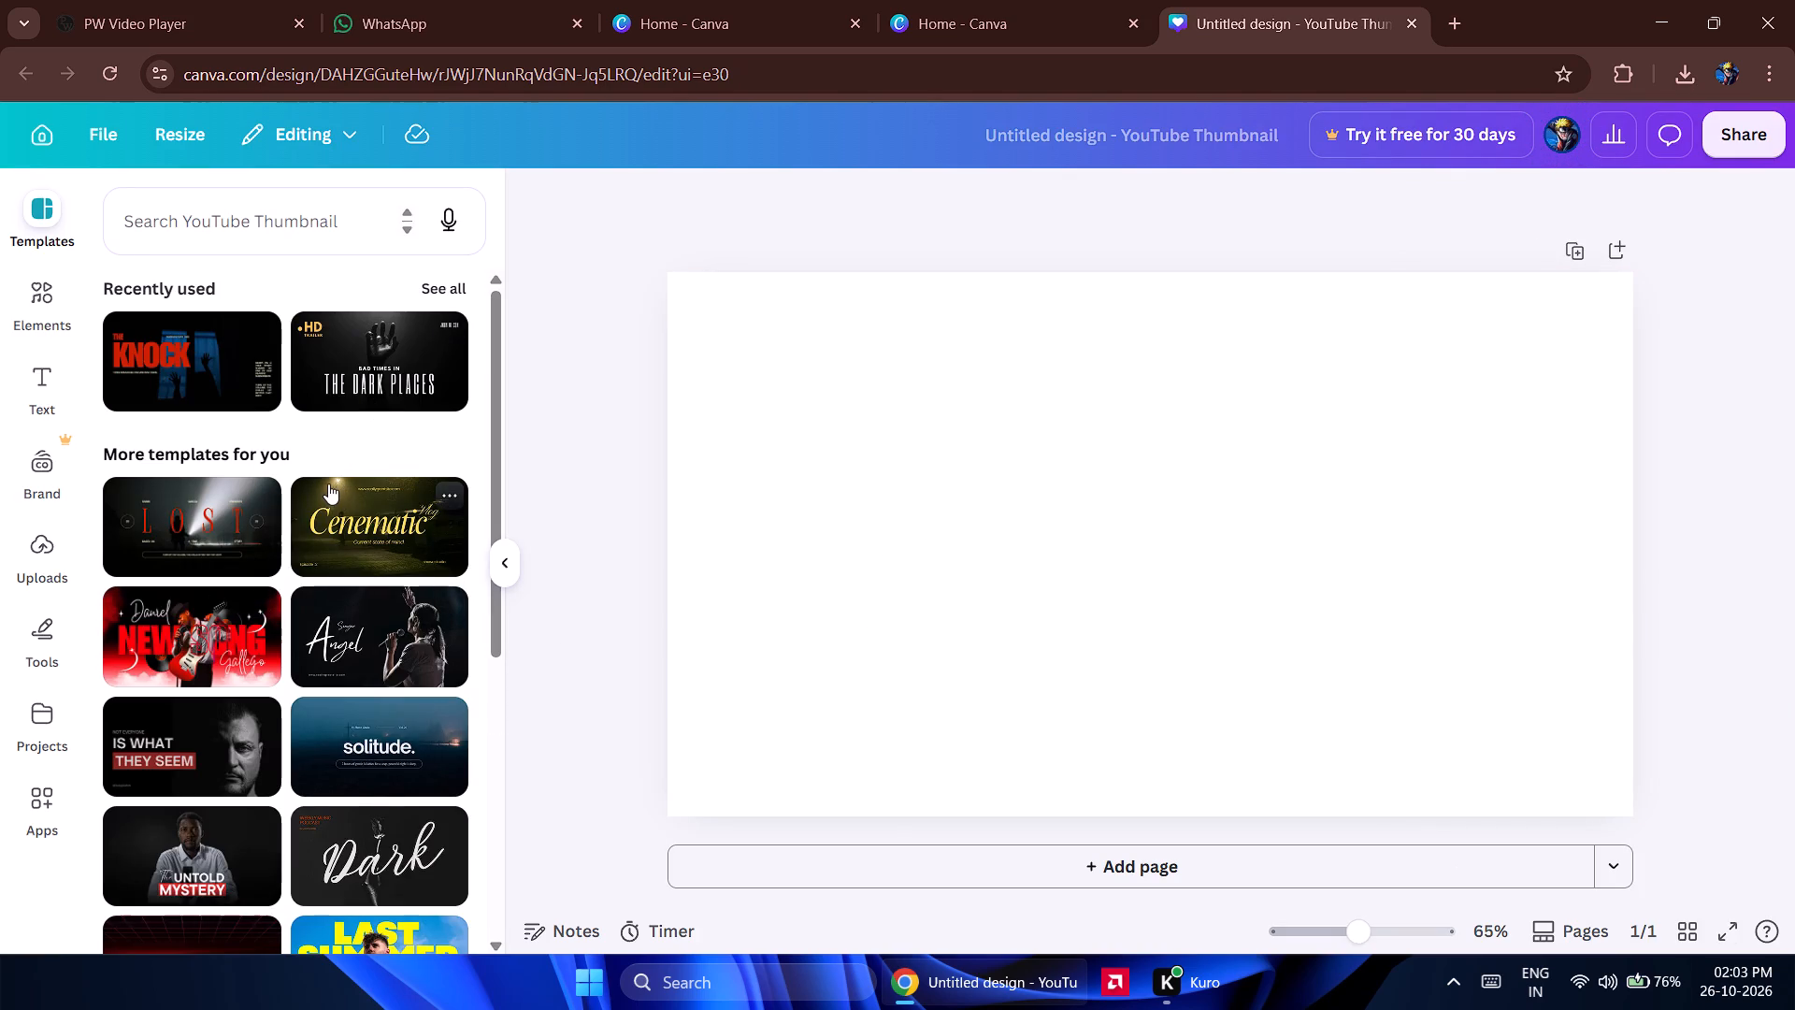
Apply the Black and White Dramatic Lost YouTube Thumbnail template to the blank page.
click(228, 551)
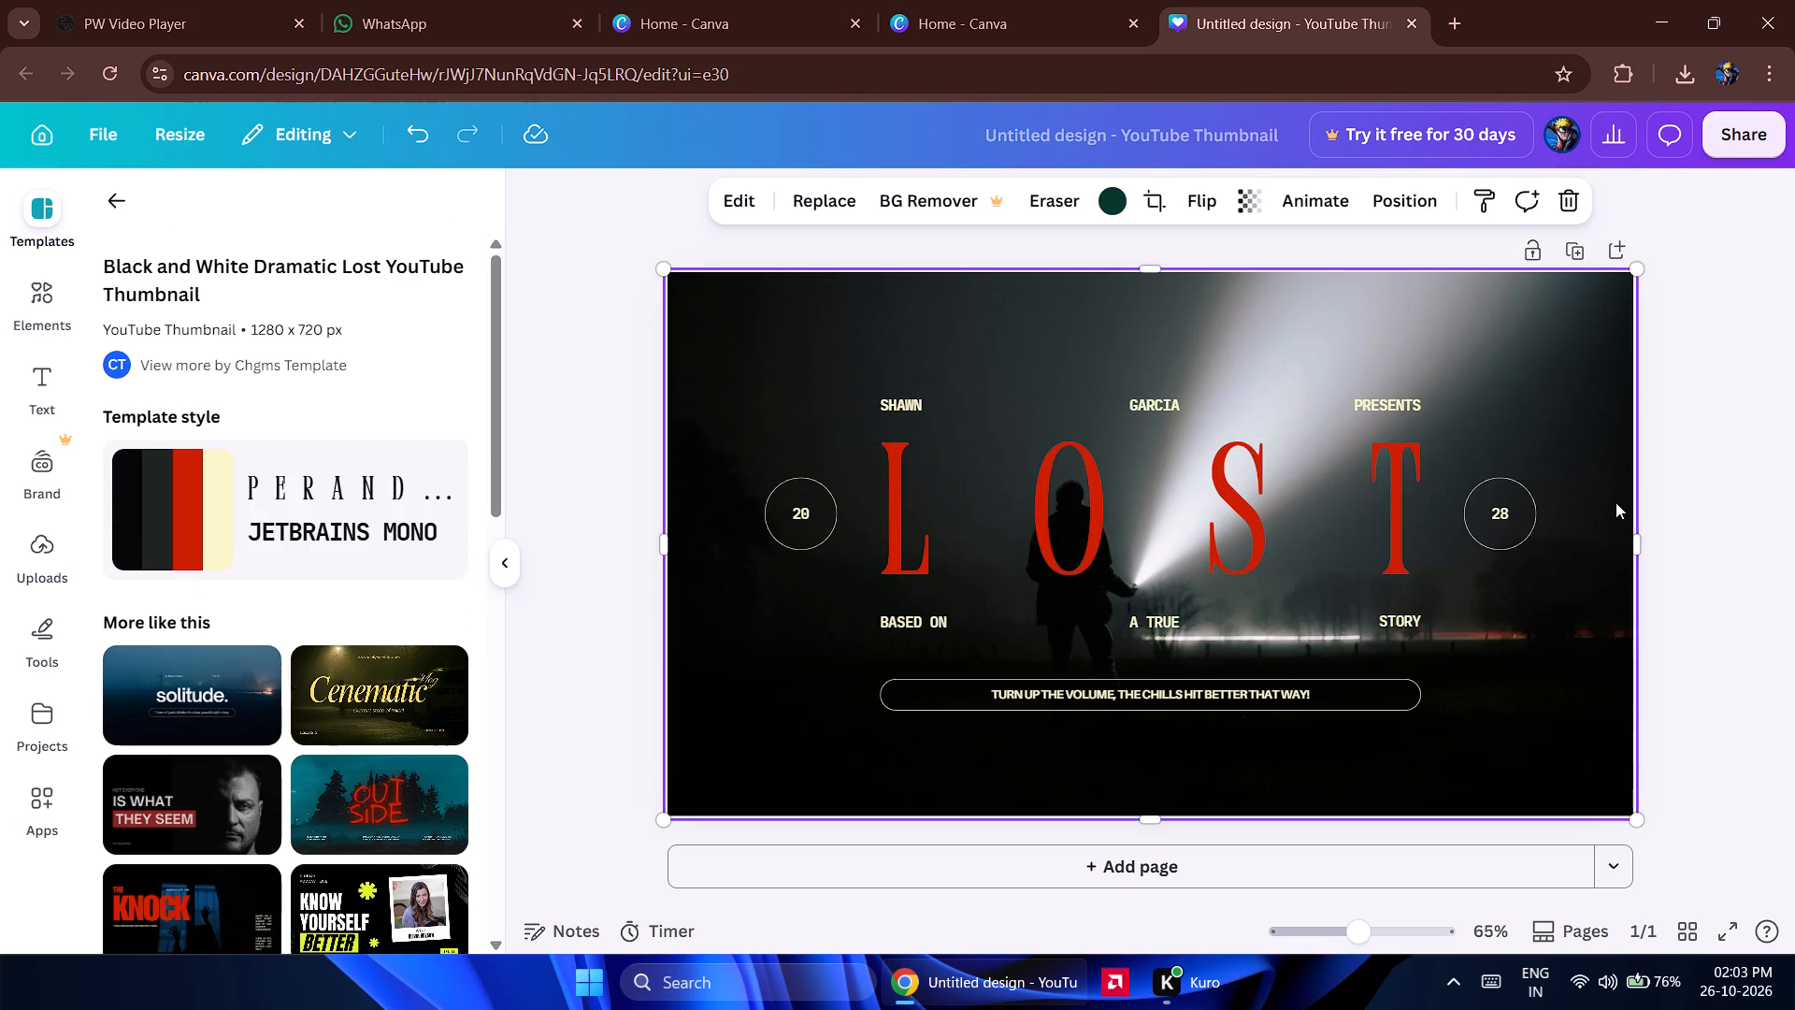
Nudge the large red LOST title slightly to the right within the thumbnail.
click(968, 522)
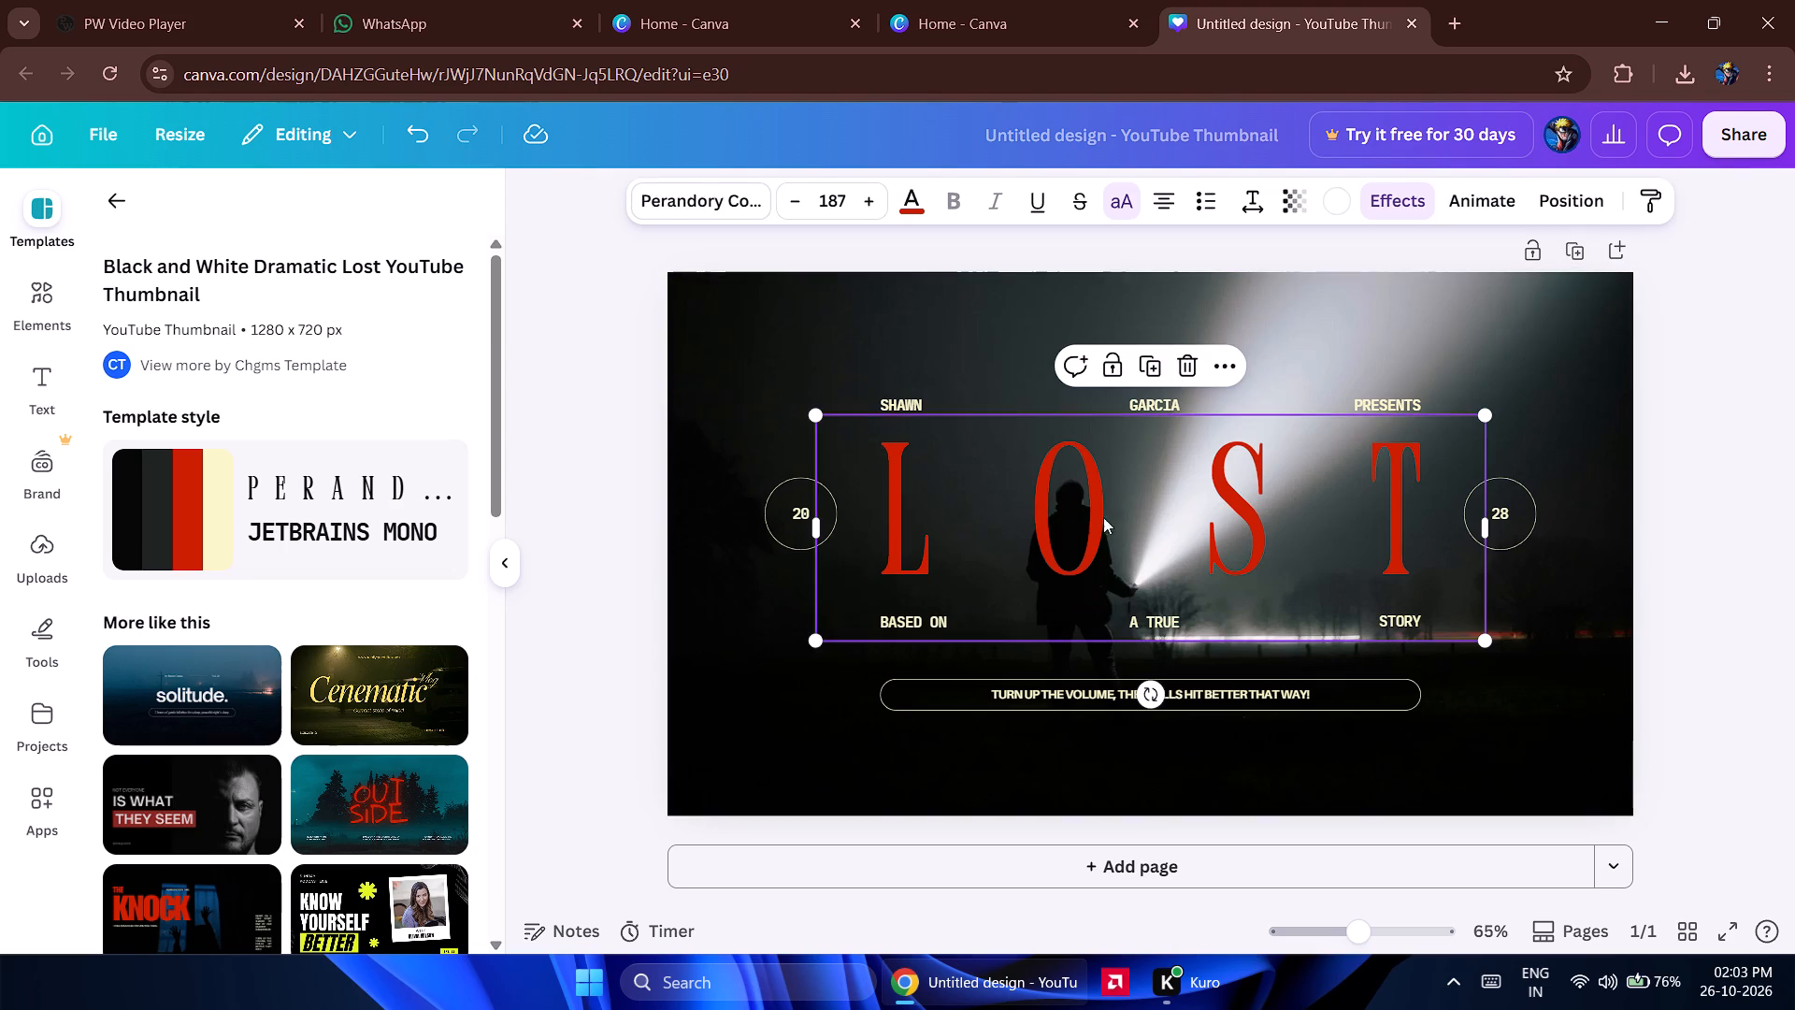
drag(1430, 512, 1416, 514)
drag(1413, 515, 1433, 514)
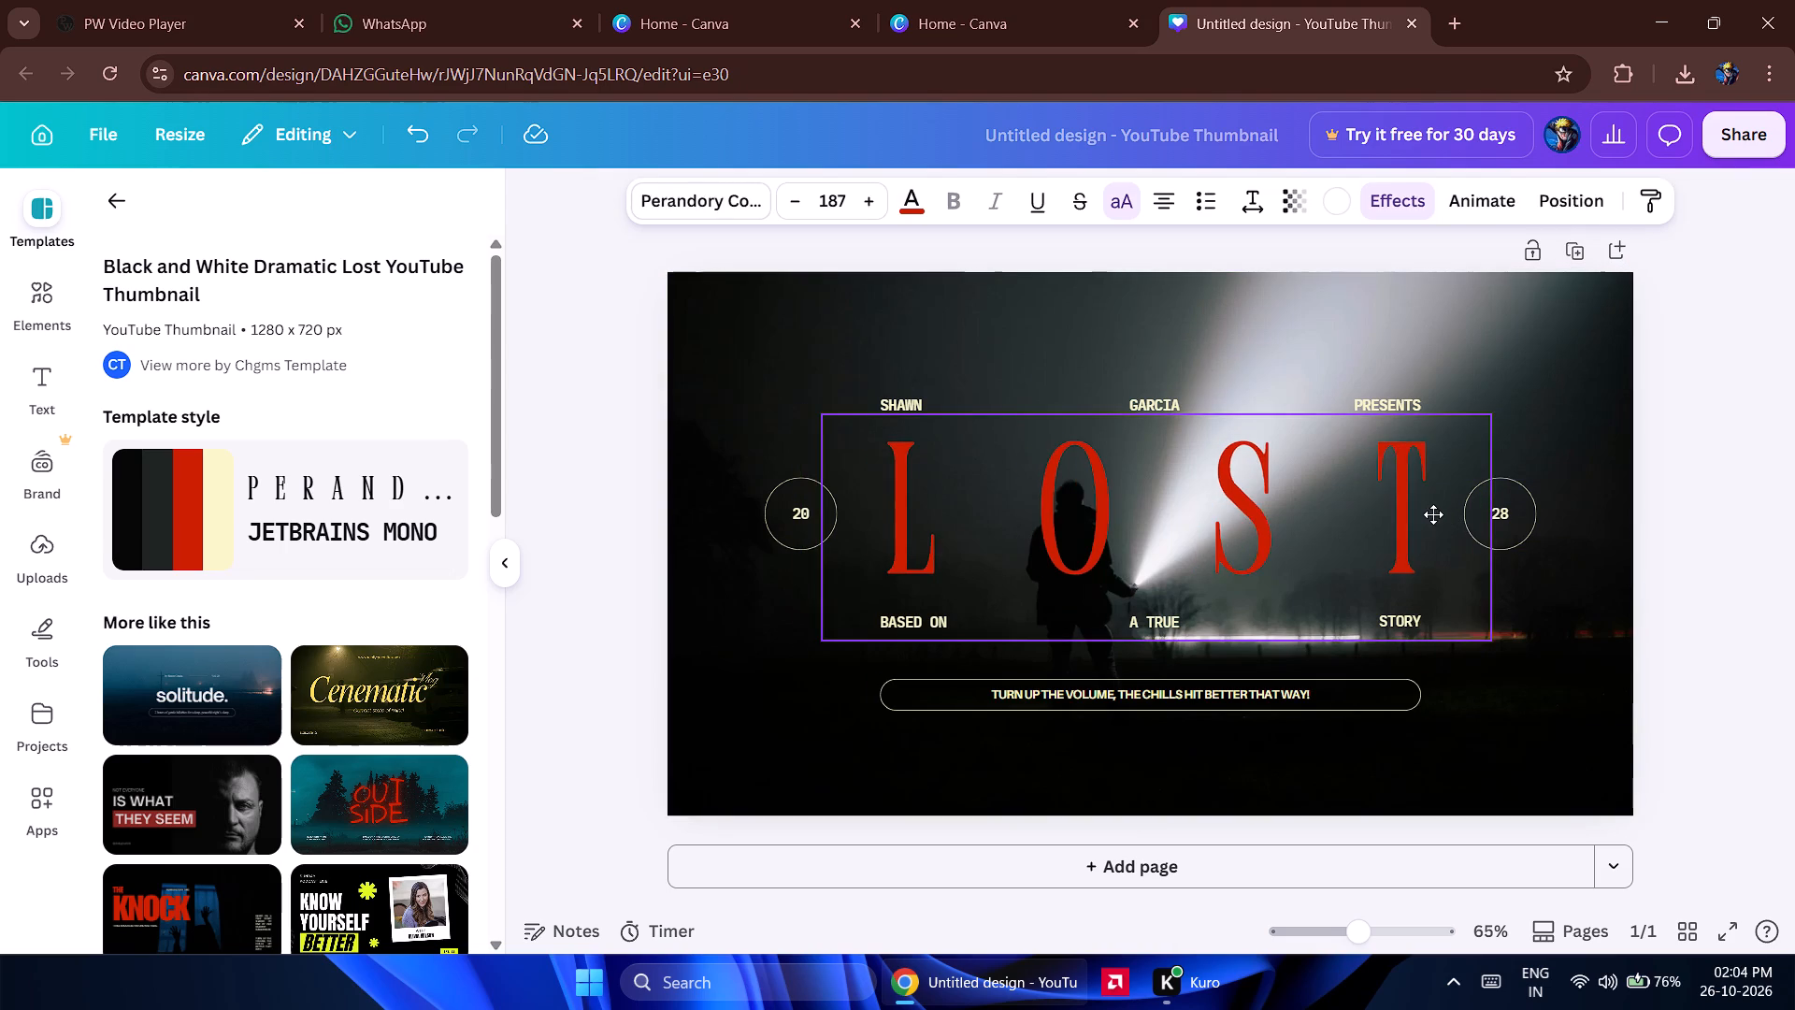
drag(1433, 514, 1436, 512)
click(1557, 423)
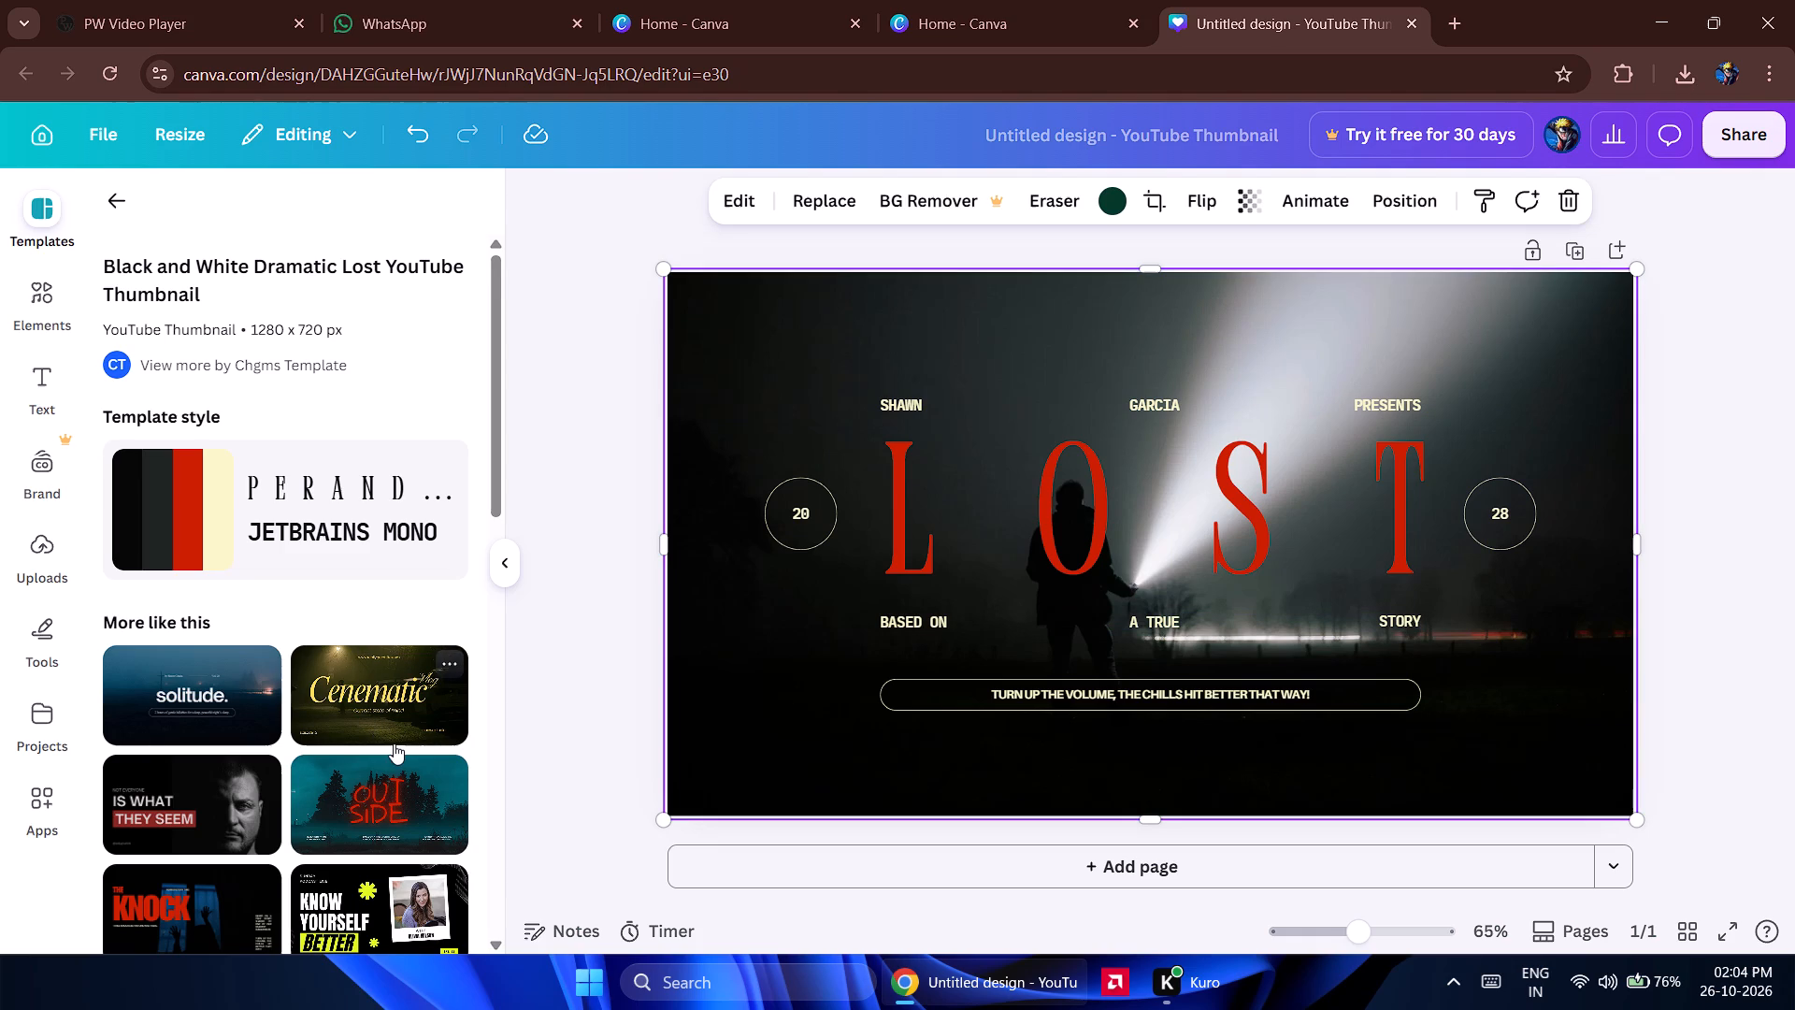
Replace the large LOST title text with "from".
scroll(394, 743, down, 1)
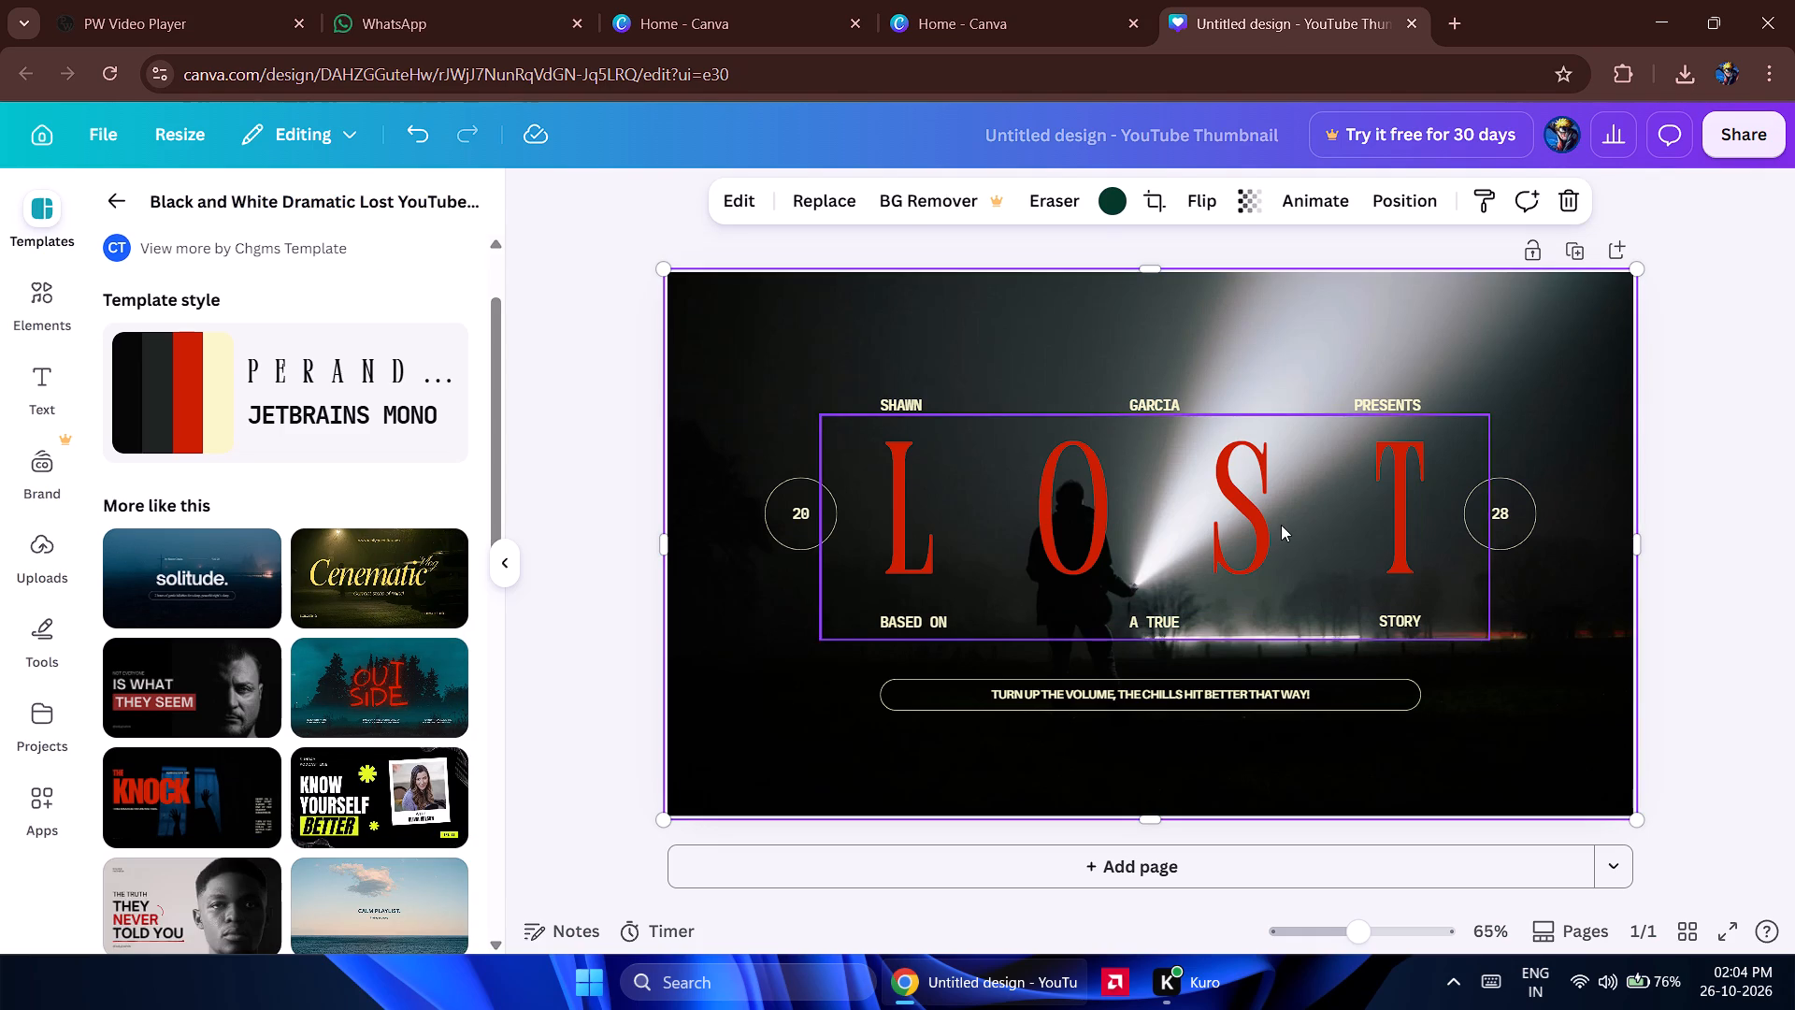
click(1281, 525)
click(1281, 525)
key(BackSpace)
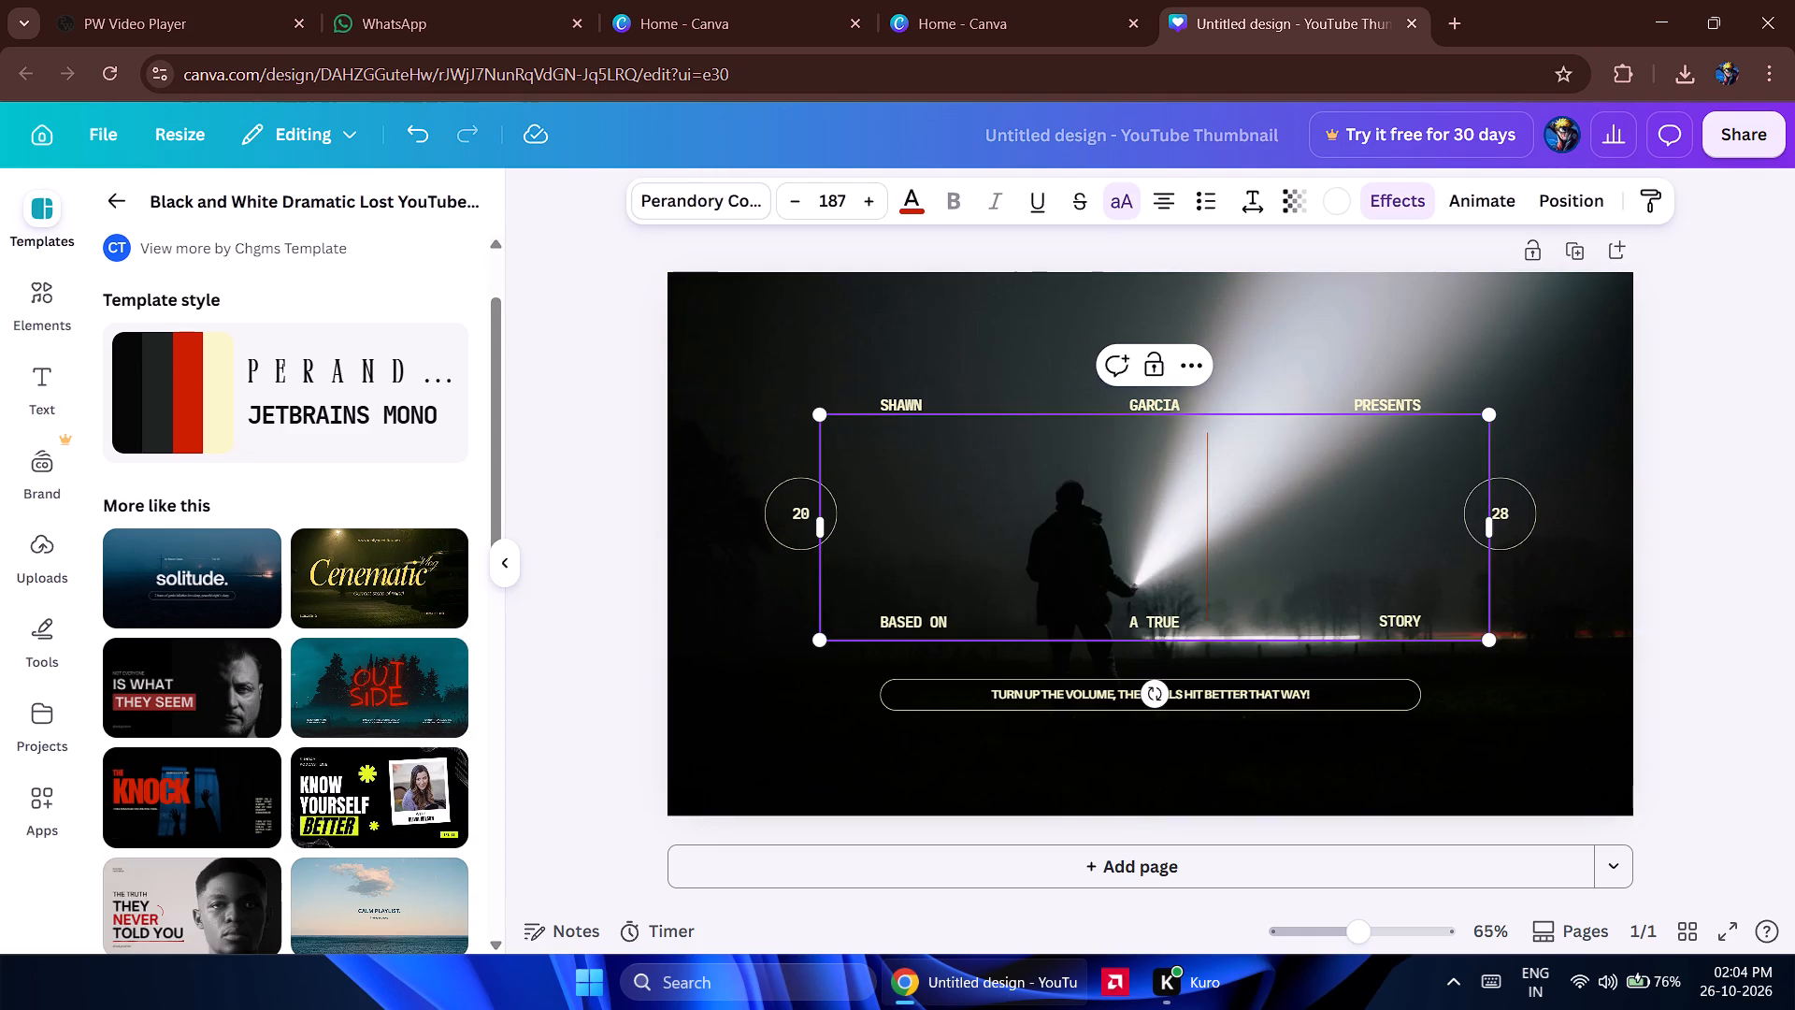
text(from)
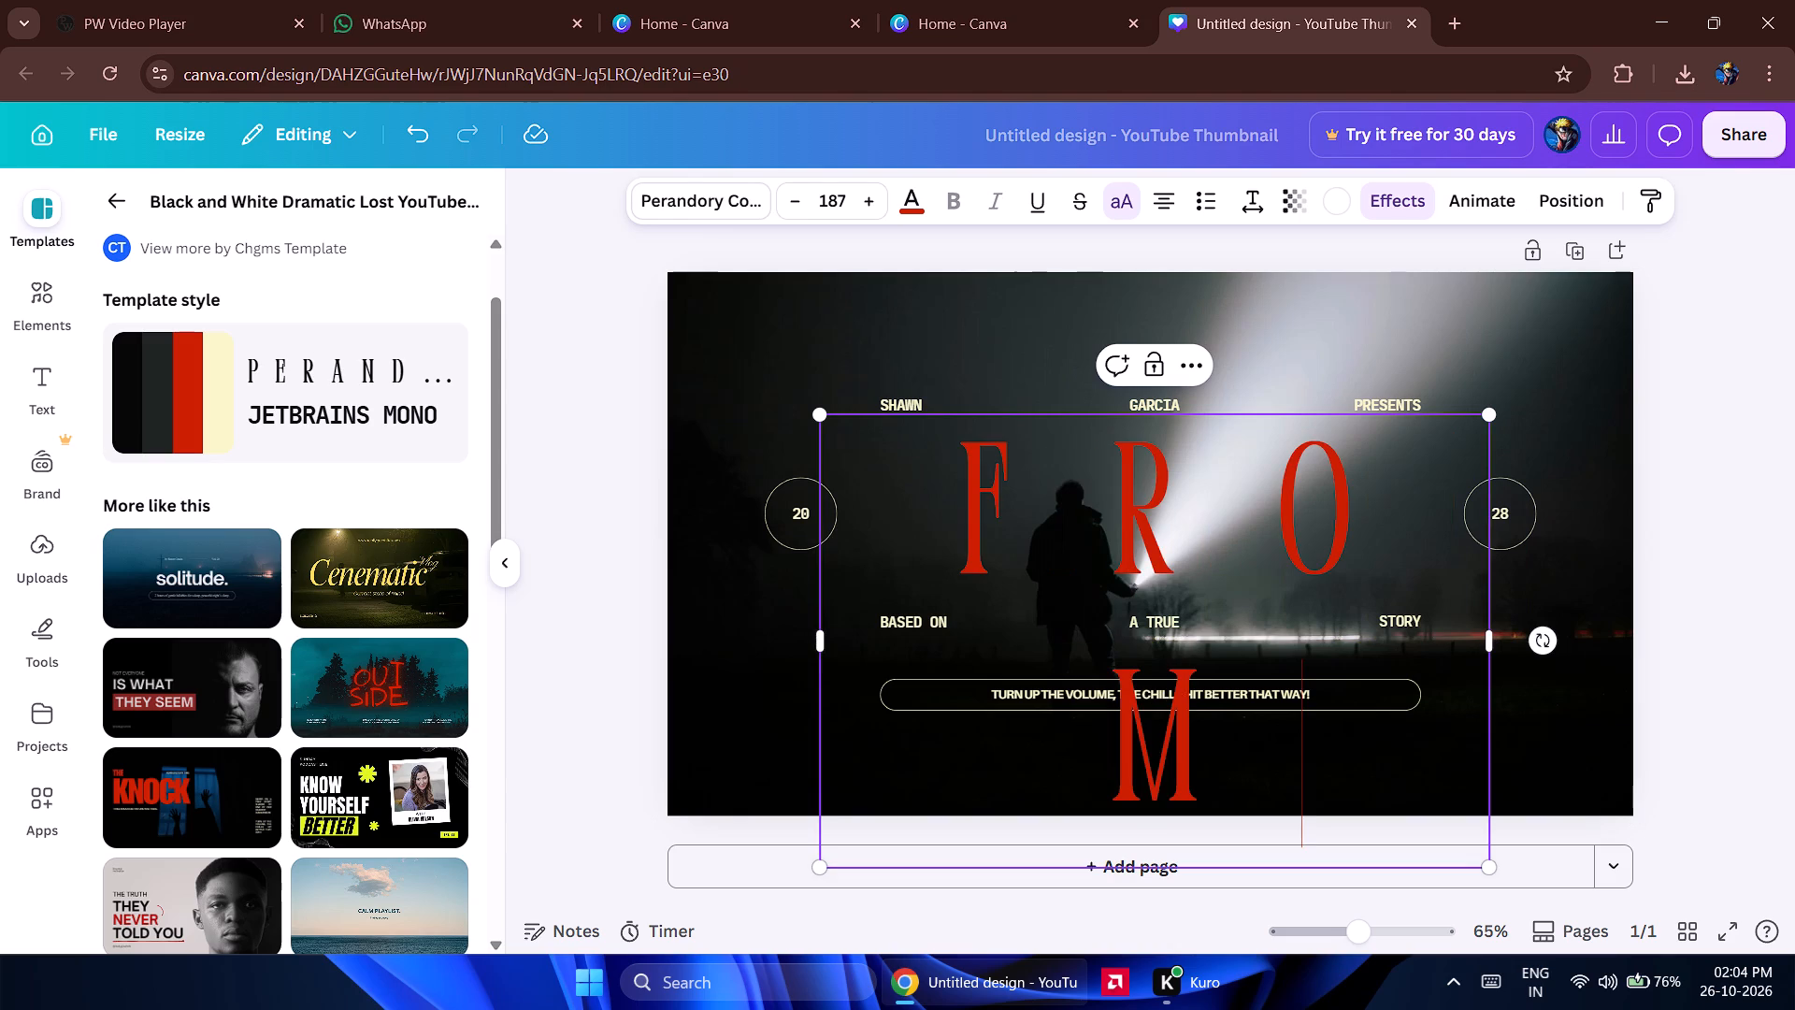
Widen the FROM title's text box so all four letters fit on one line, and nudge the title slightly left.
drag(1495, 647, 1528, 632)
drag(1323, 548, 1316, 548)
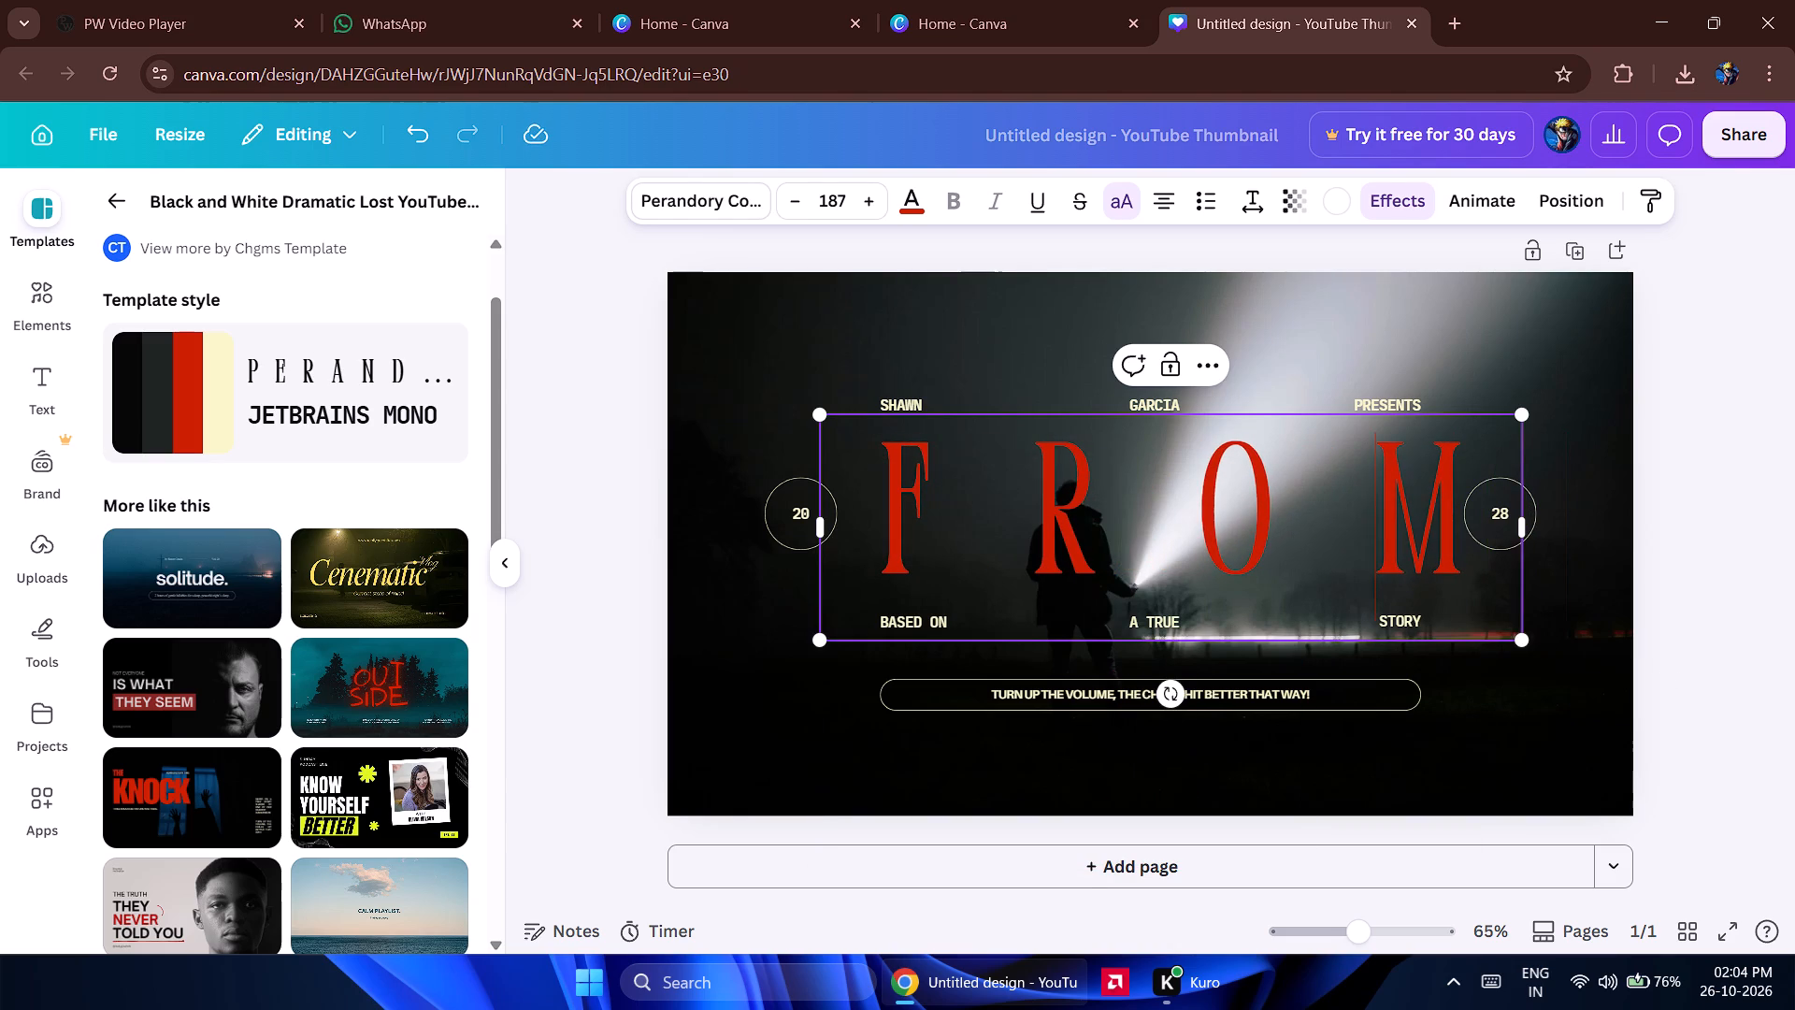
drag(1316, 548, 1310, 546)
click(1188, 548)
click(1255, 753)
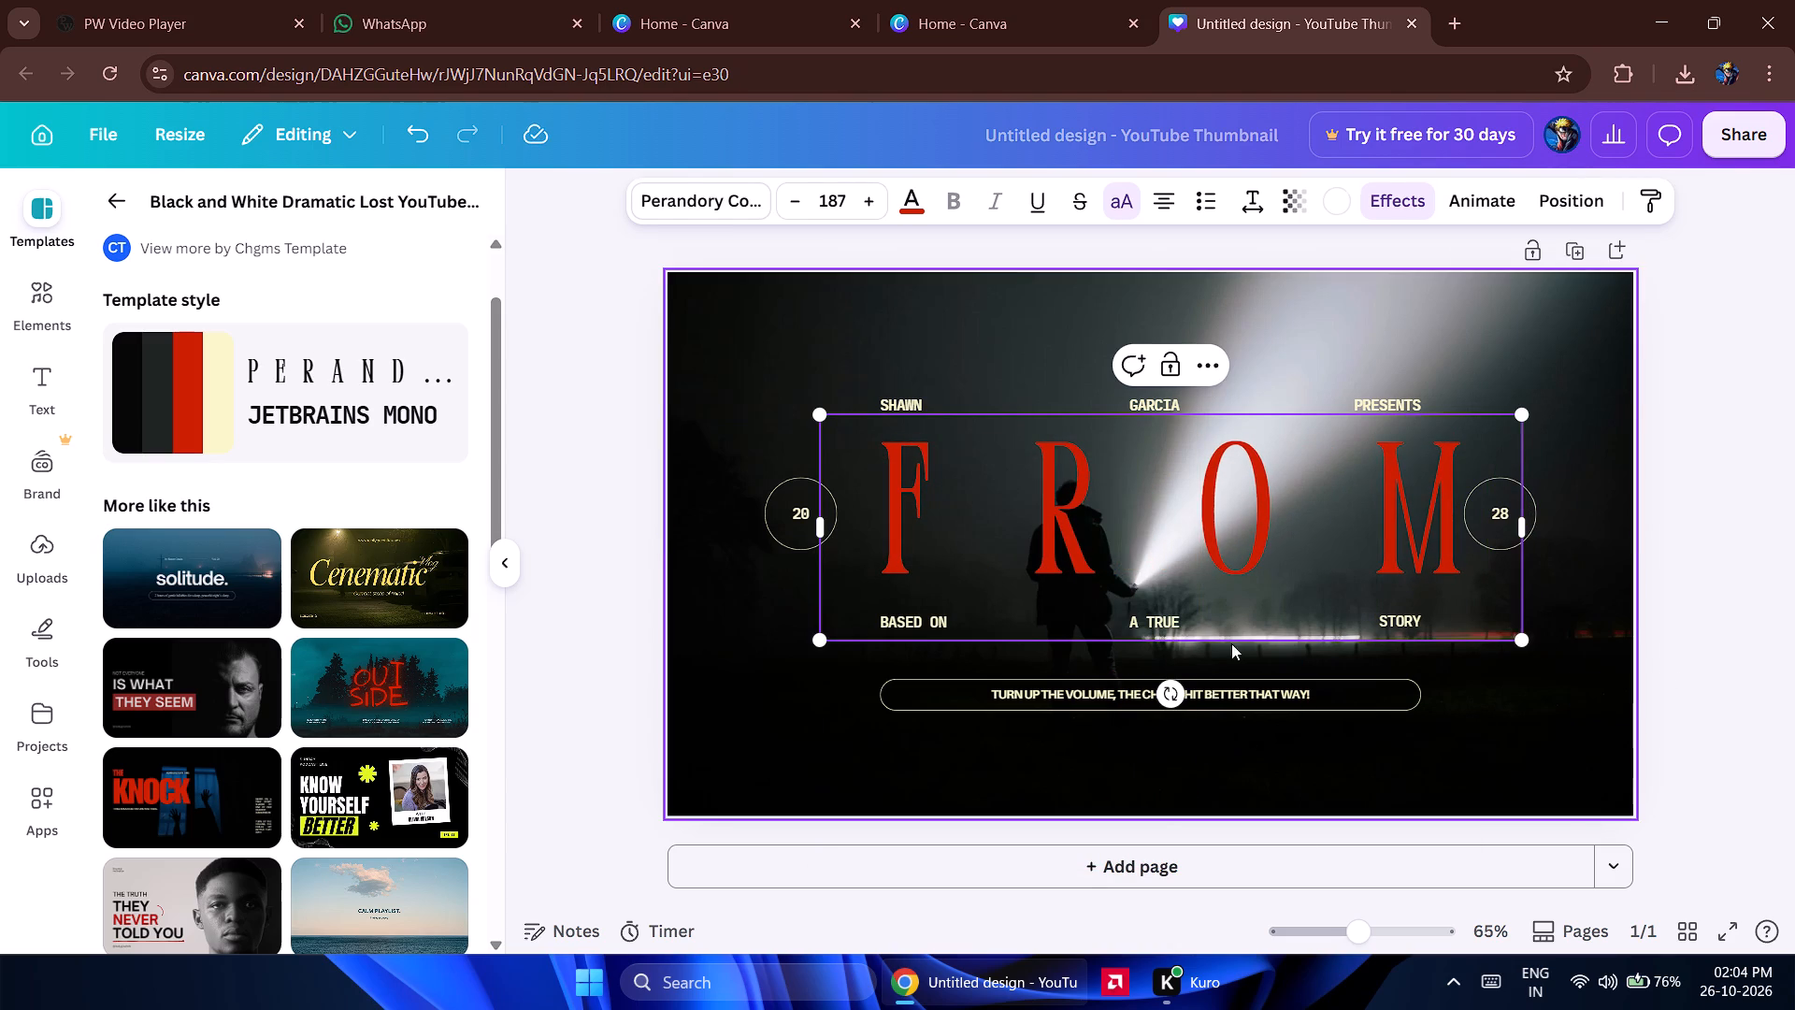
double_click(1183, 527)
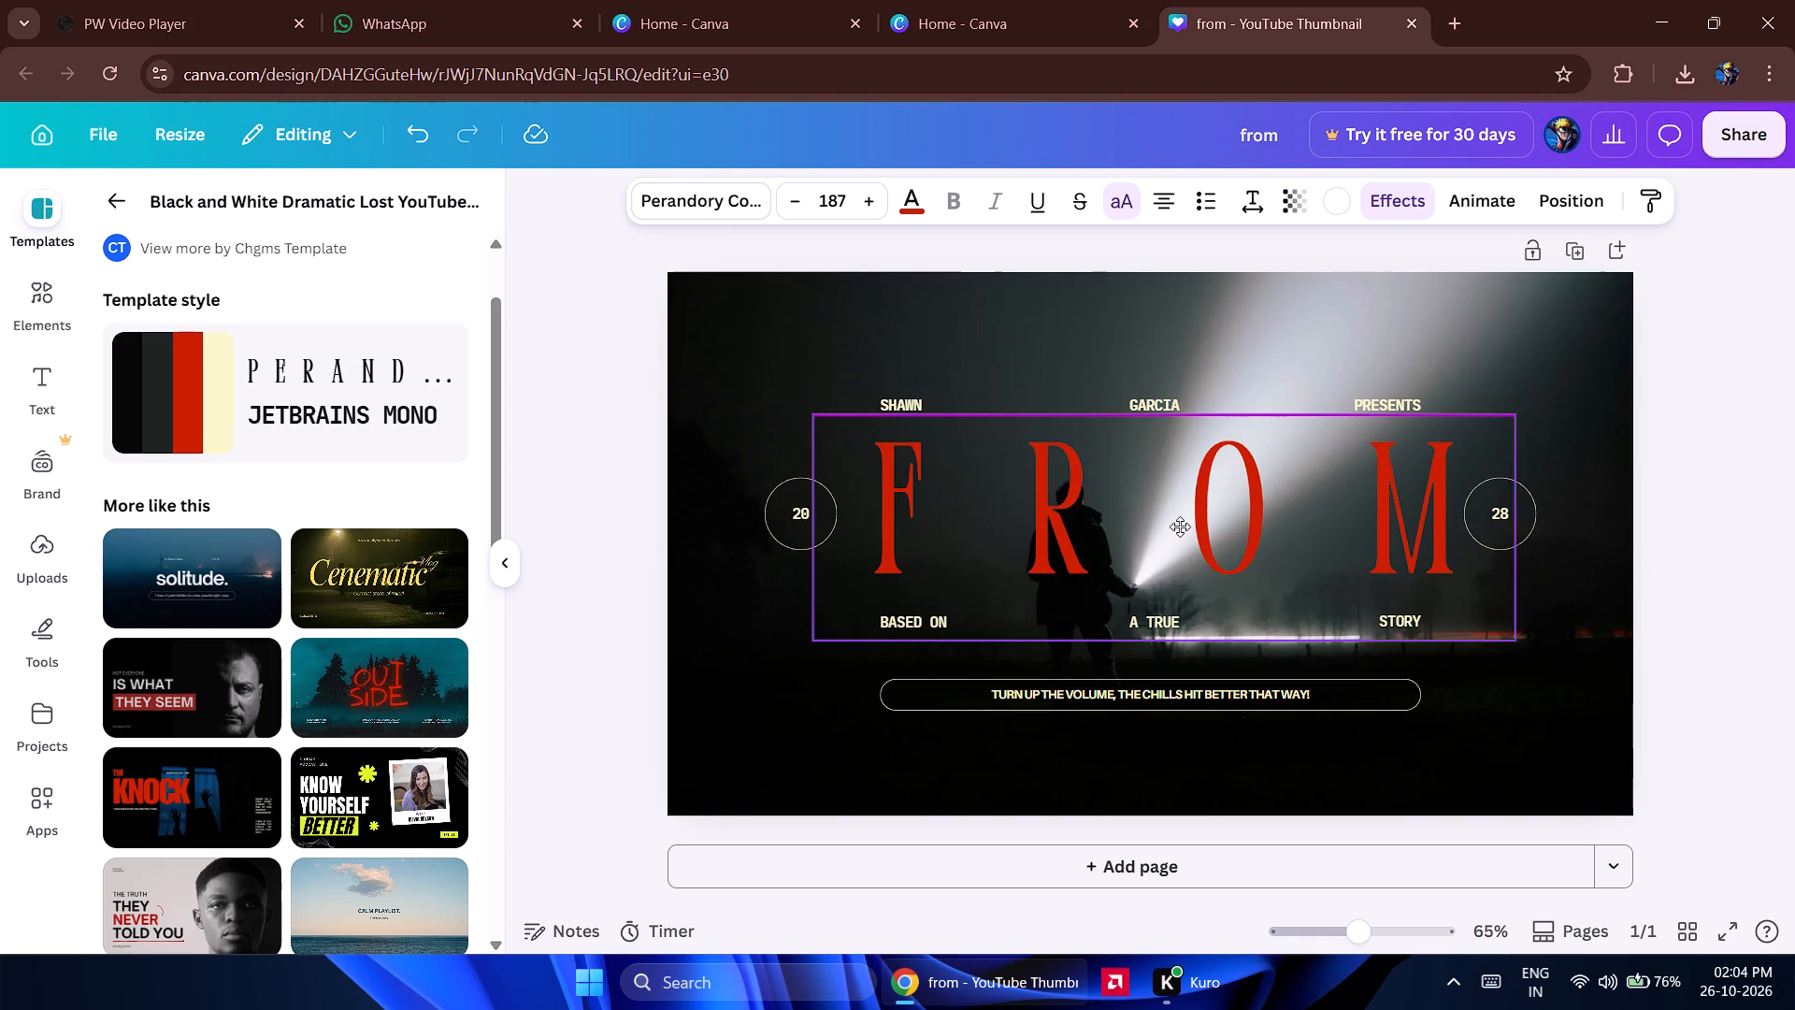
click(963, 754)
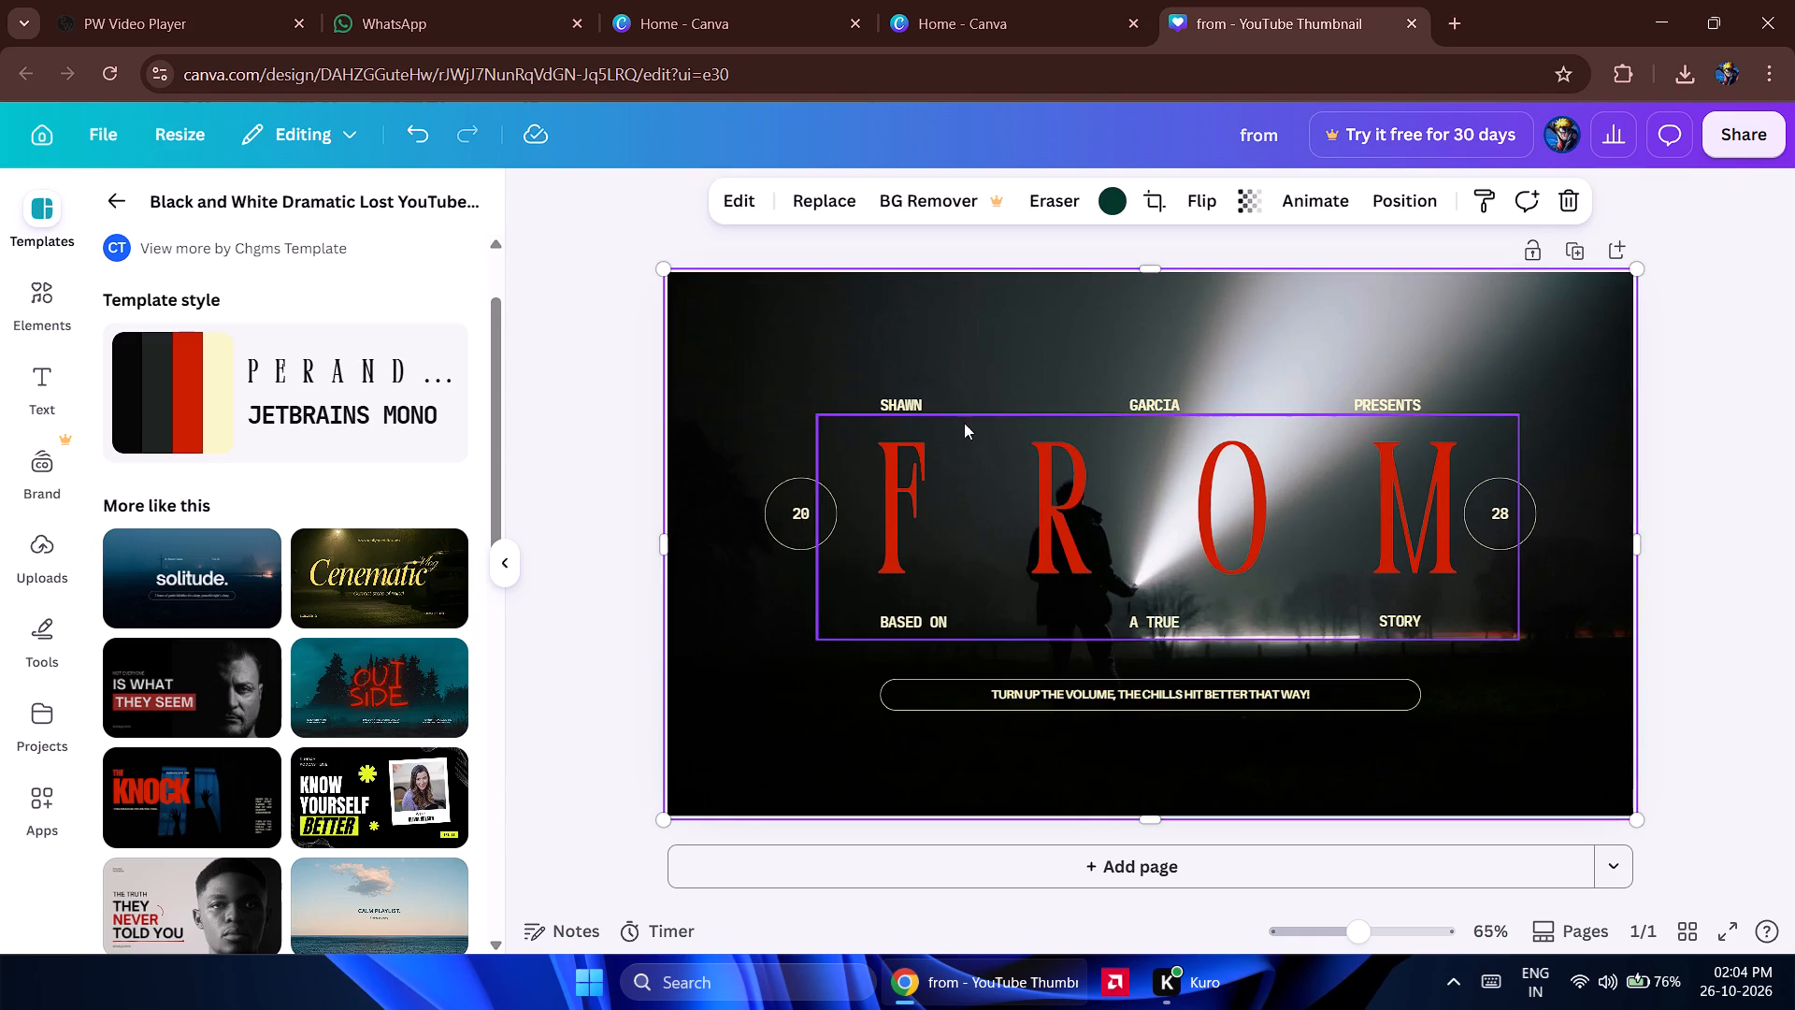
Delete the small SHAWN text above the letter F of the title.
click(910, 397)
double_click(968, 403)
click(964, 403)
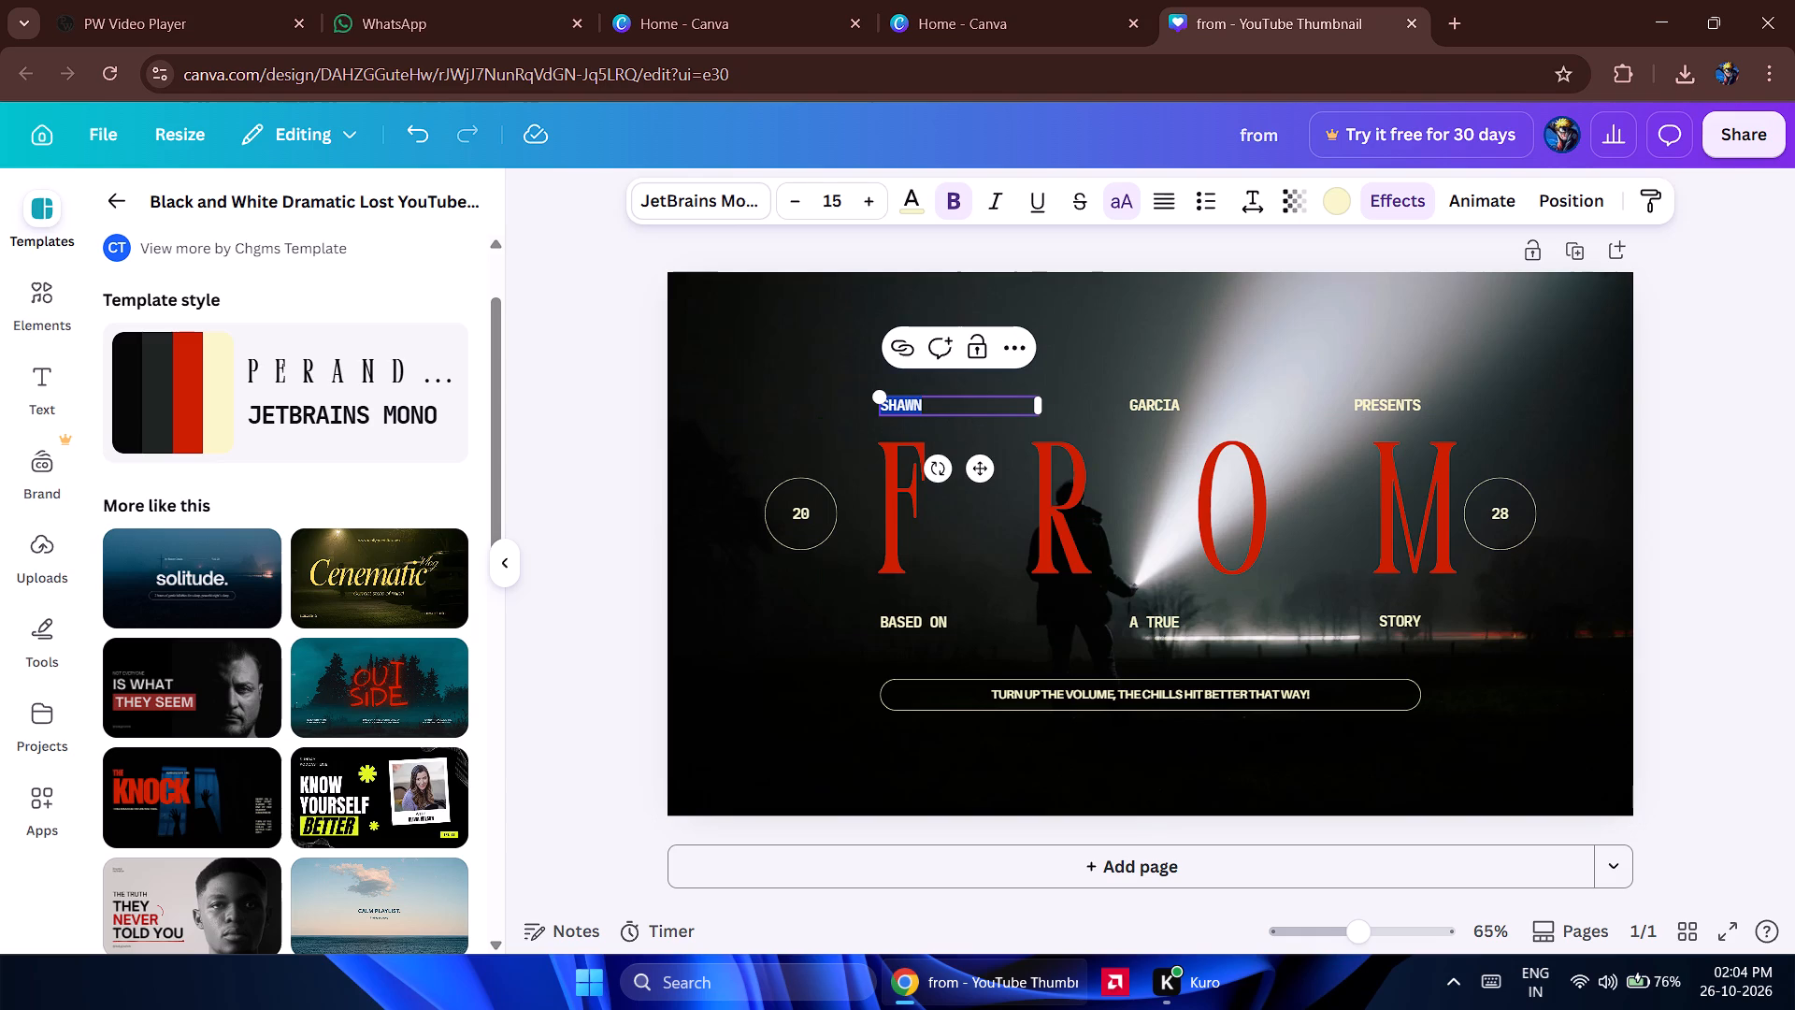
key(BackSpace)
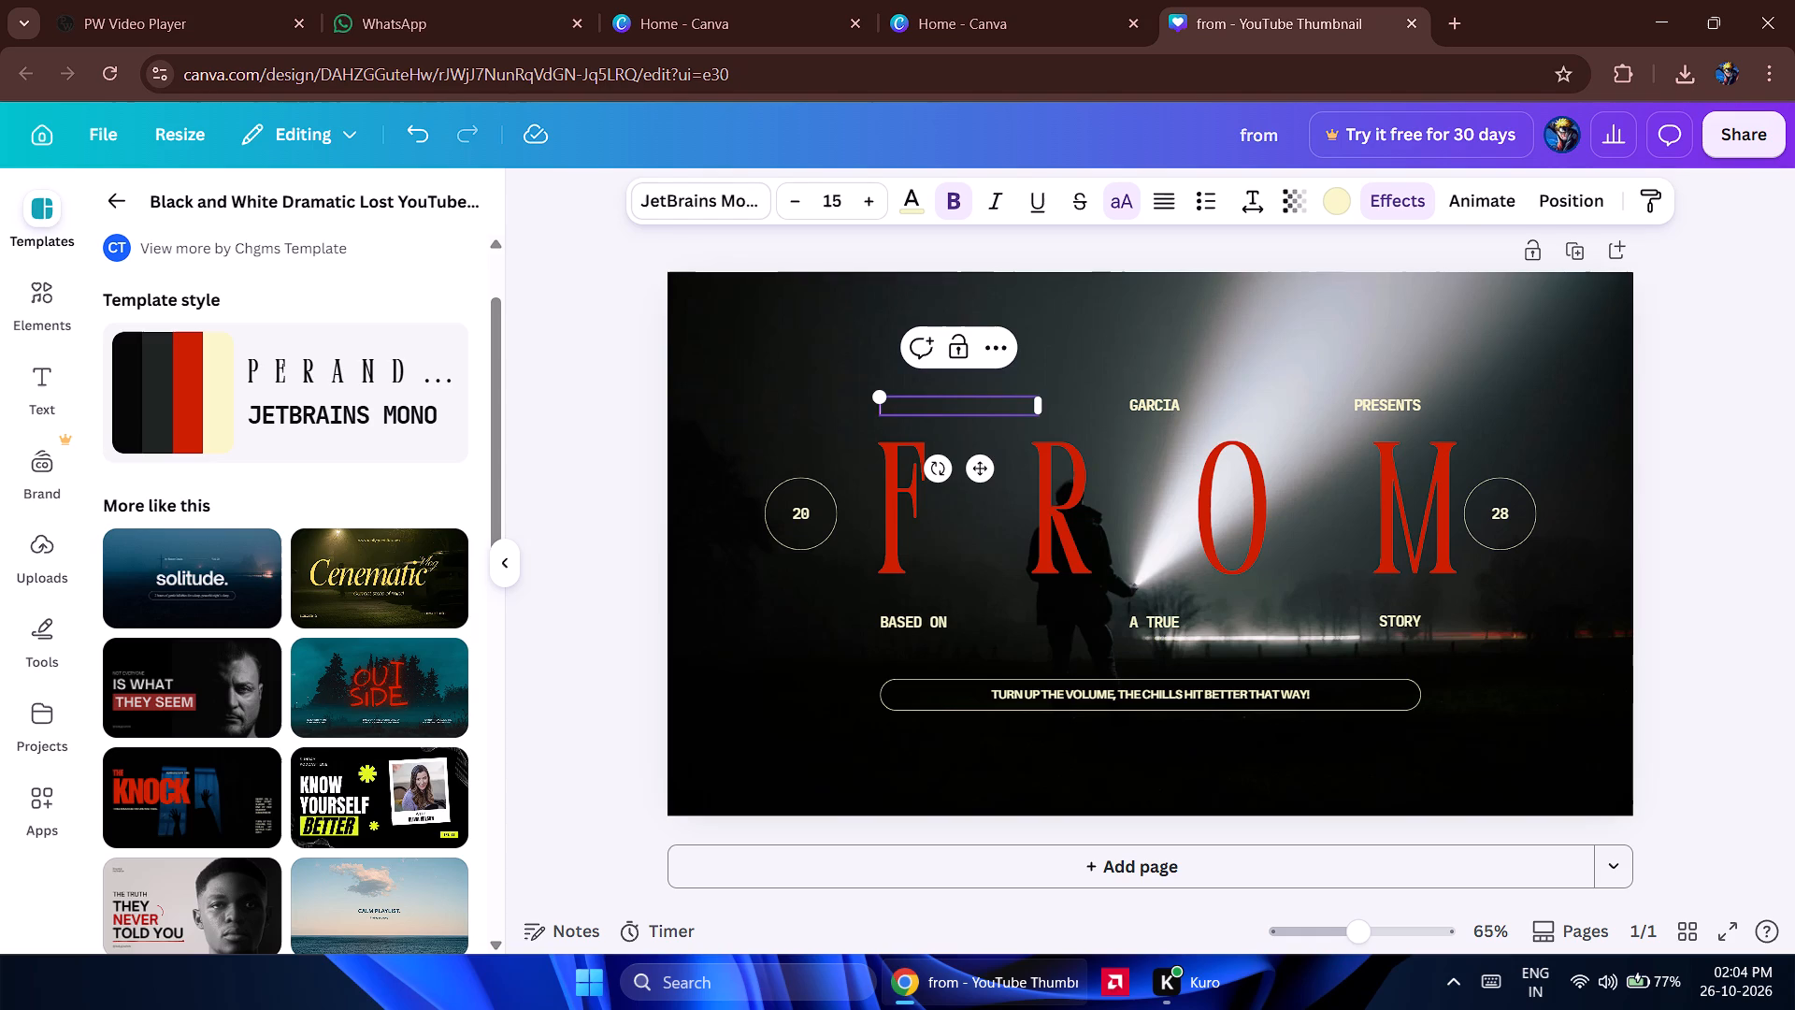
scroll(897, 380, up, 4)
drag(897, 381, 957, 385)
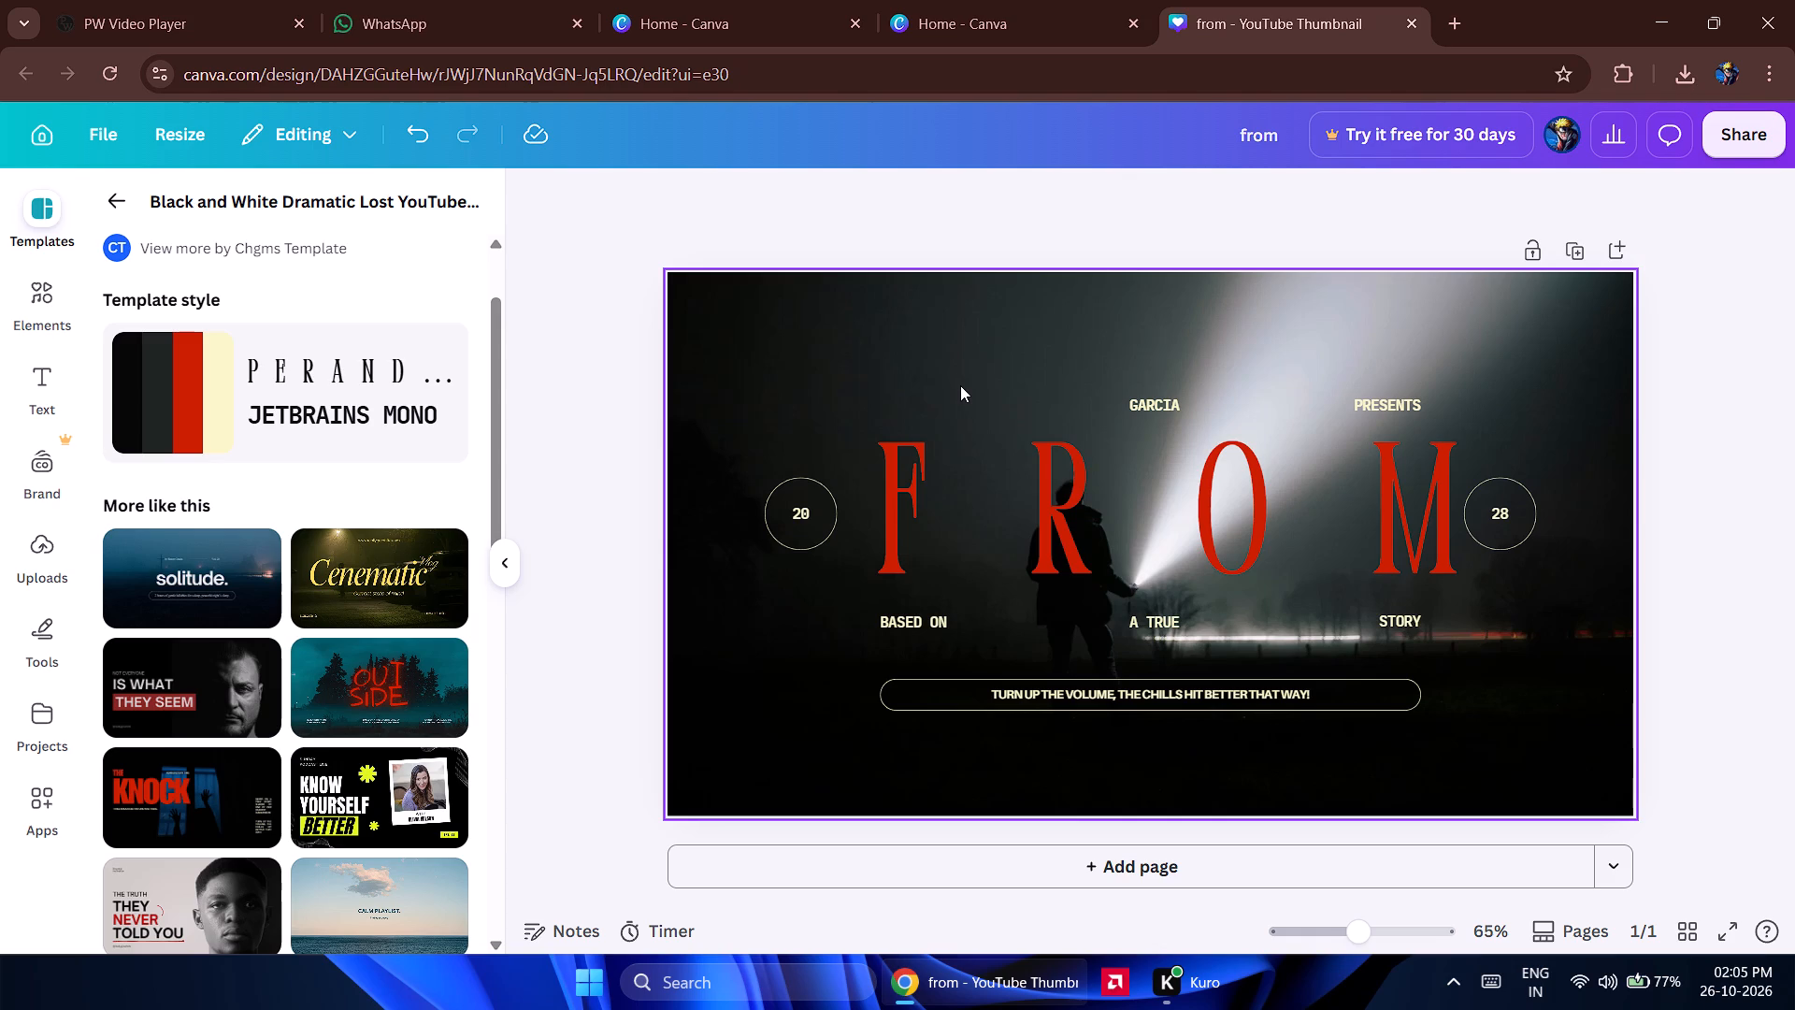
scroll(961, 385, up, 1)
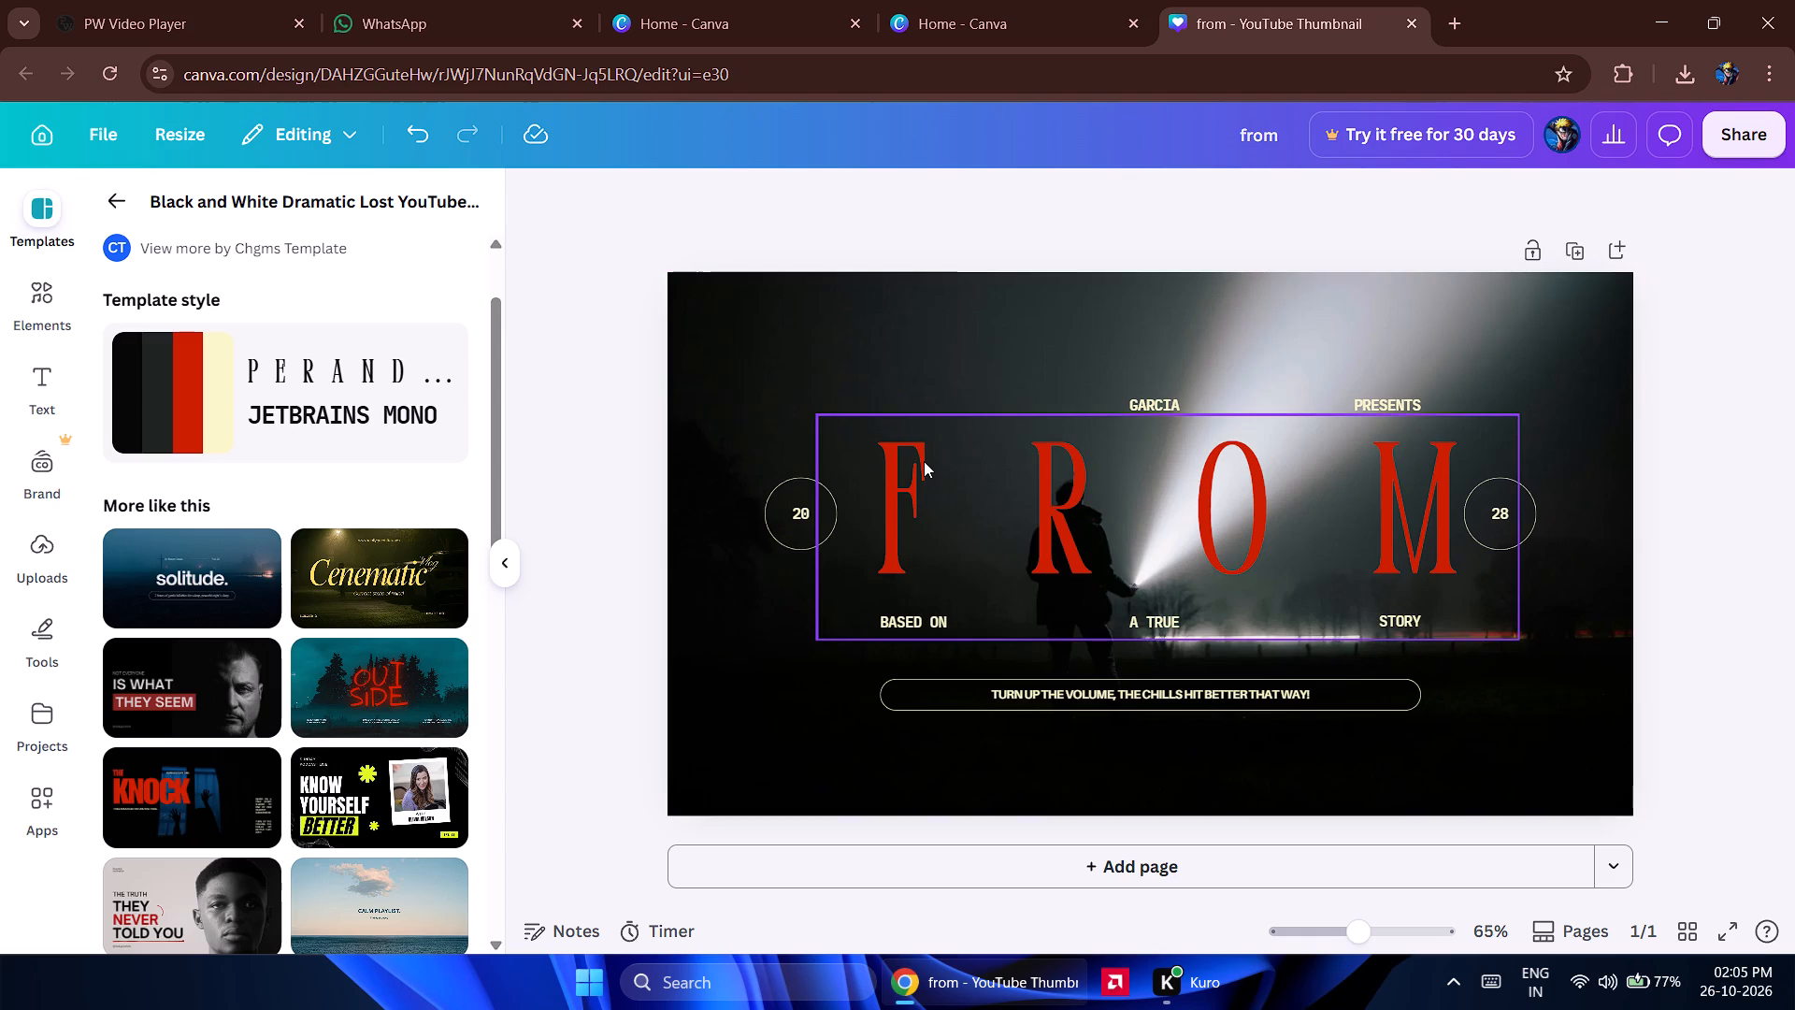
click(940, 407)
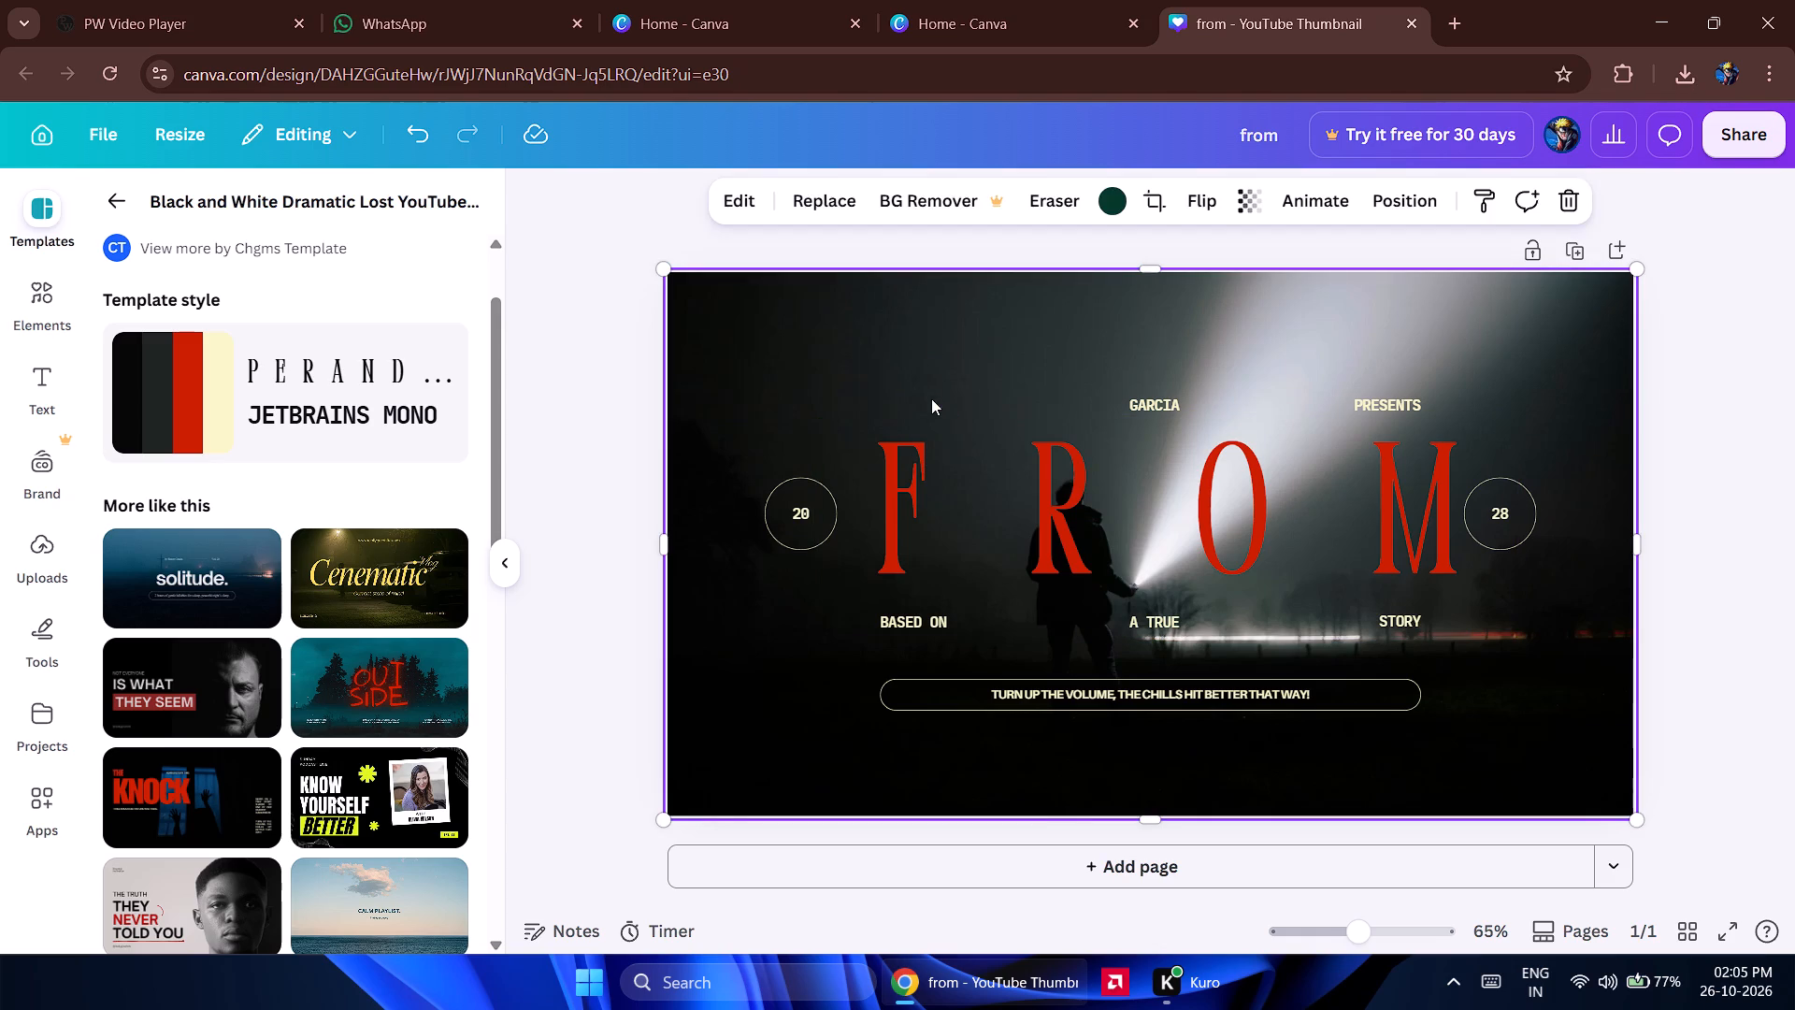
Undo the deletion of the small SHAWN text above the letter F.
click(914, 399)
click(911, 403)
click(421, 124)
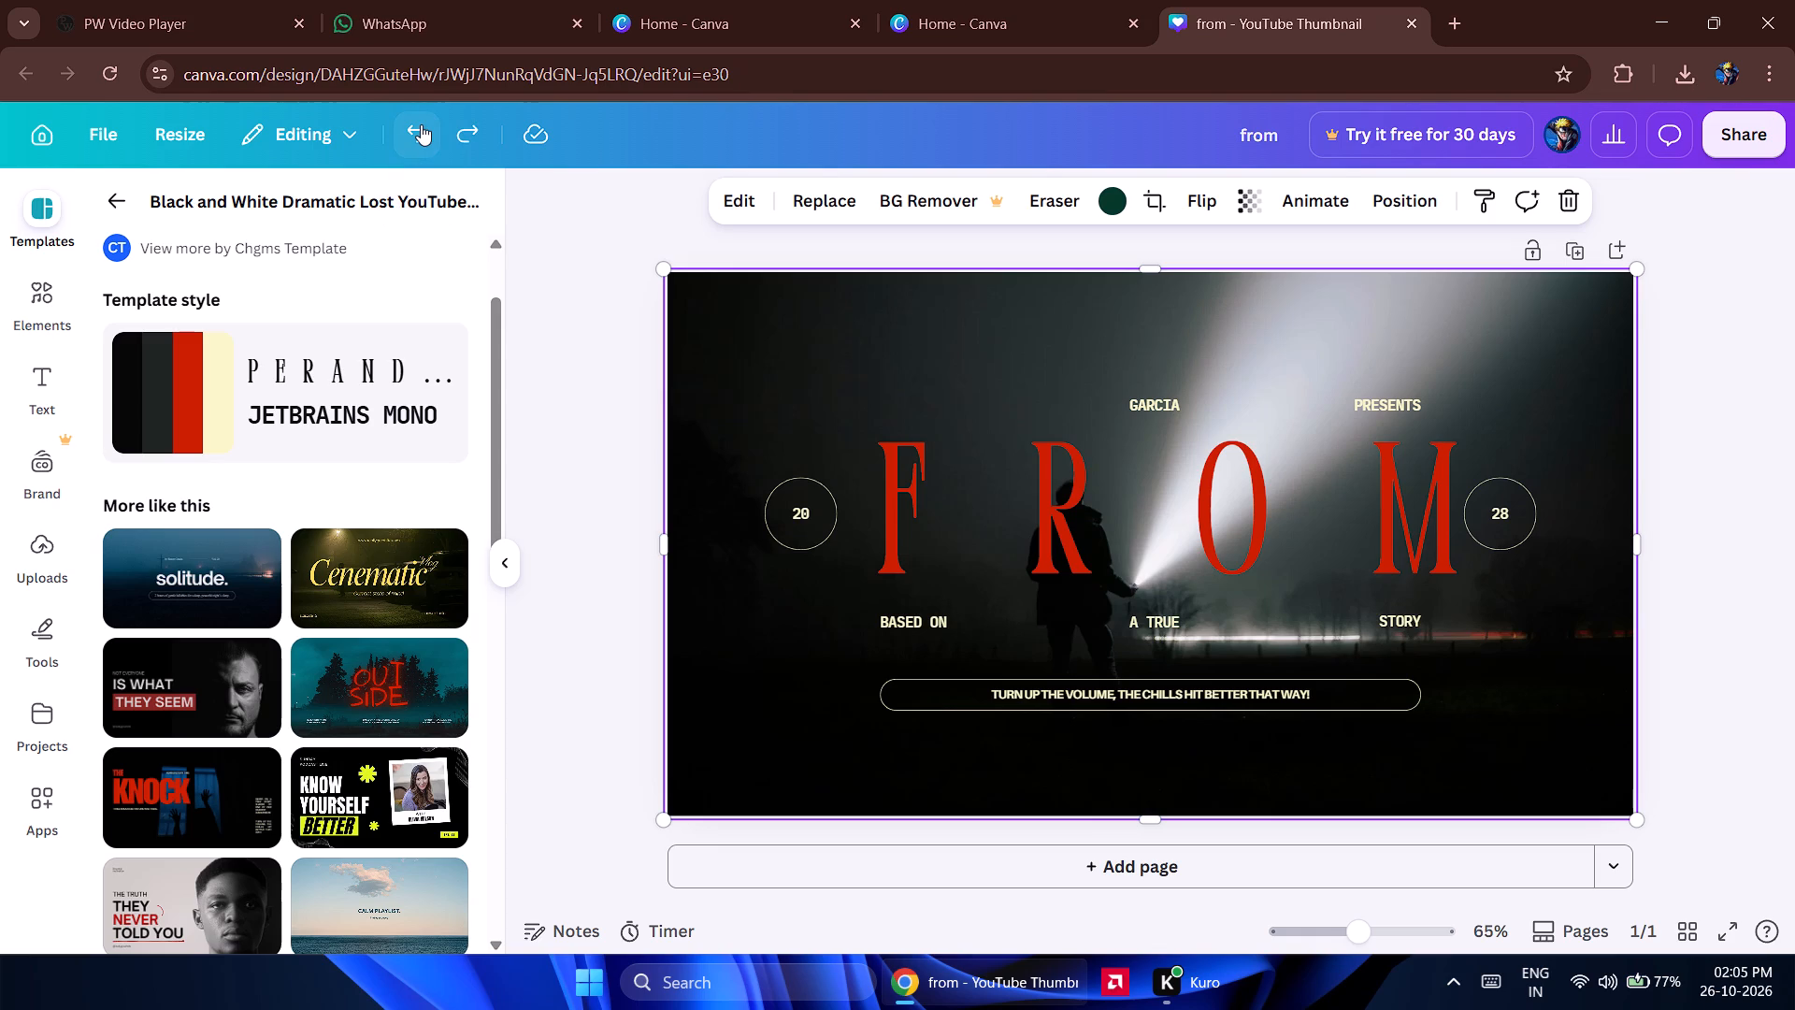
click(421, 124)
Replace the SHAWN text above the letter F with "jack".
click(906, 397)
click(937, 402)
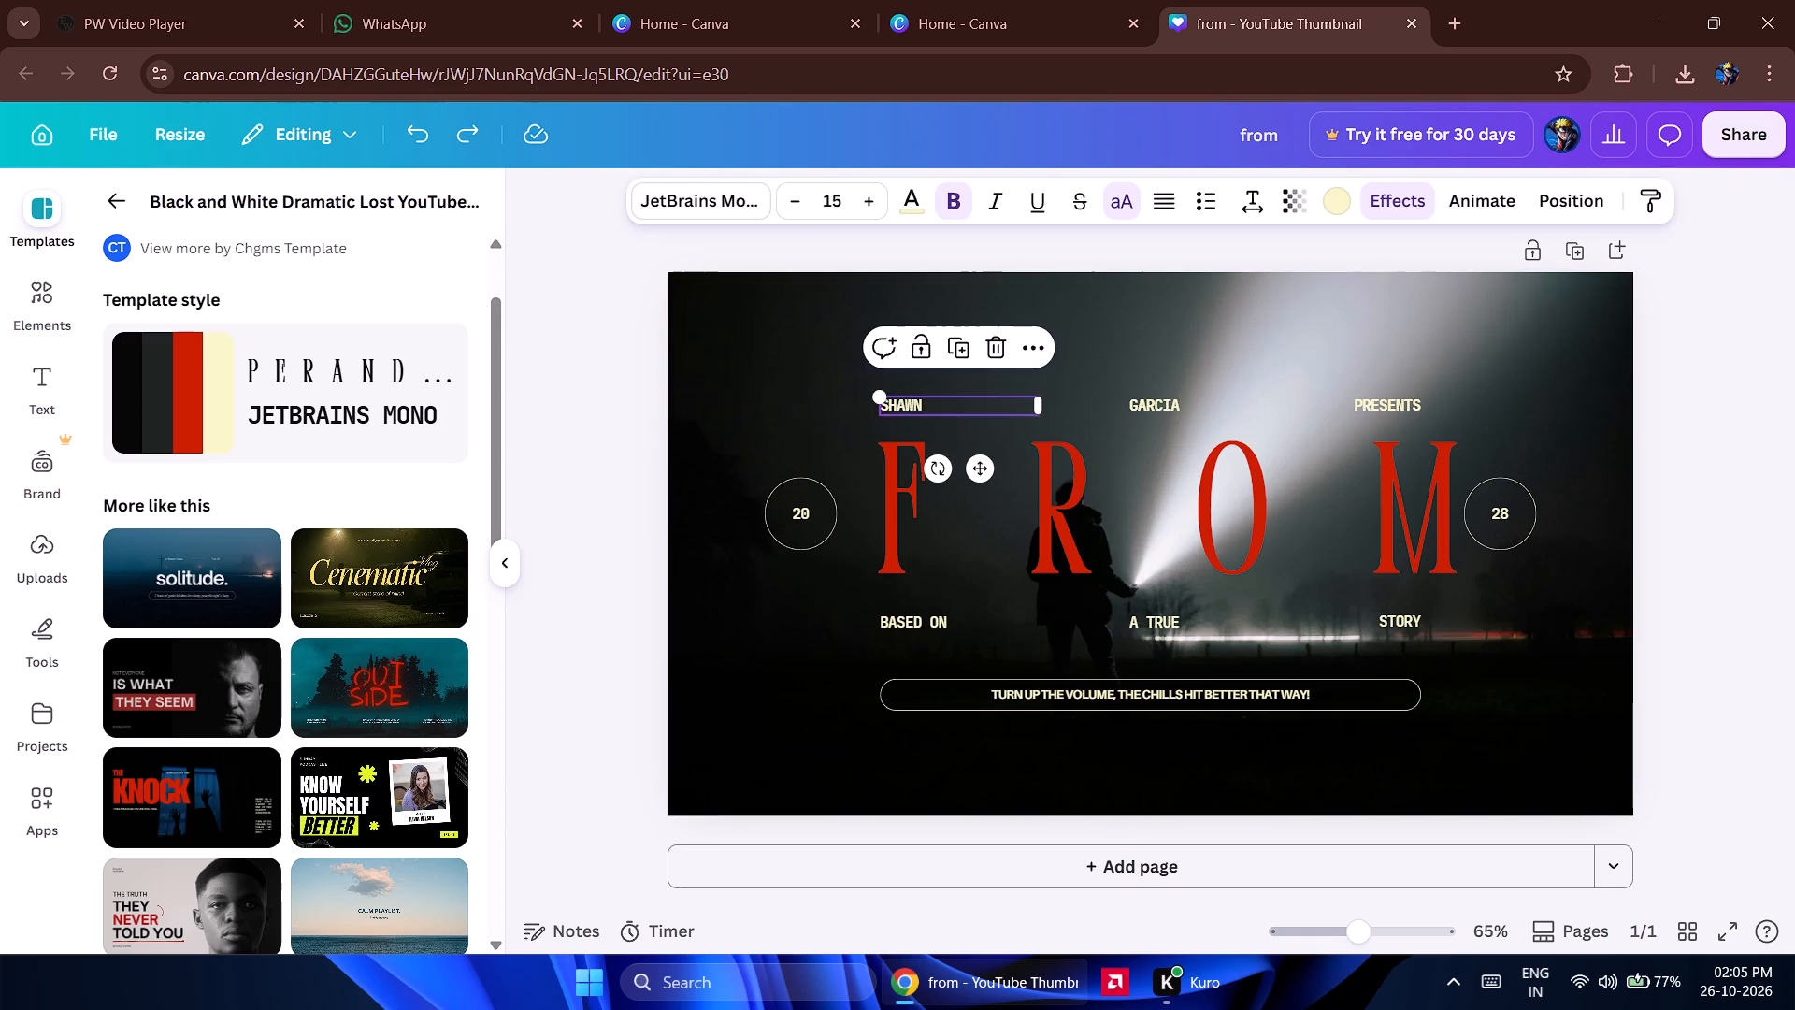
key(BackSpace)
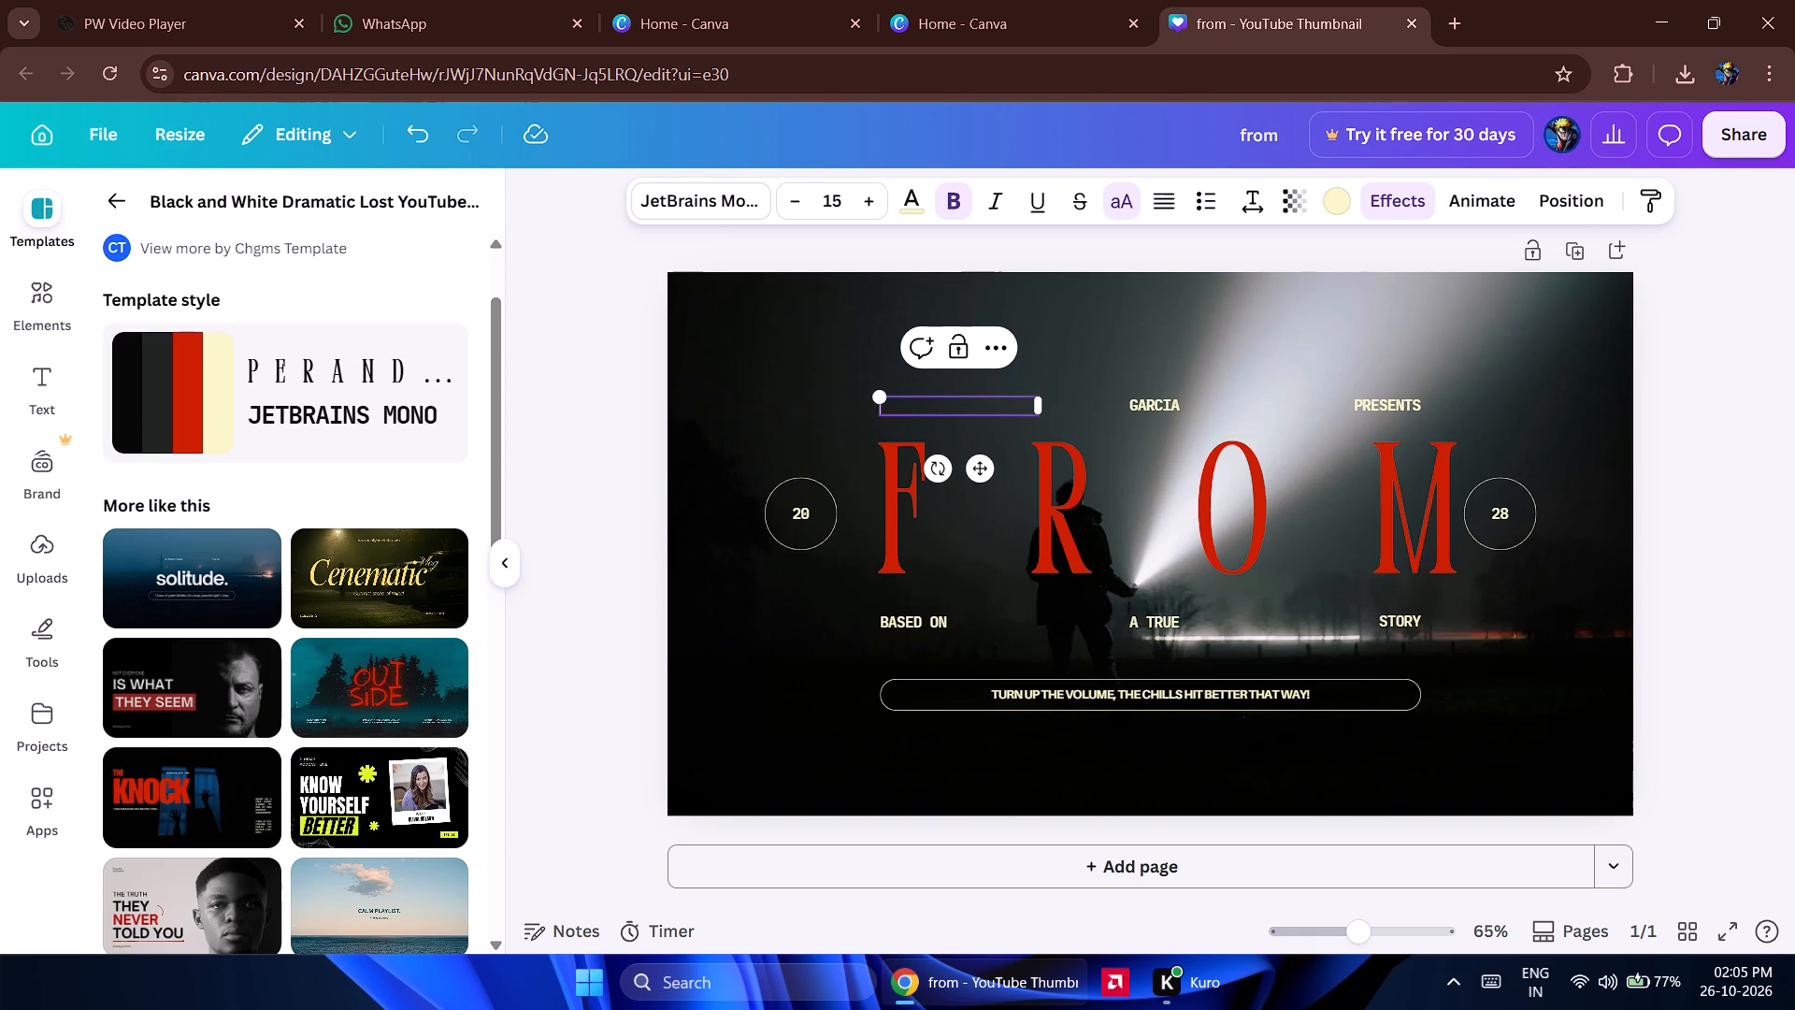
text(jack)
Enlarge the JACK text to size 17.6 and reposition it just above the F, flush with the letter's start.
drag(882, 398, 854, 386)
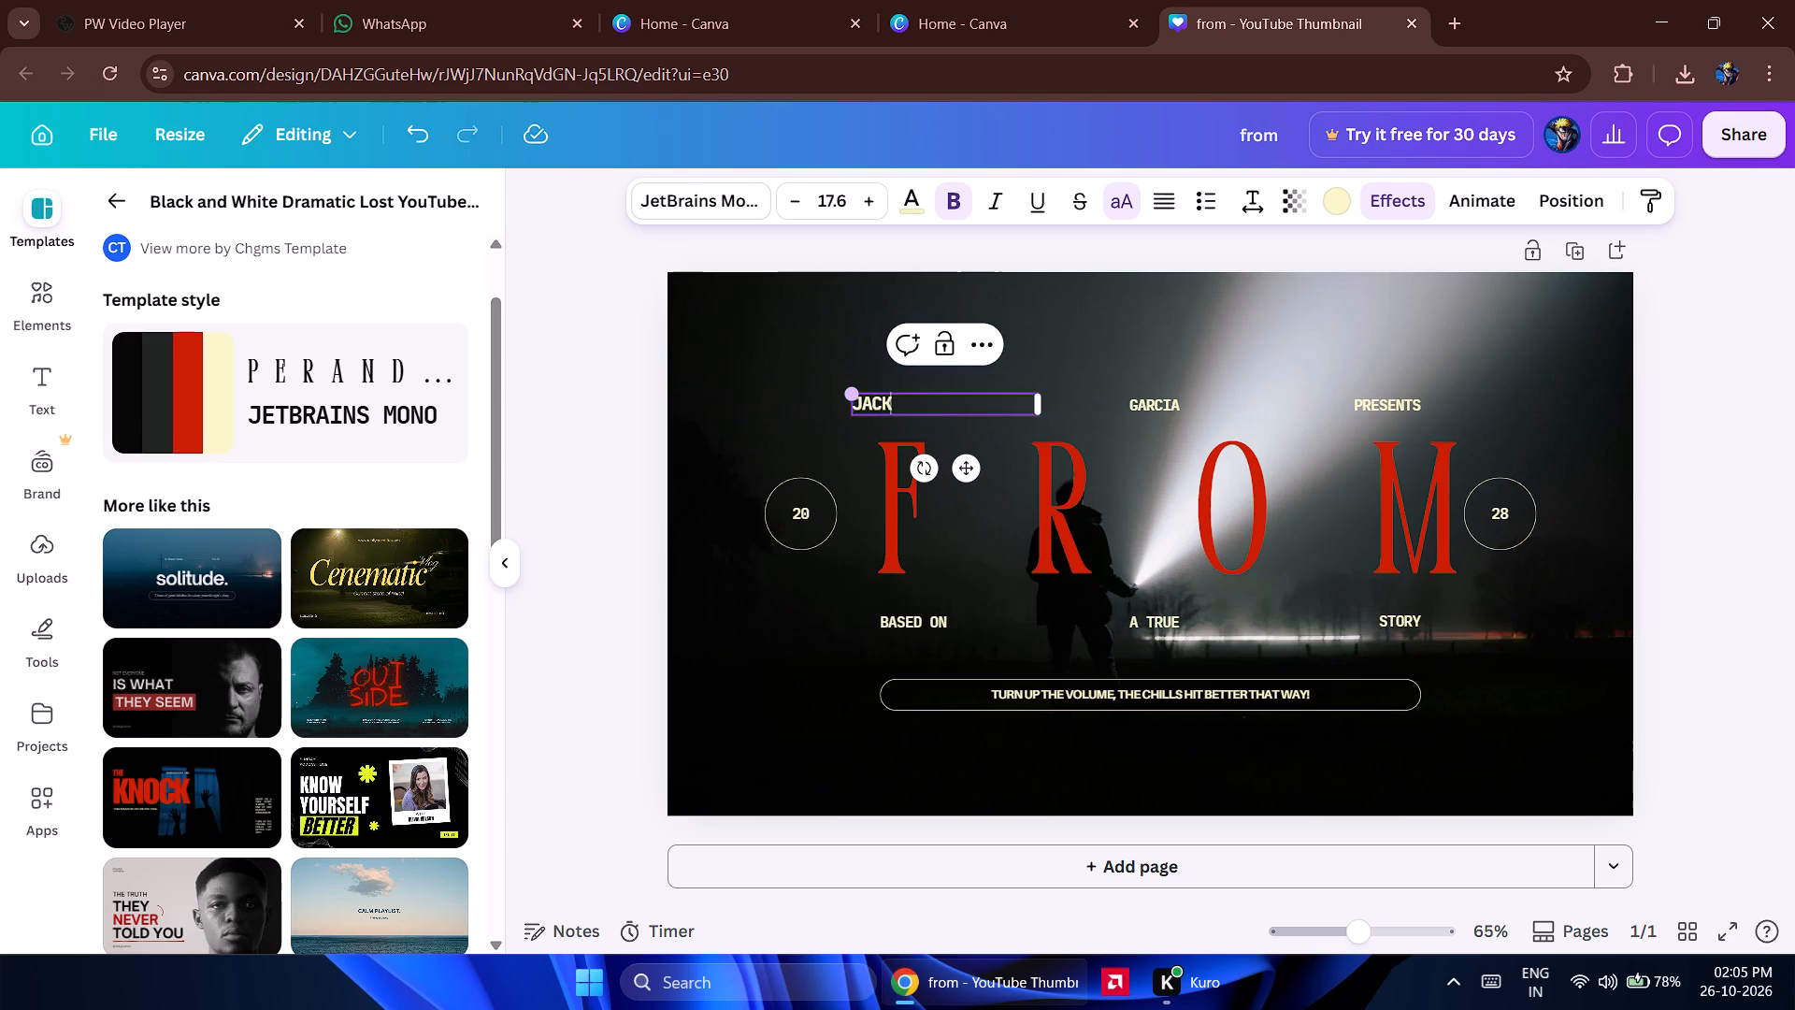
click(887, 408)
drag(960, 469, 984, 476)
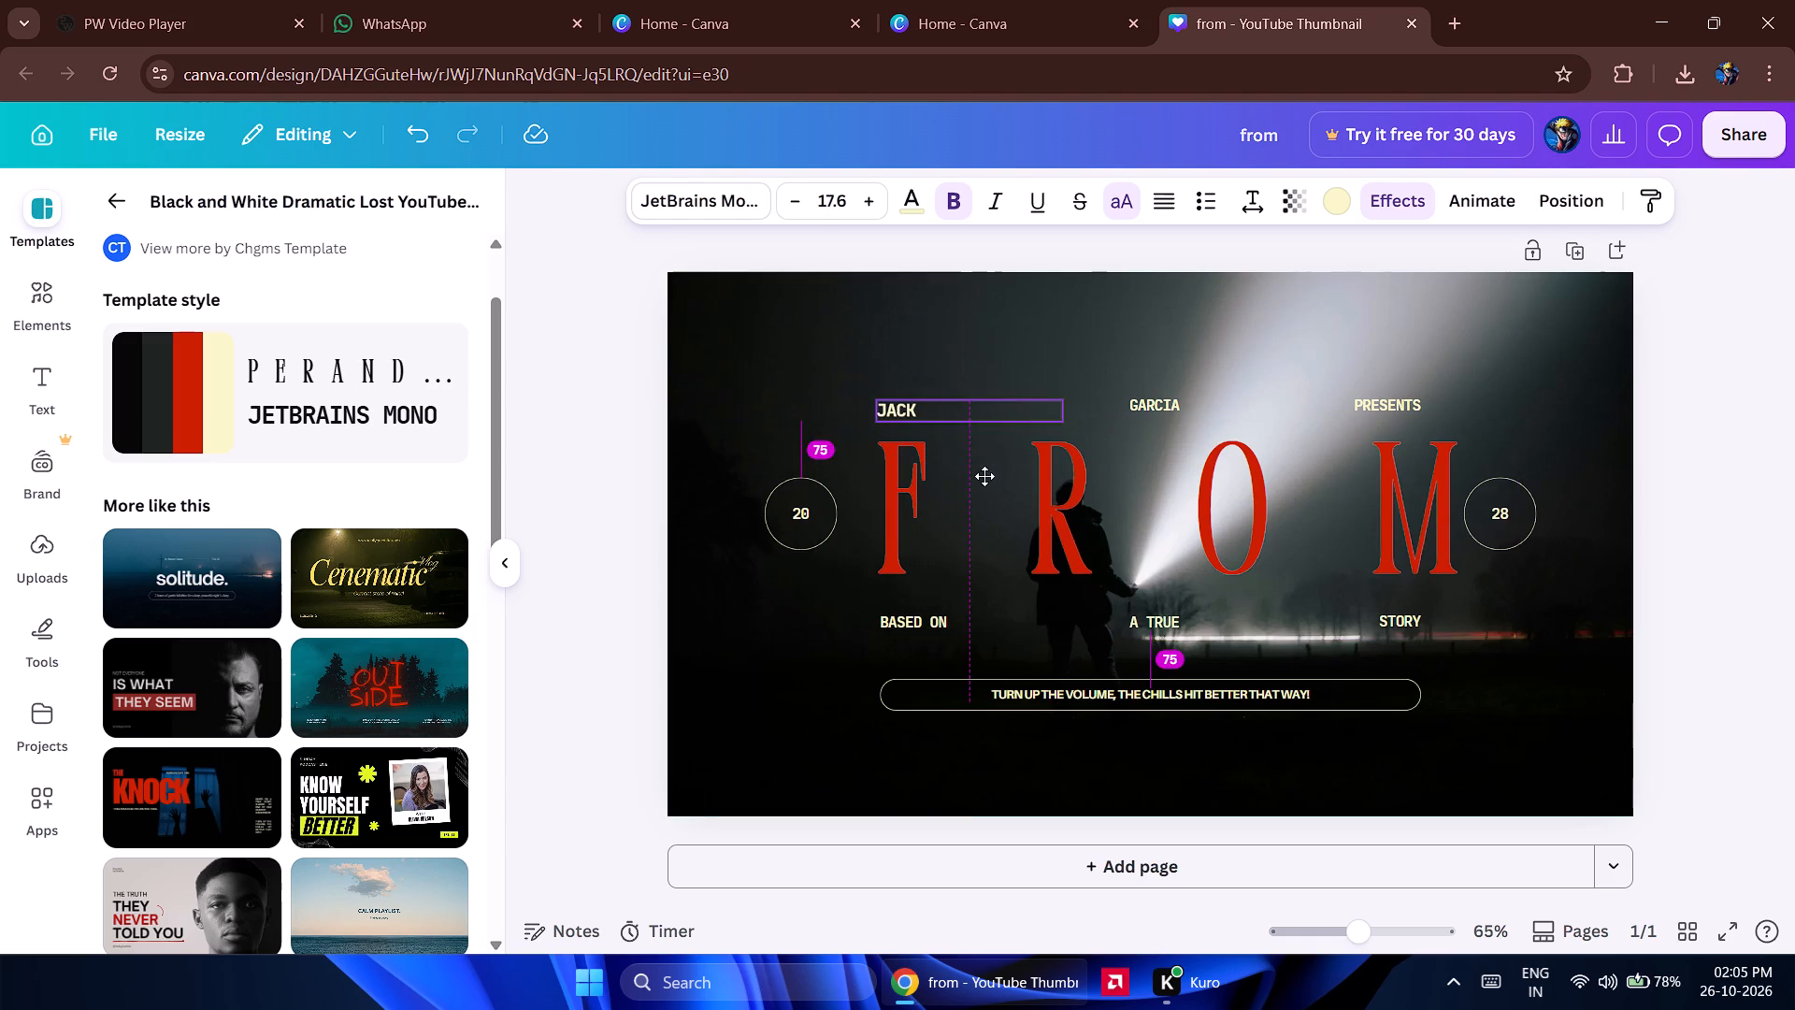
drag(984, 476, 991, 476)
click(978, 329)
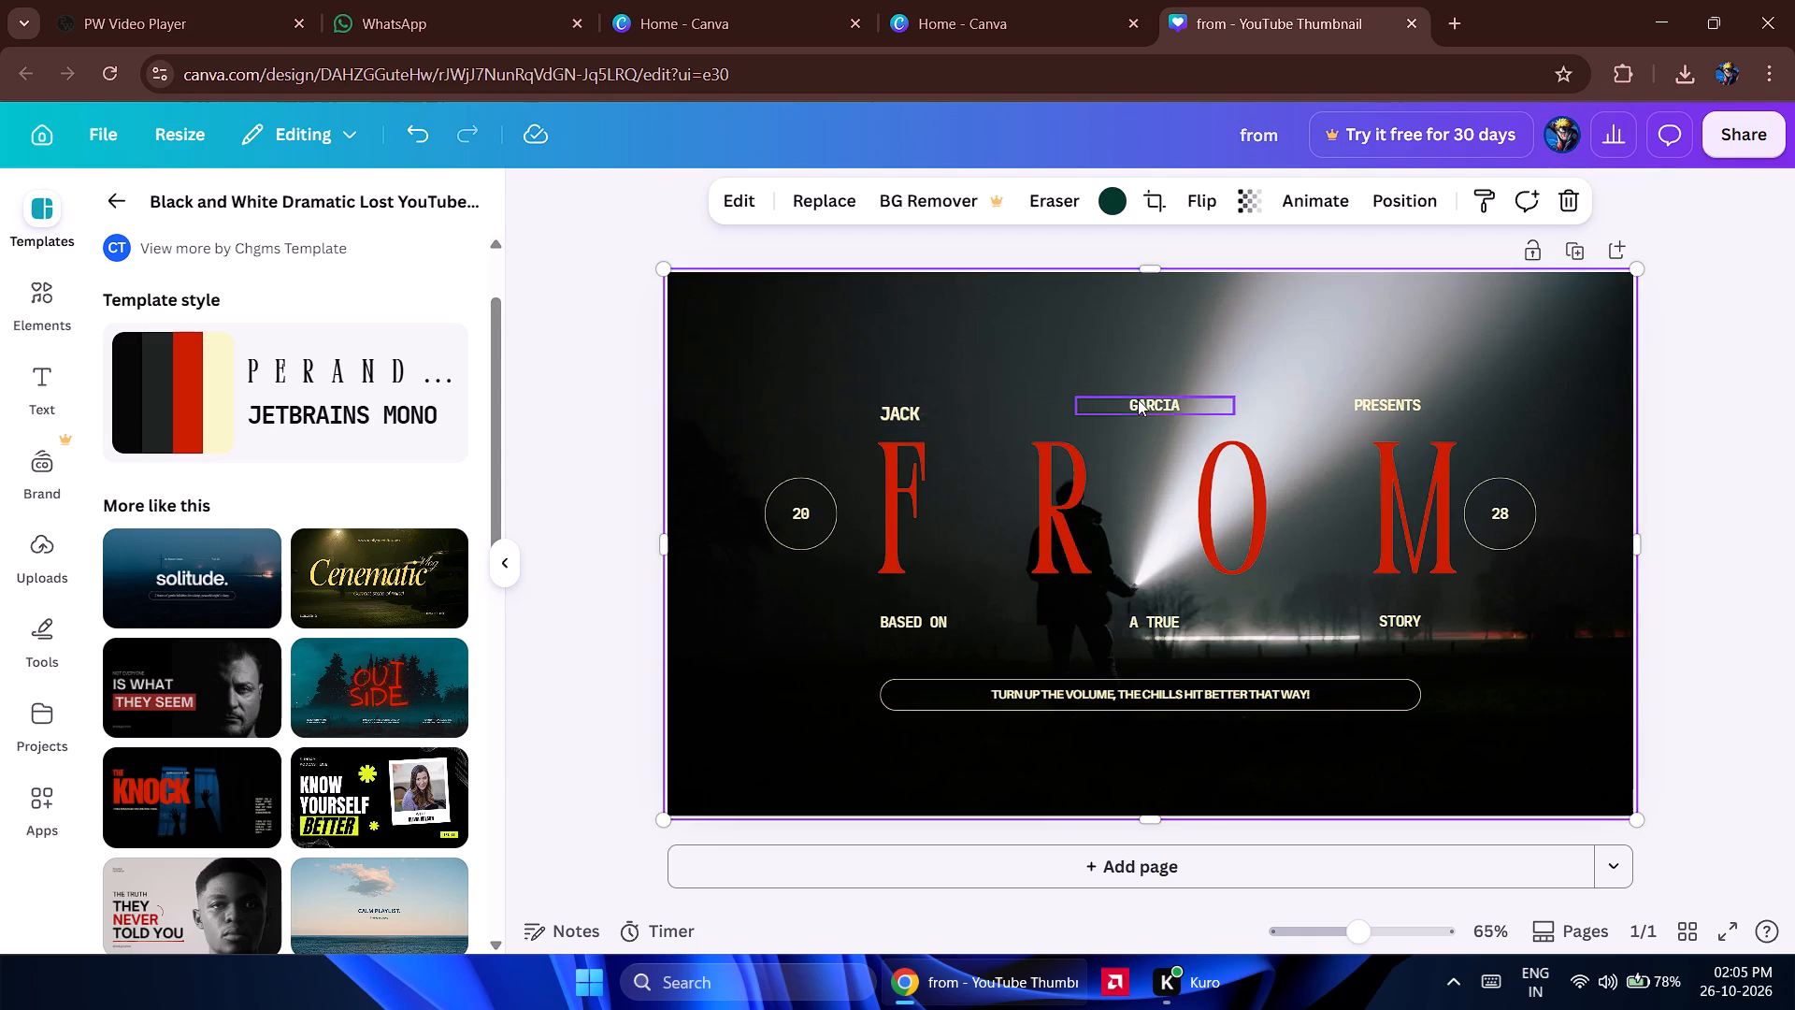
Replace the GARCIA text above the title with "bender".
click(1138, 399)
click(1143, 402)
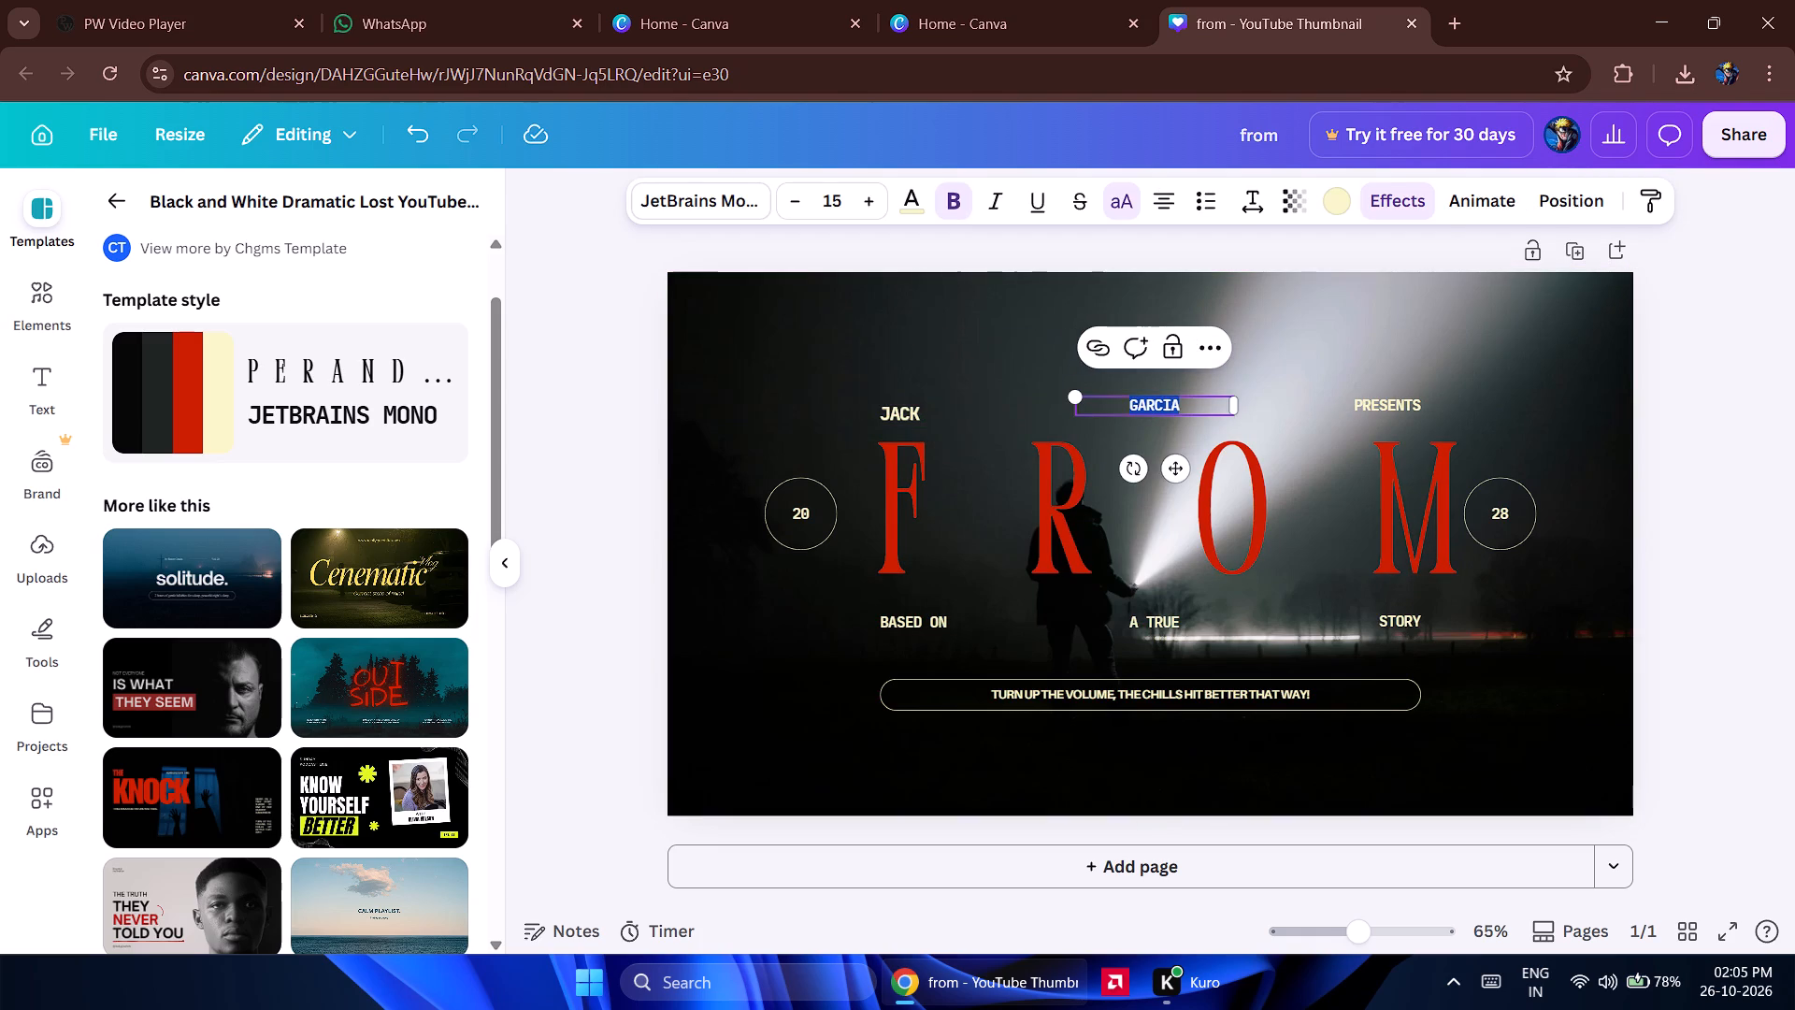
key(BackSpace)
text(bender)
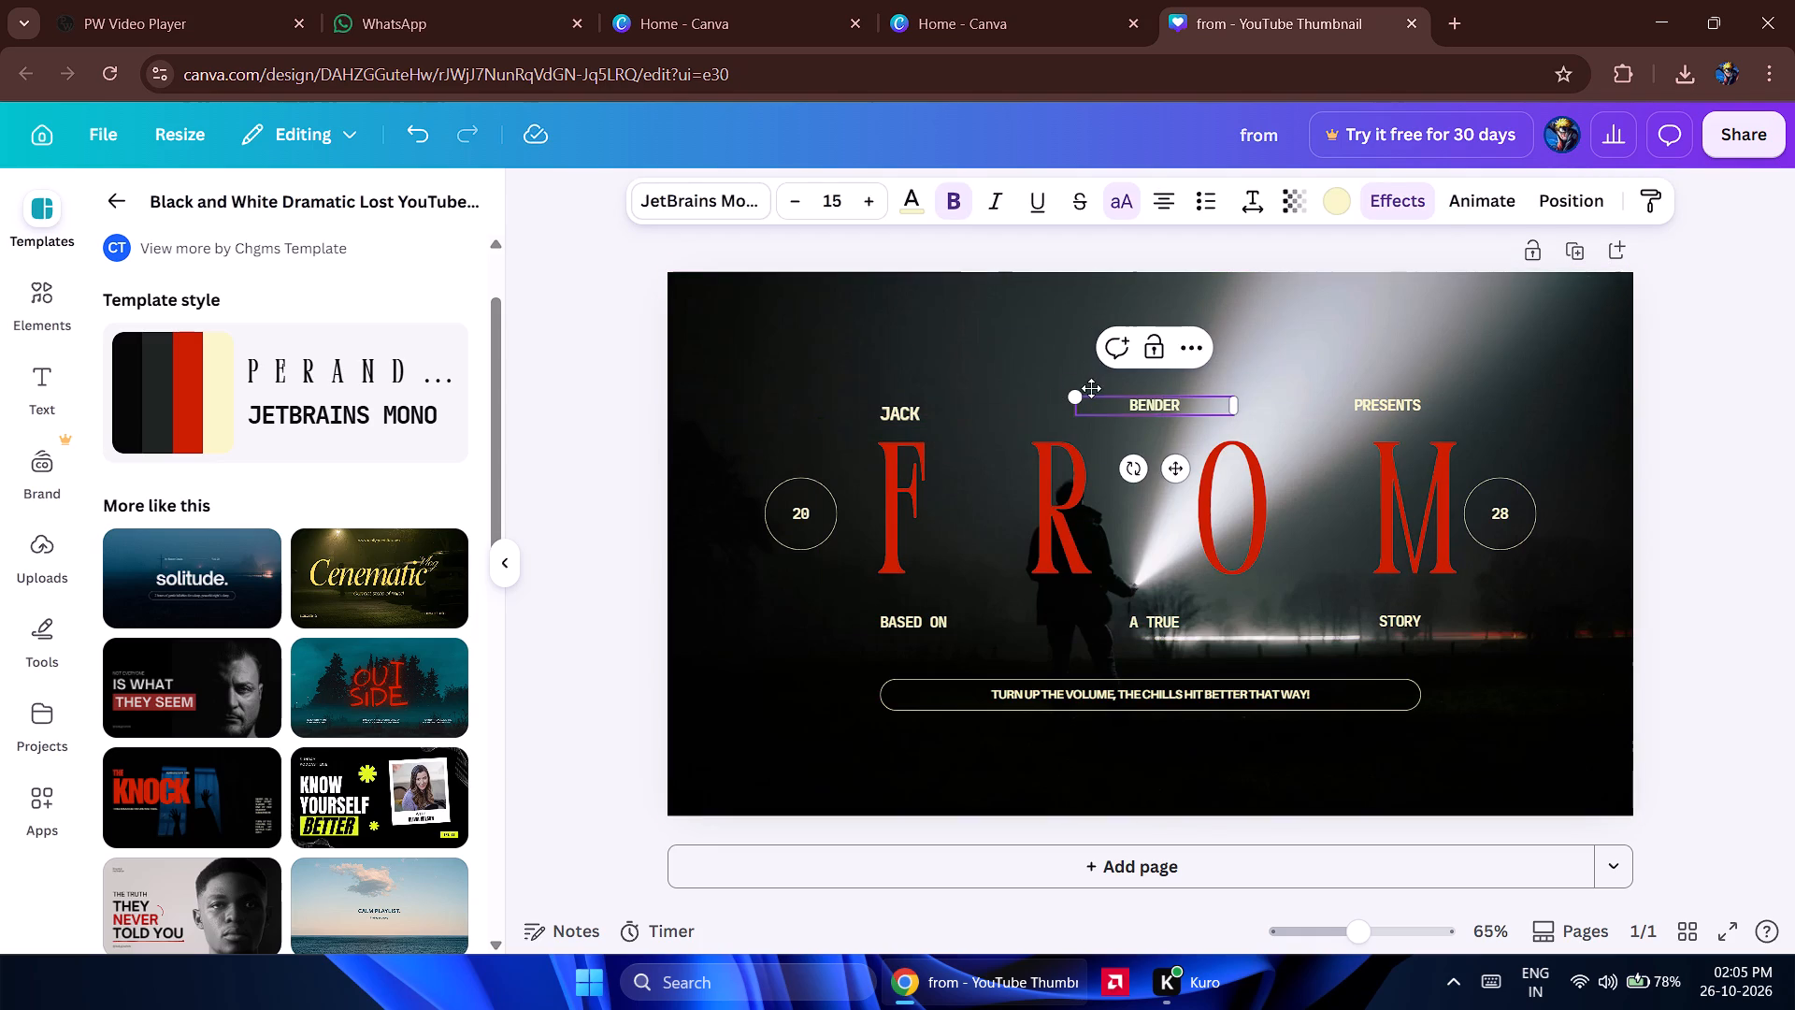
Enlarge the BENDER text to size 17.3 and place it centred above the title, level with JACK.
drag(1077, 393, 1053, 389)
drag(1158, 469, 954, 481)
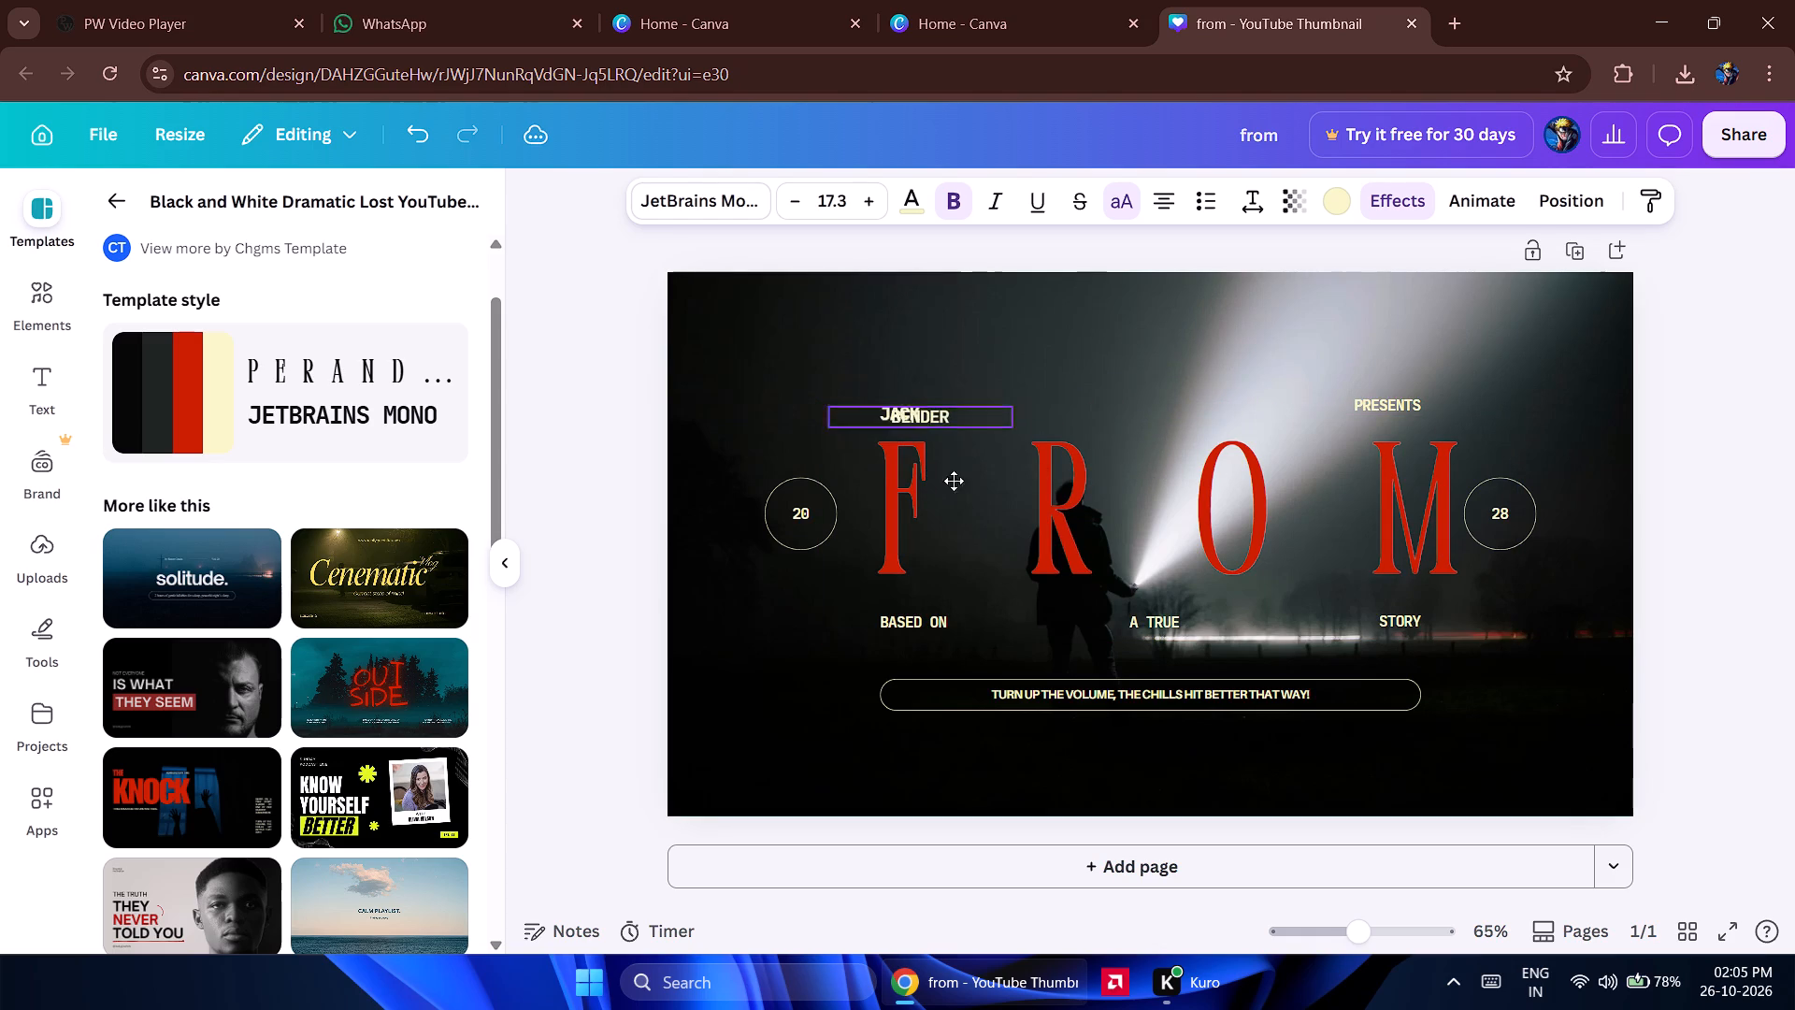
drag(954, 481, 1114, 477)
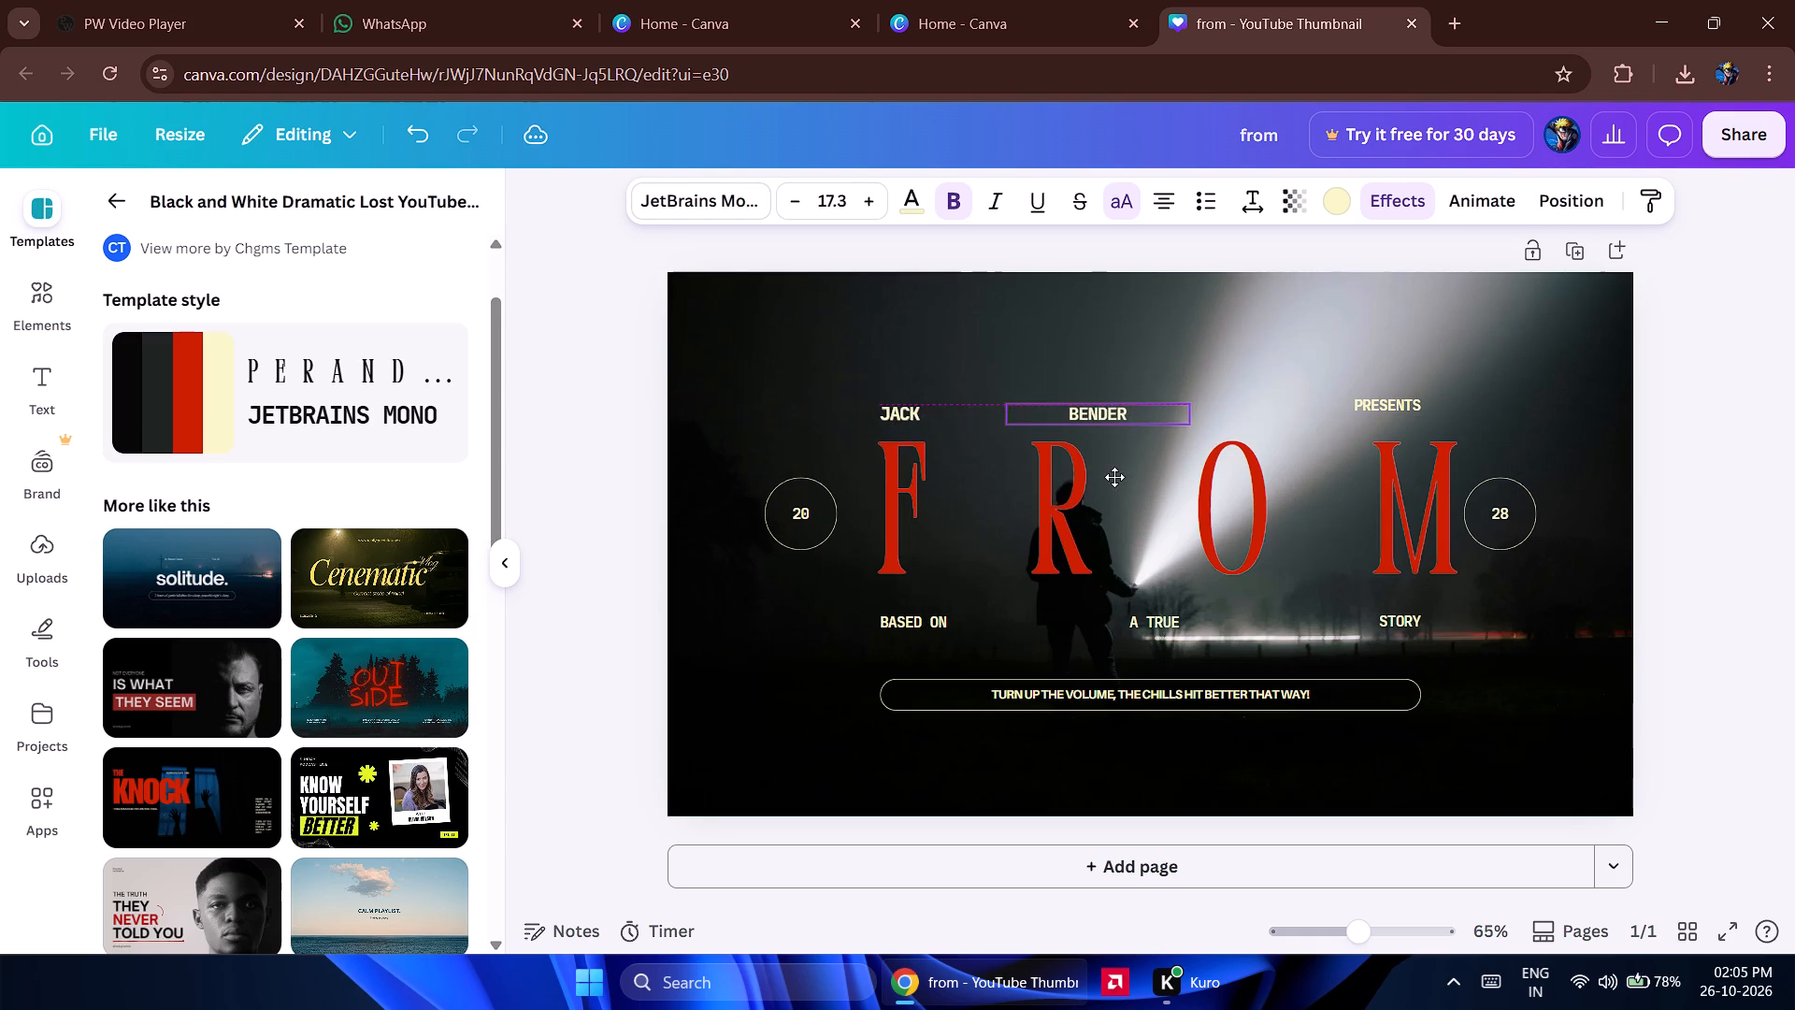
drag(1114, 477, 1165, 481)
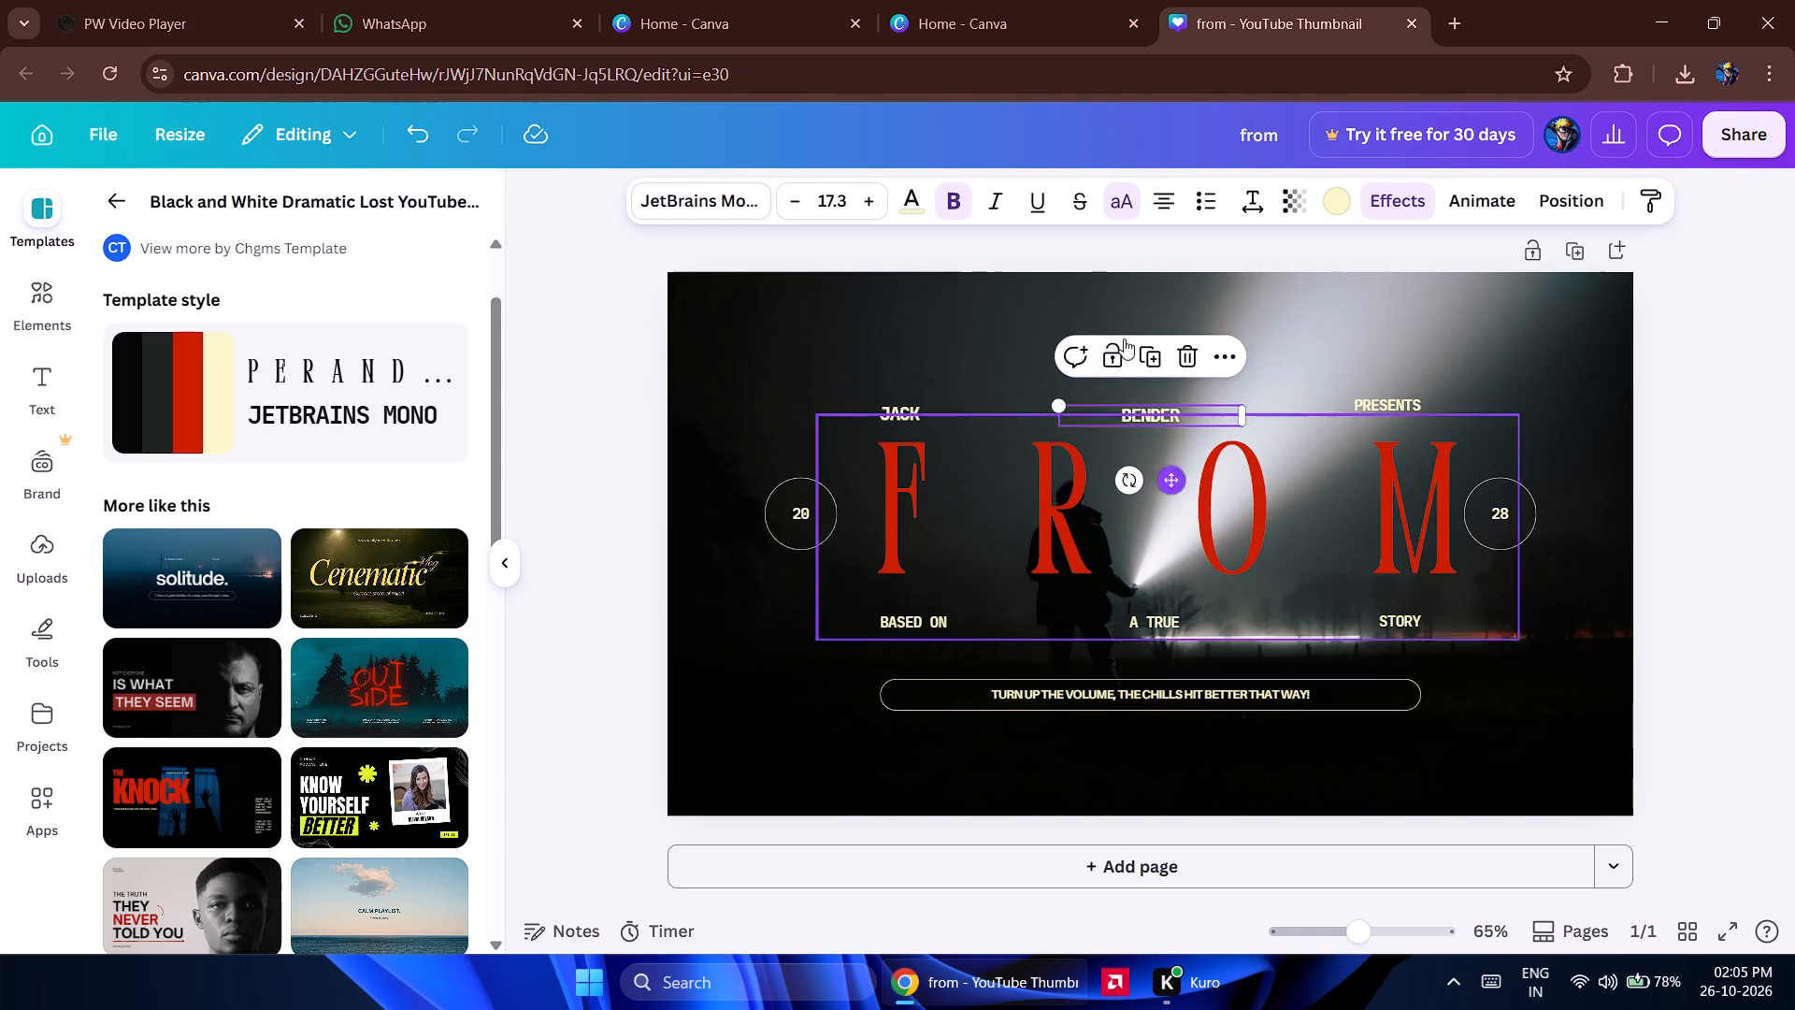
click(935, 335)
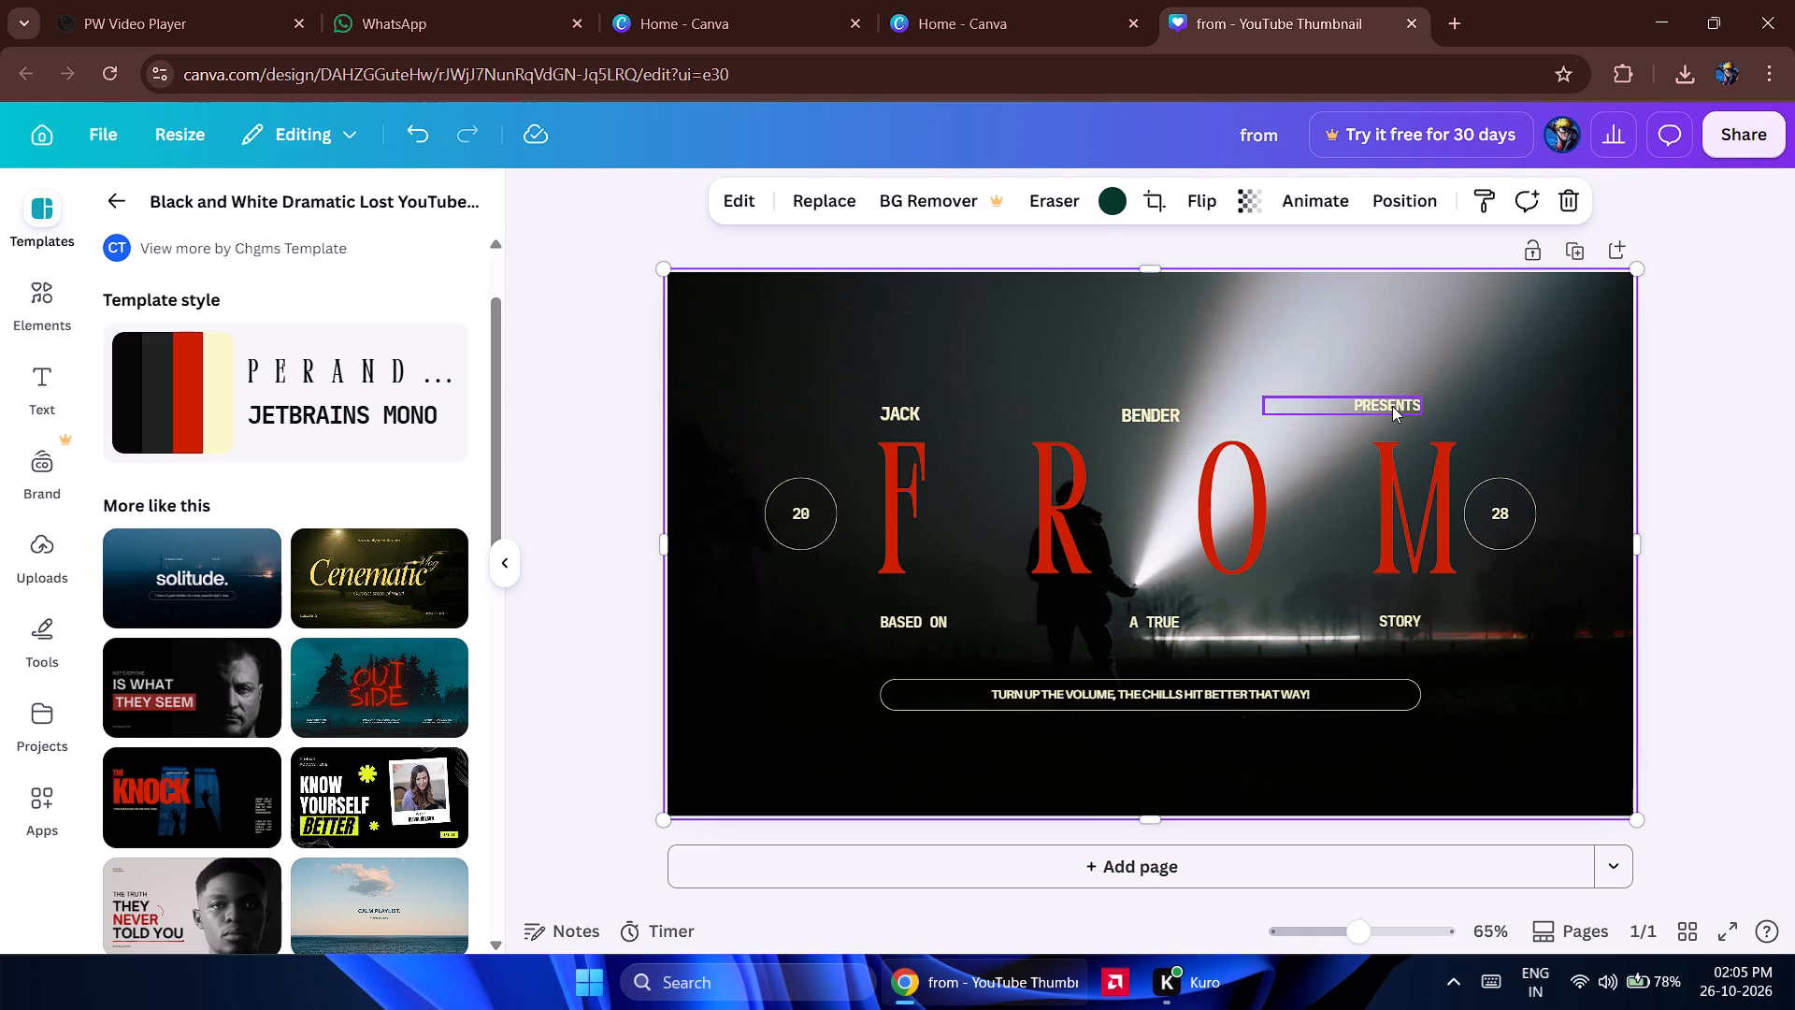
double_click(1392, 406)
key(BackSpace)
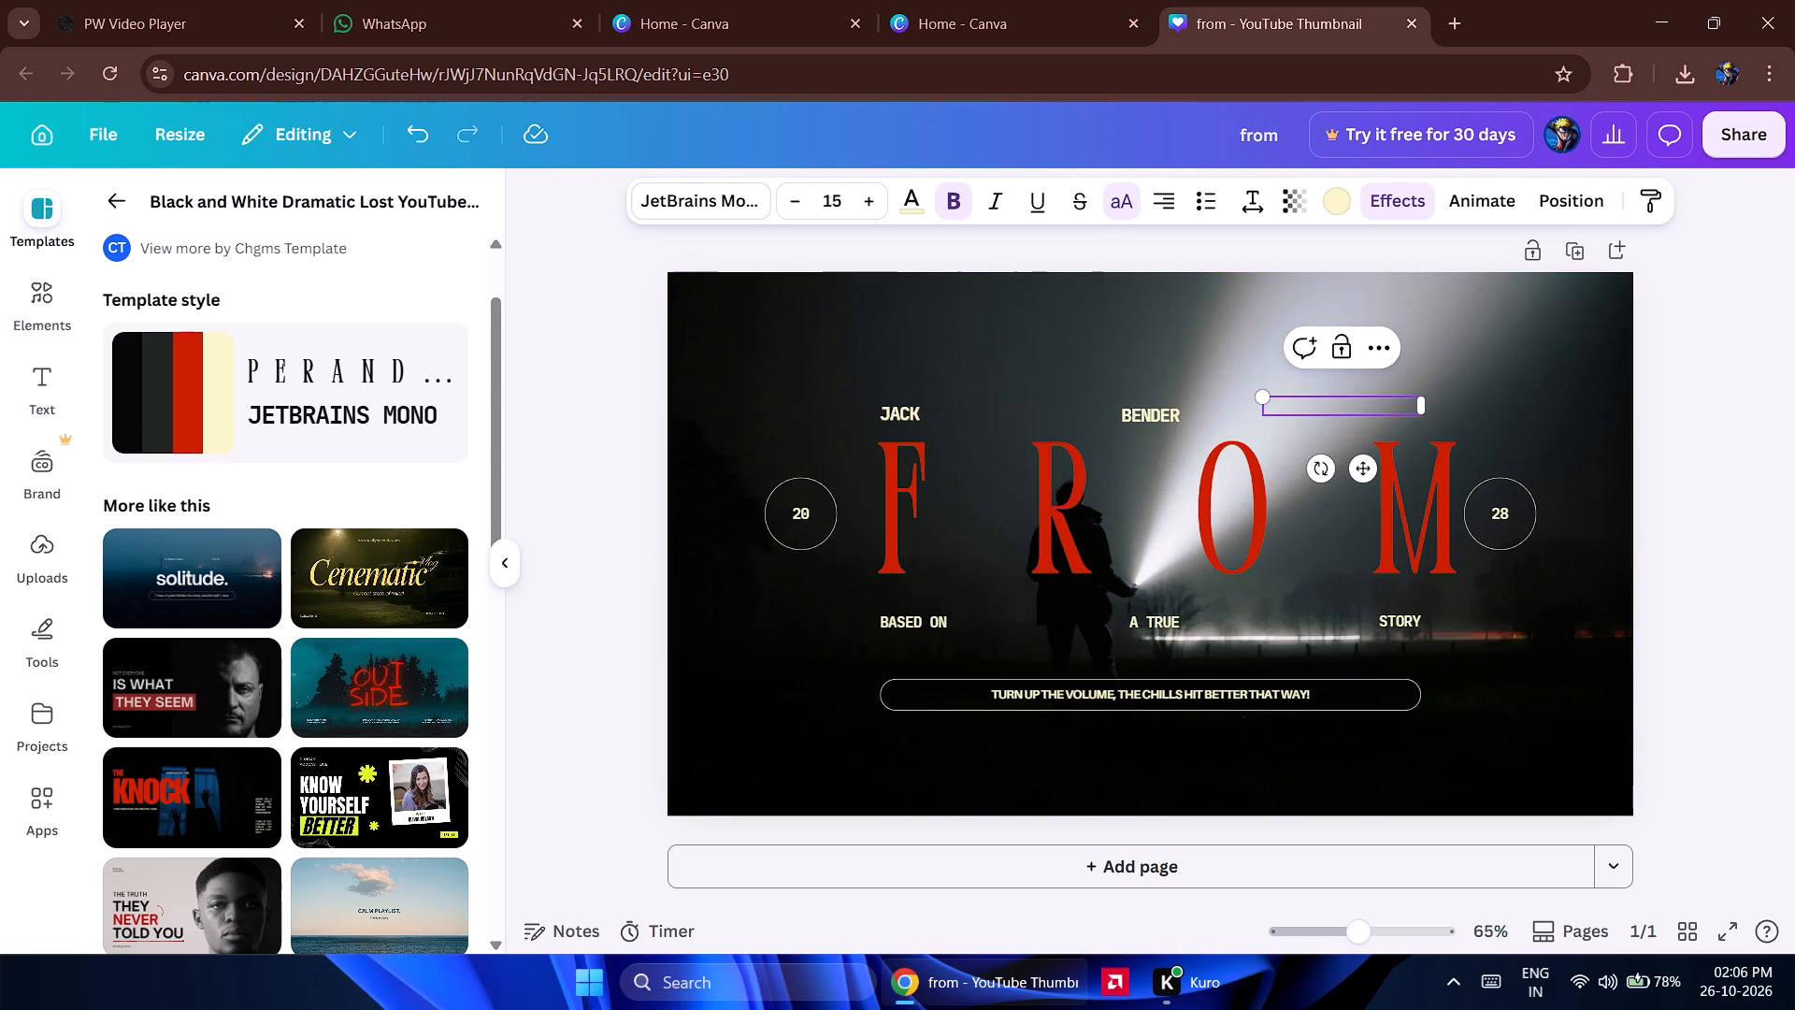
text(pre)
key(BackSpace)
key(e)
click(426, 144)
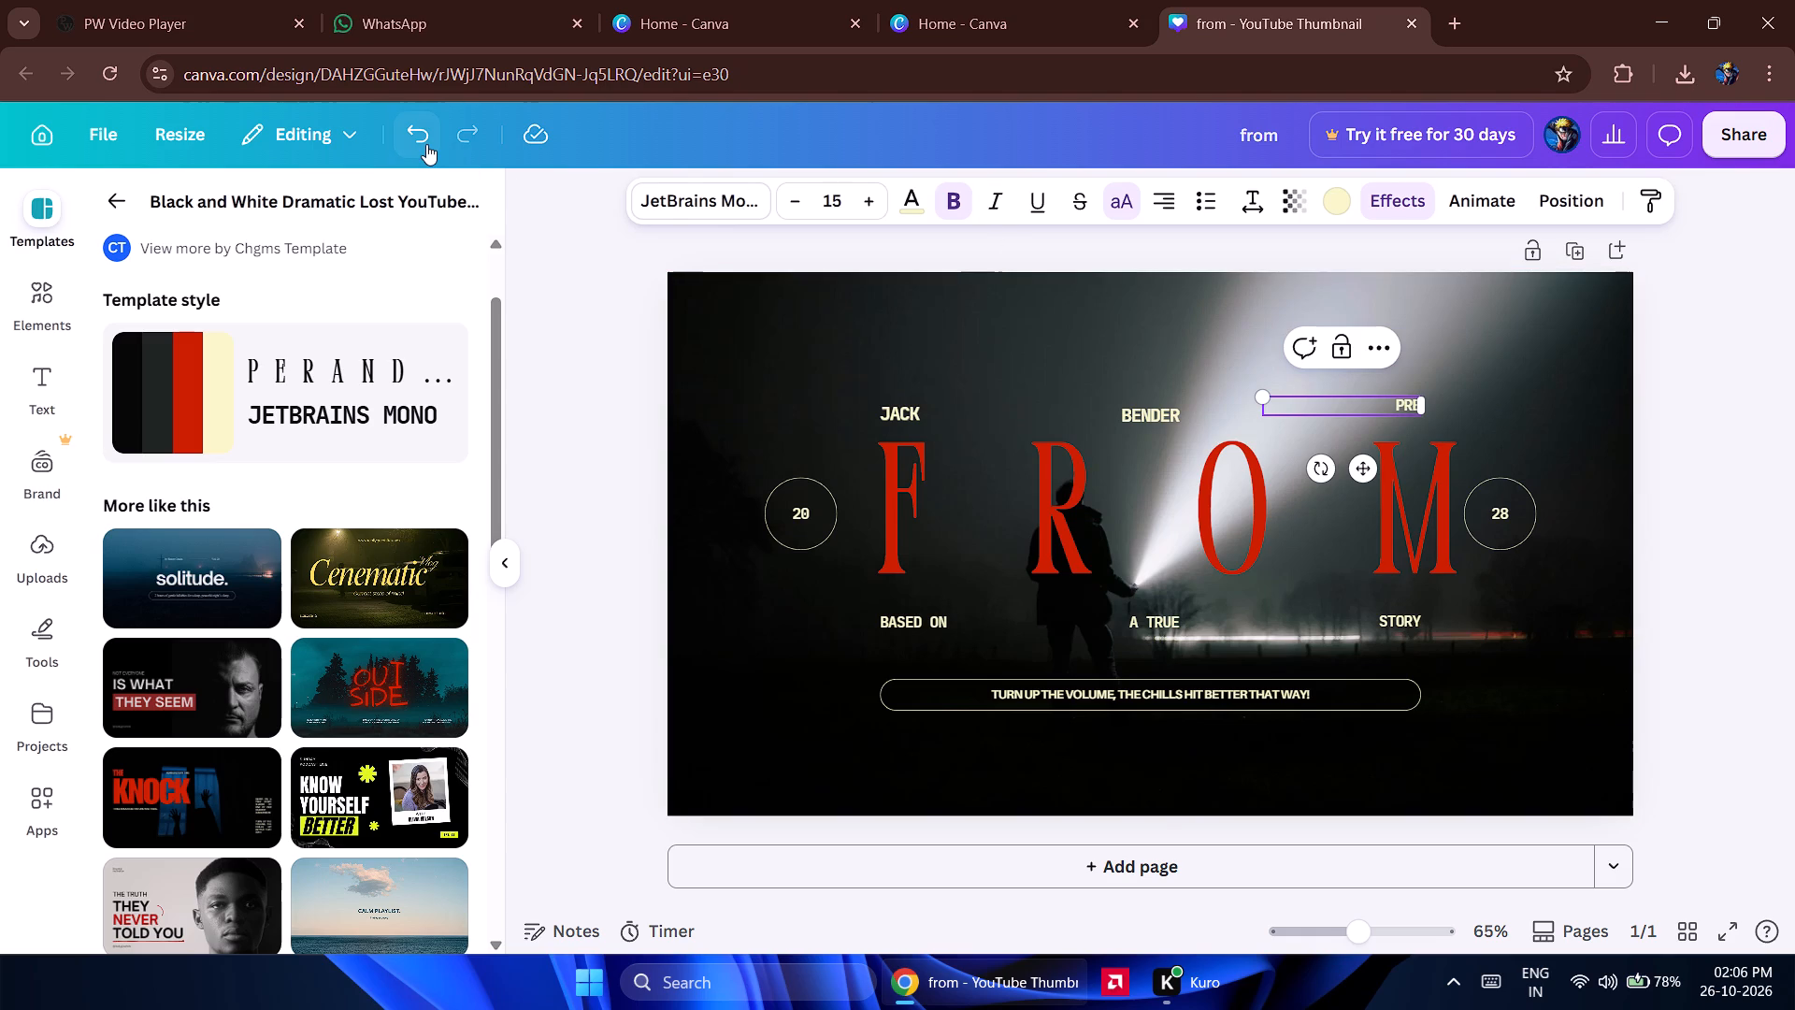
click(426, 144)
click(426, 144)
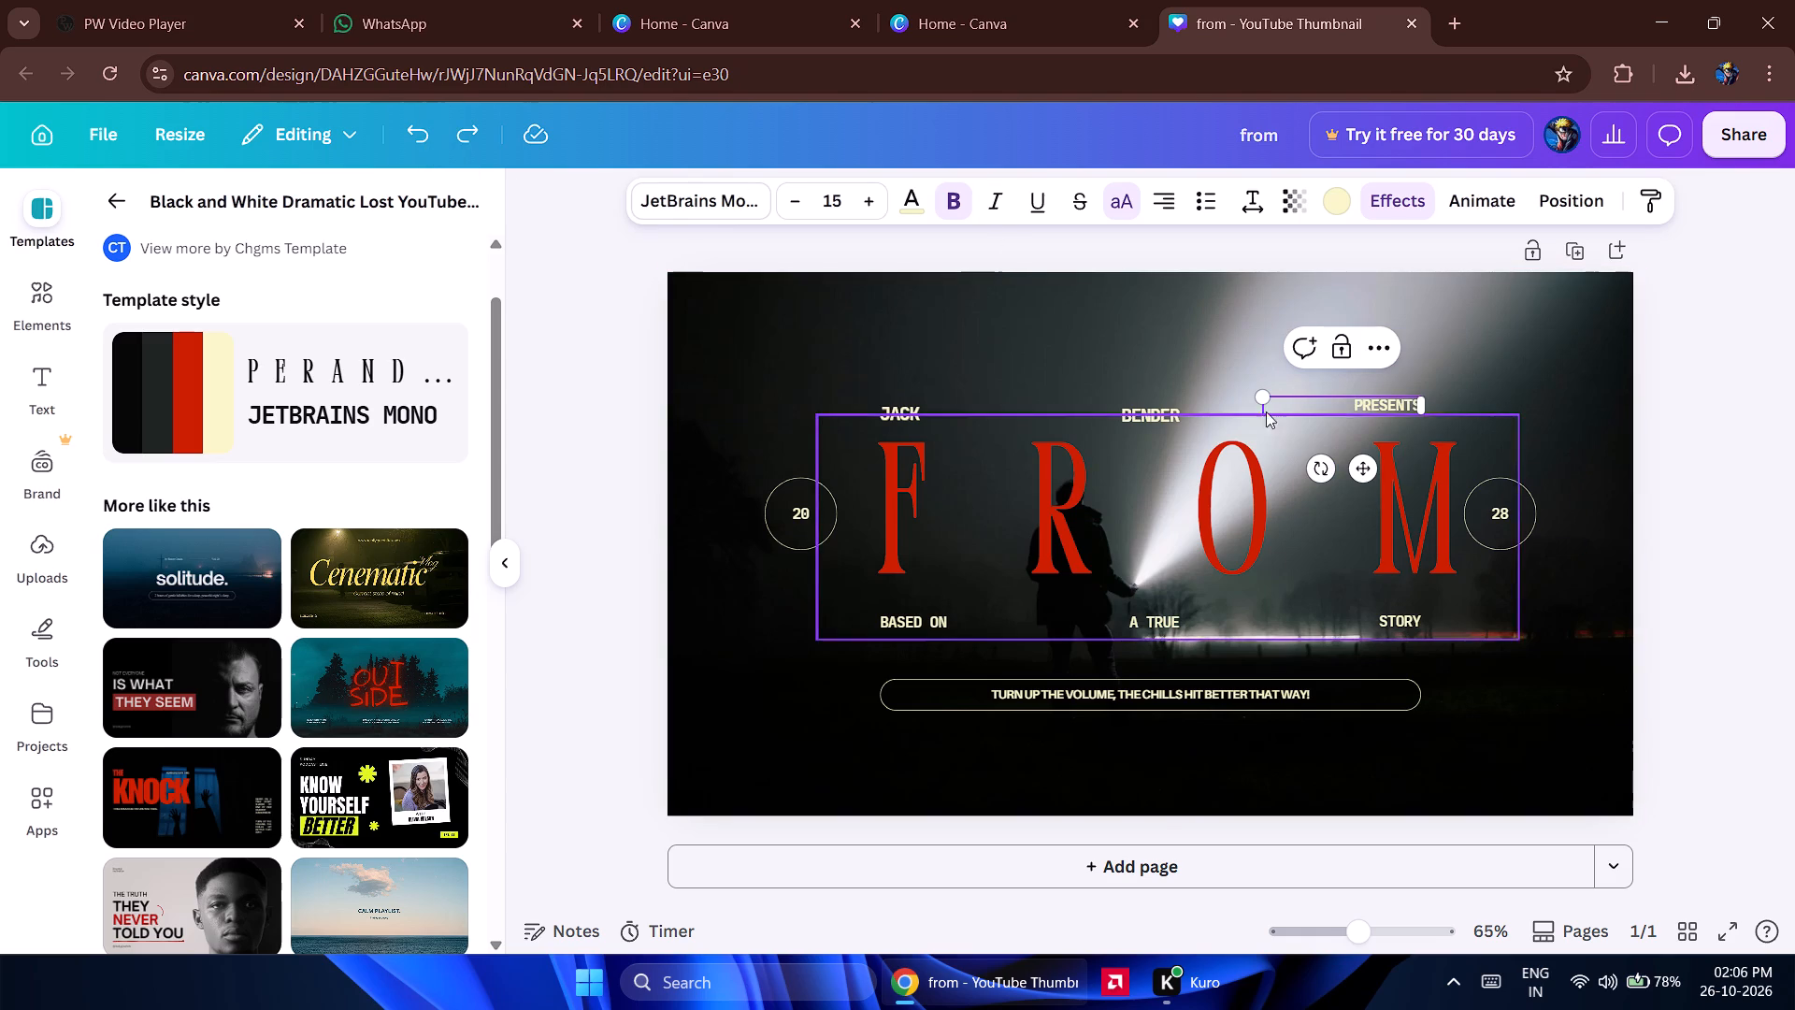
Enlarge the PRESENTS text to size 17.8 and move it directly above the M, level with JACK and BENDER.
drag(1263, 399, 1233, 394)
drag(1352, 469, 1352, 474)
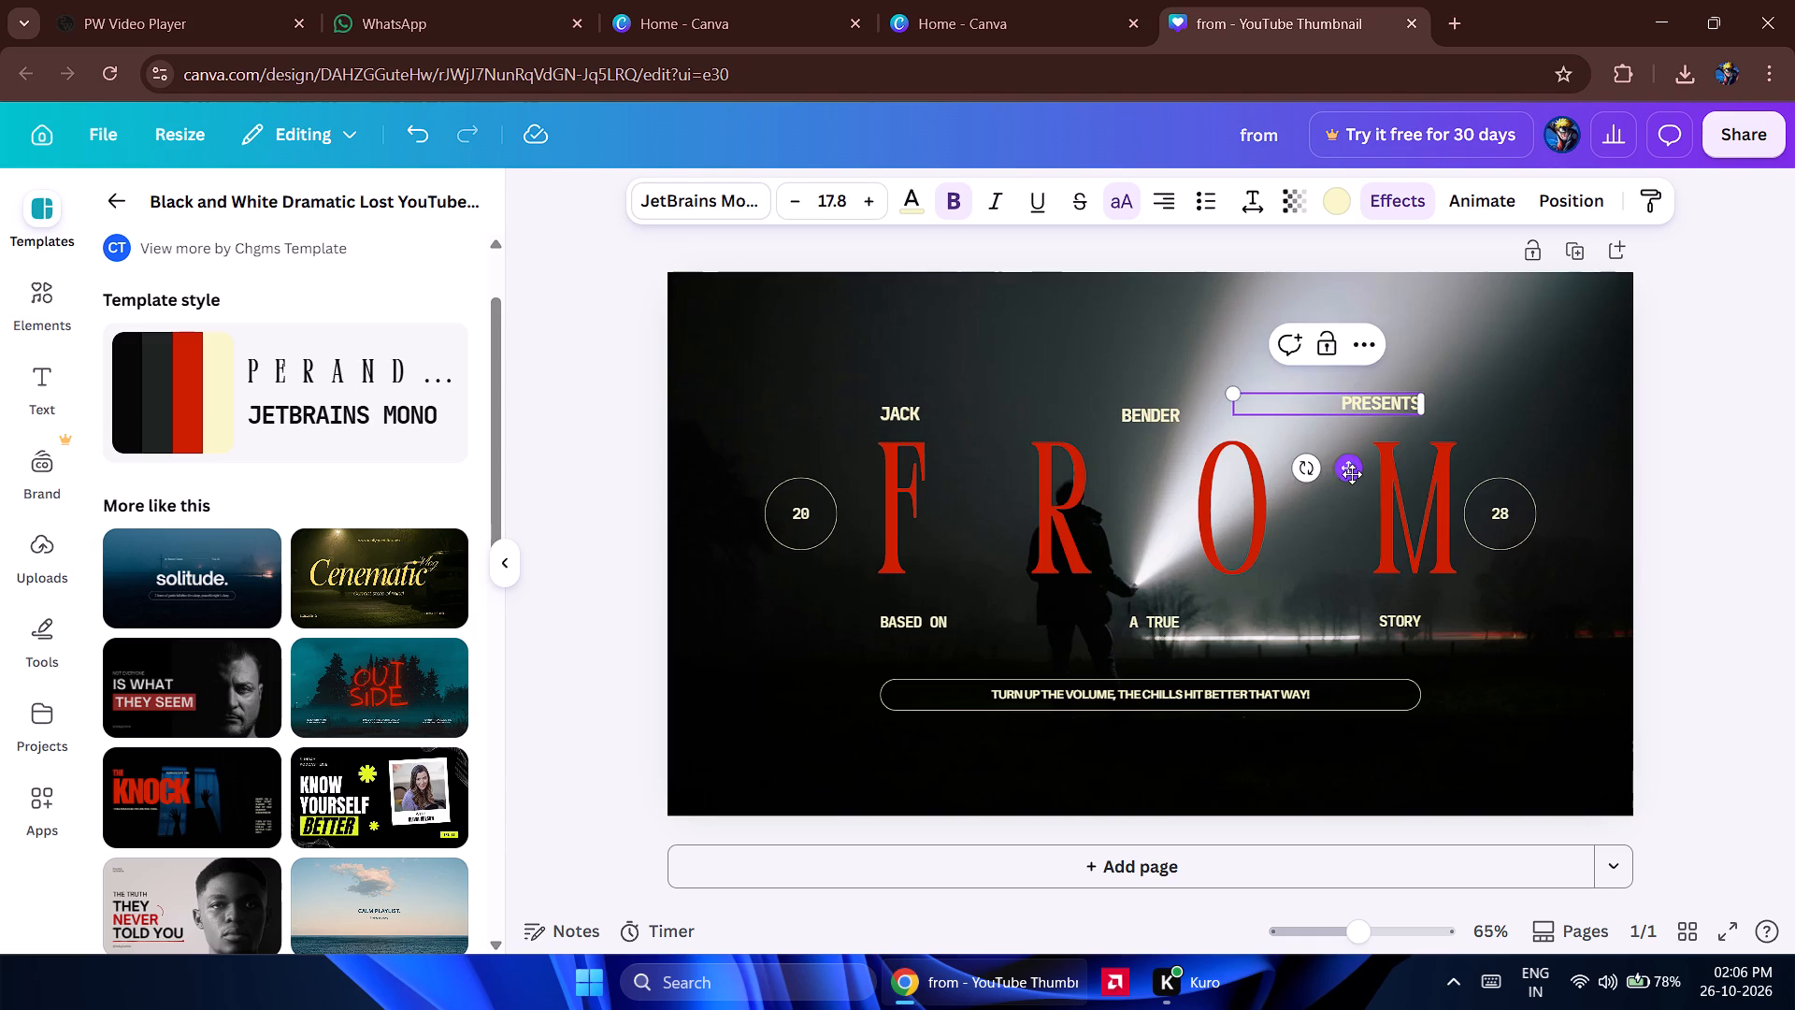
drag(1352, 474, 1352, 478)
click(933, 339)
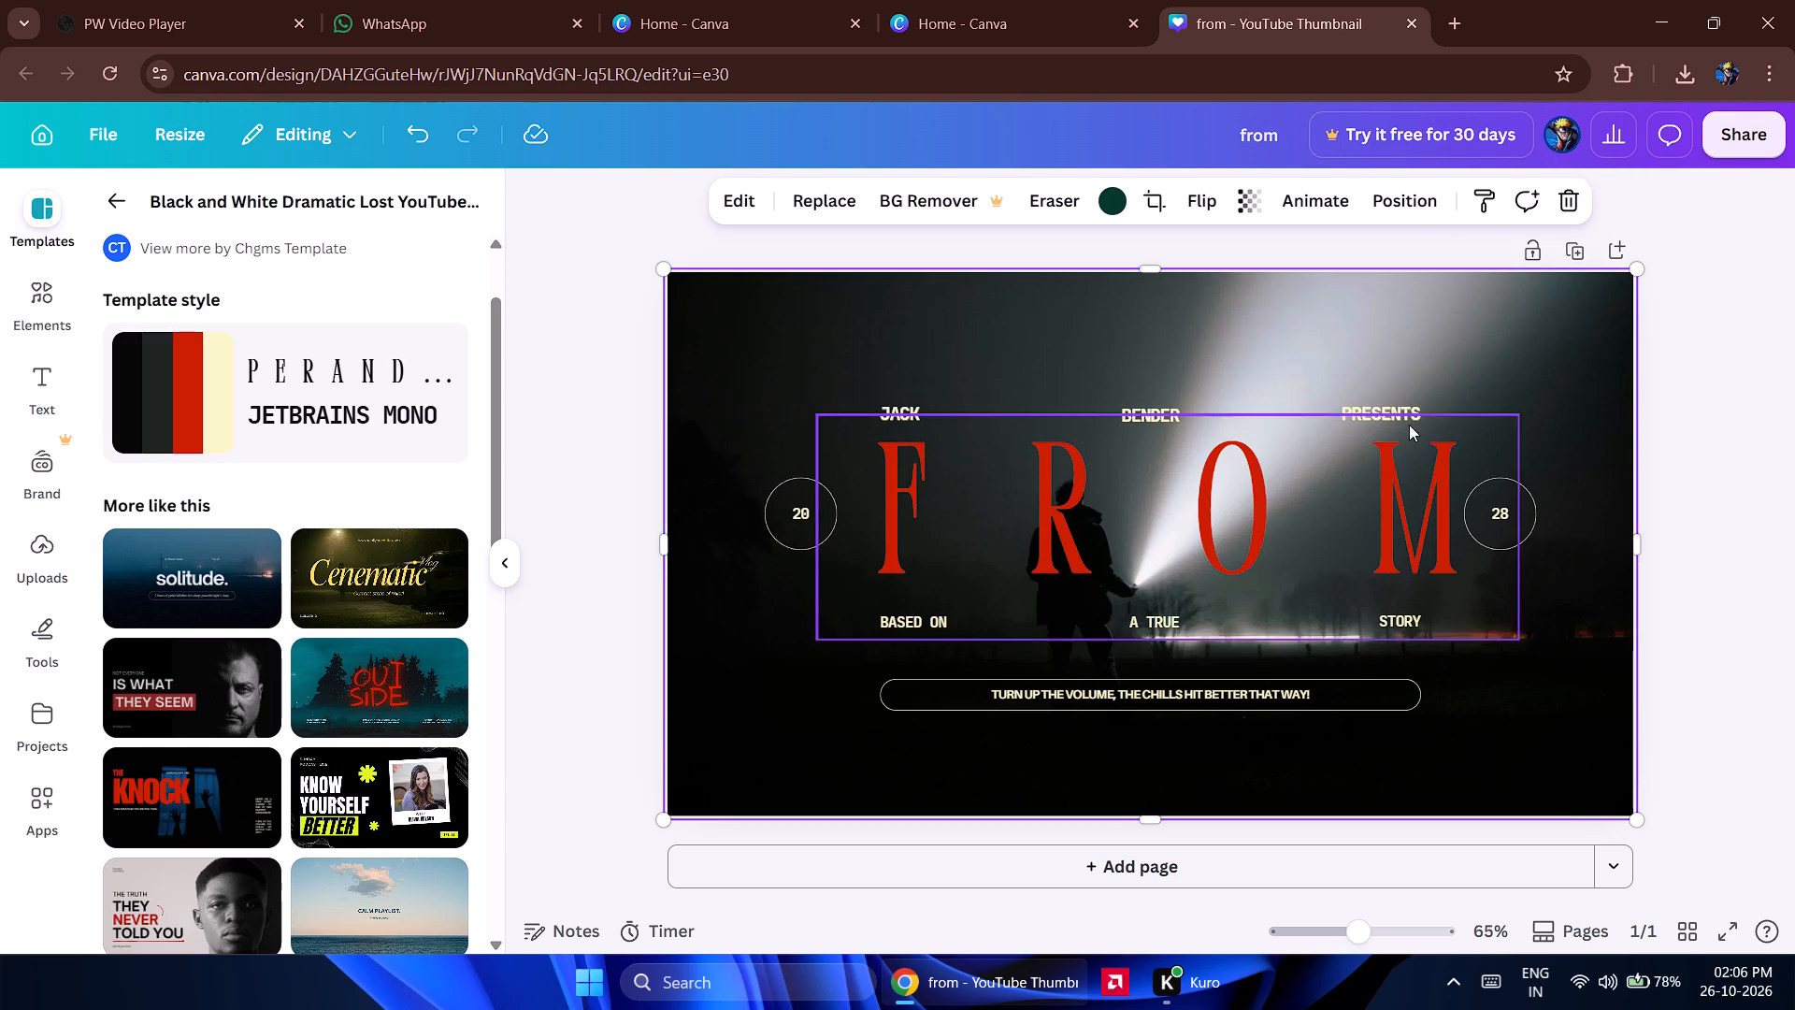
click(1395, 413)
drag(1347, 485, 1361, 484)
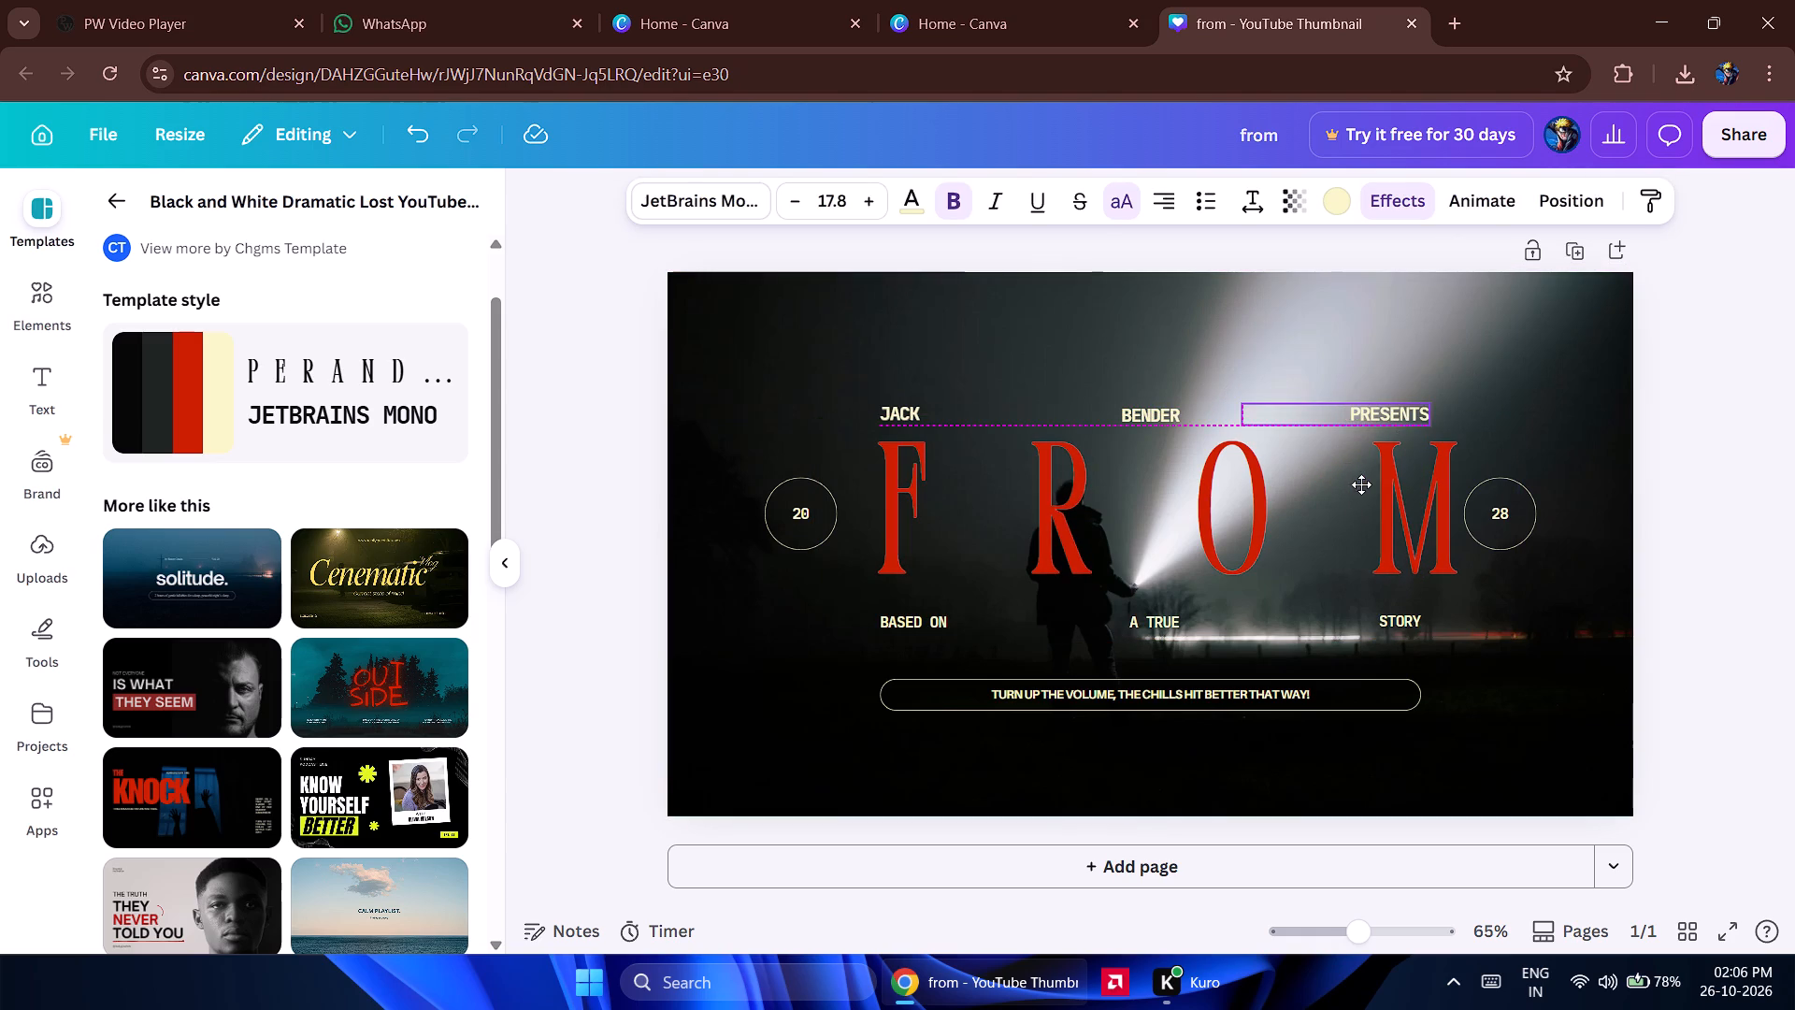
drag(1361, 484, 1376, 485)
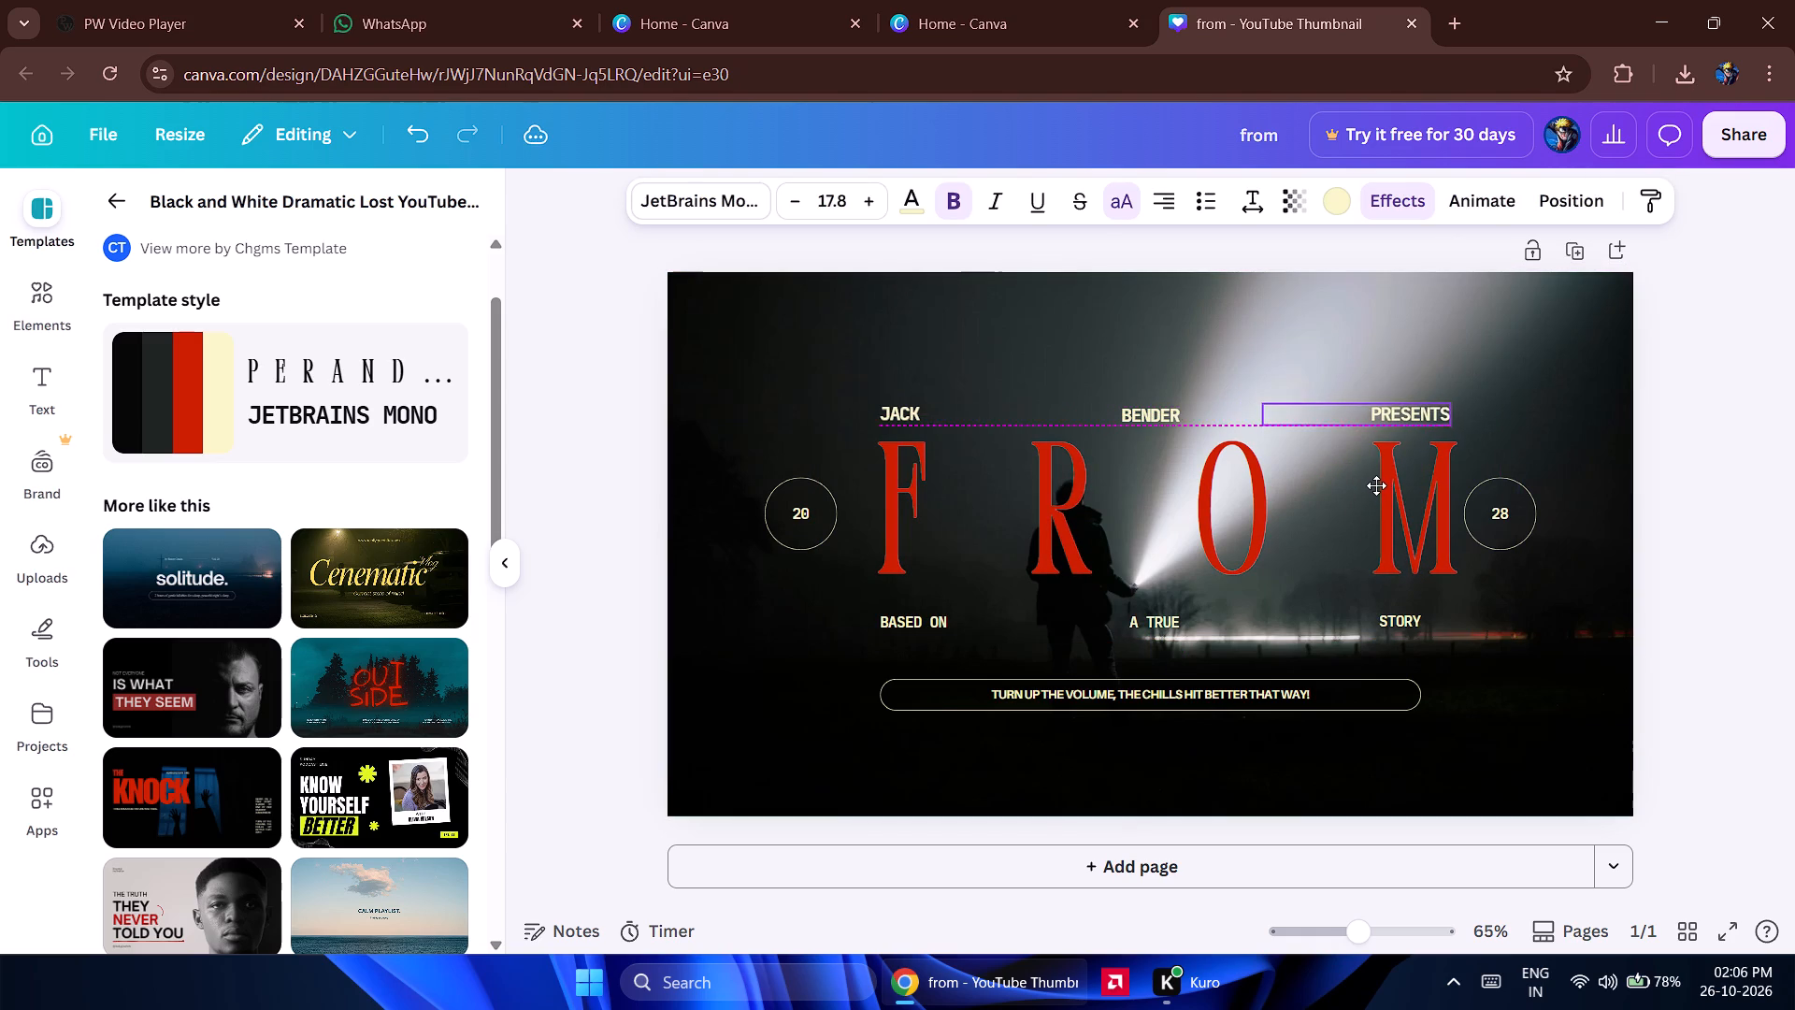
drag(1376, 485, 1376, 487)
click(1038, 362)
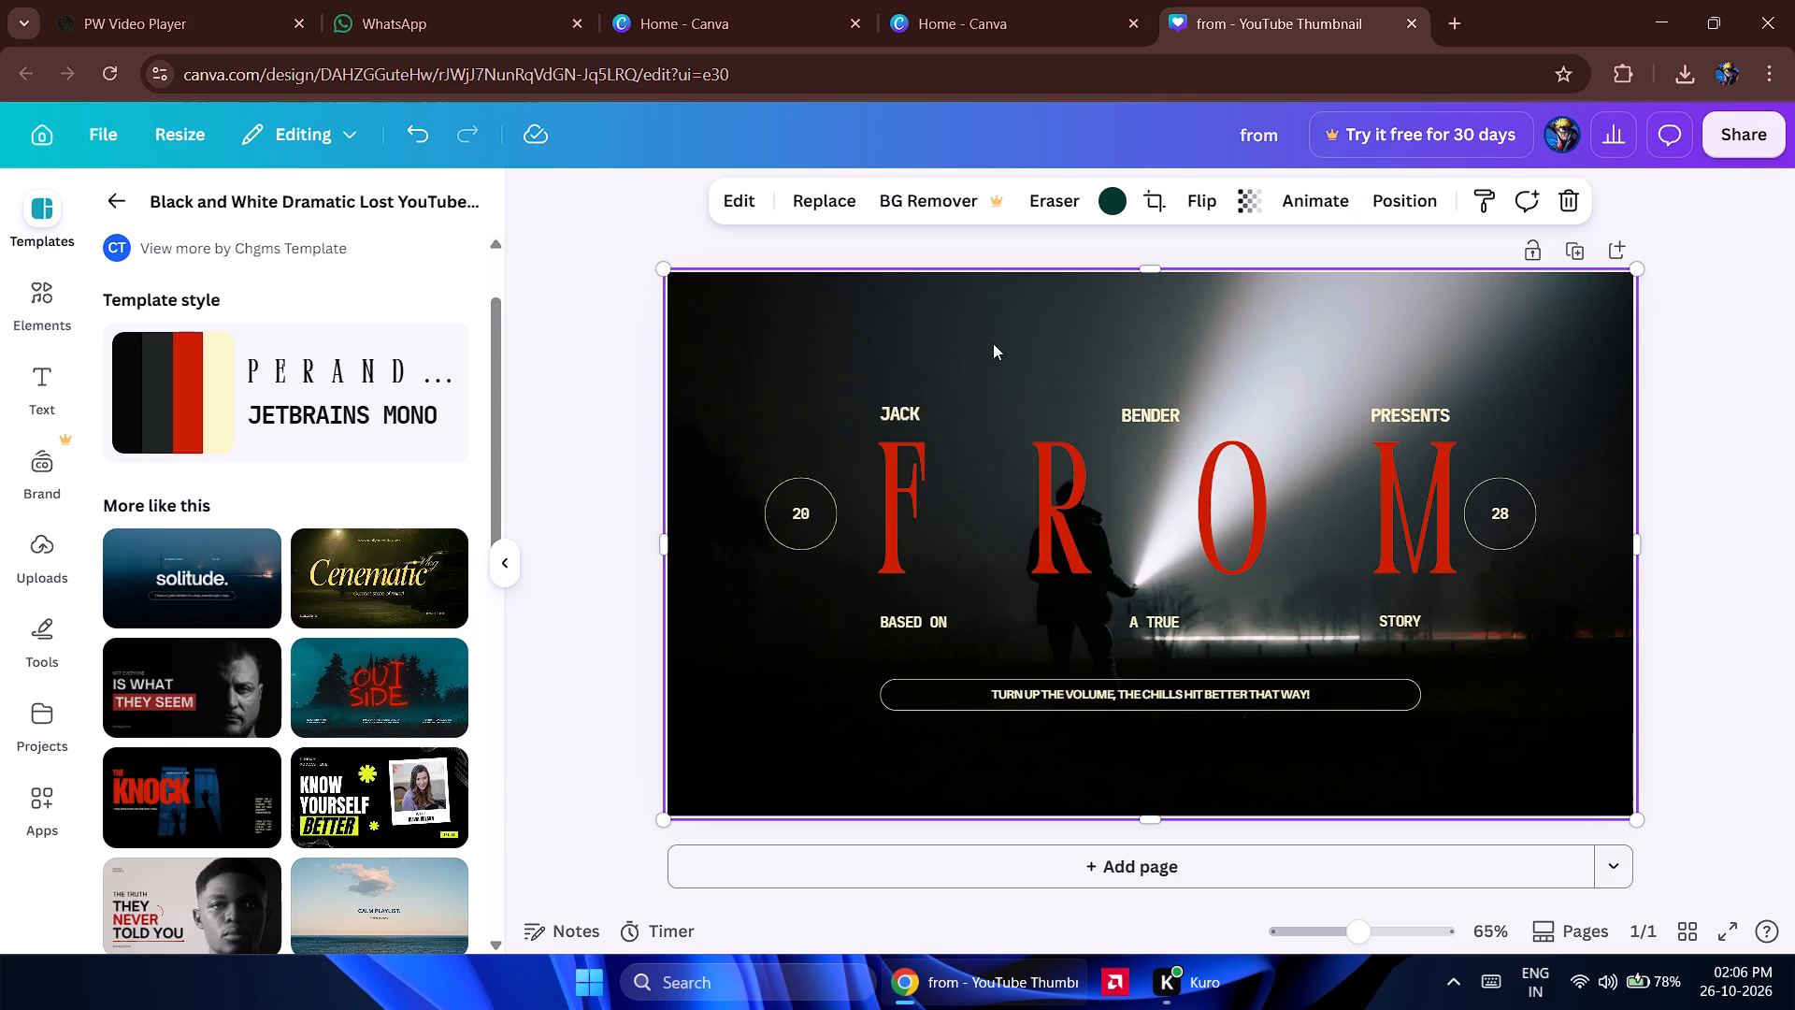
Change the A TRUE text in the line below the title to "A horrific".
click(916, 619)
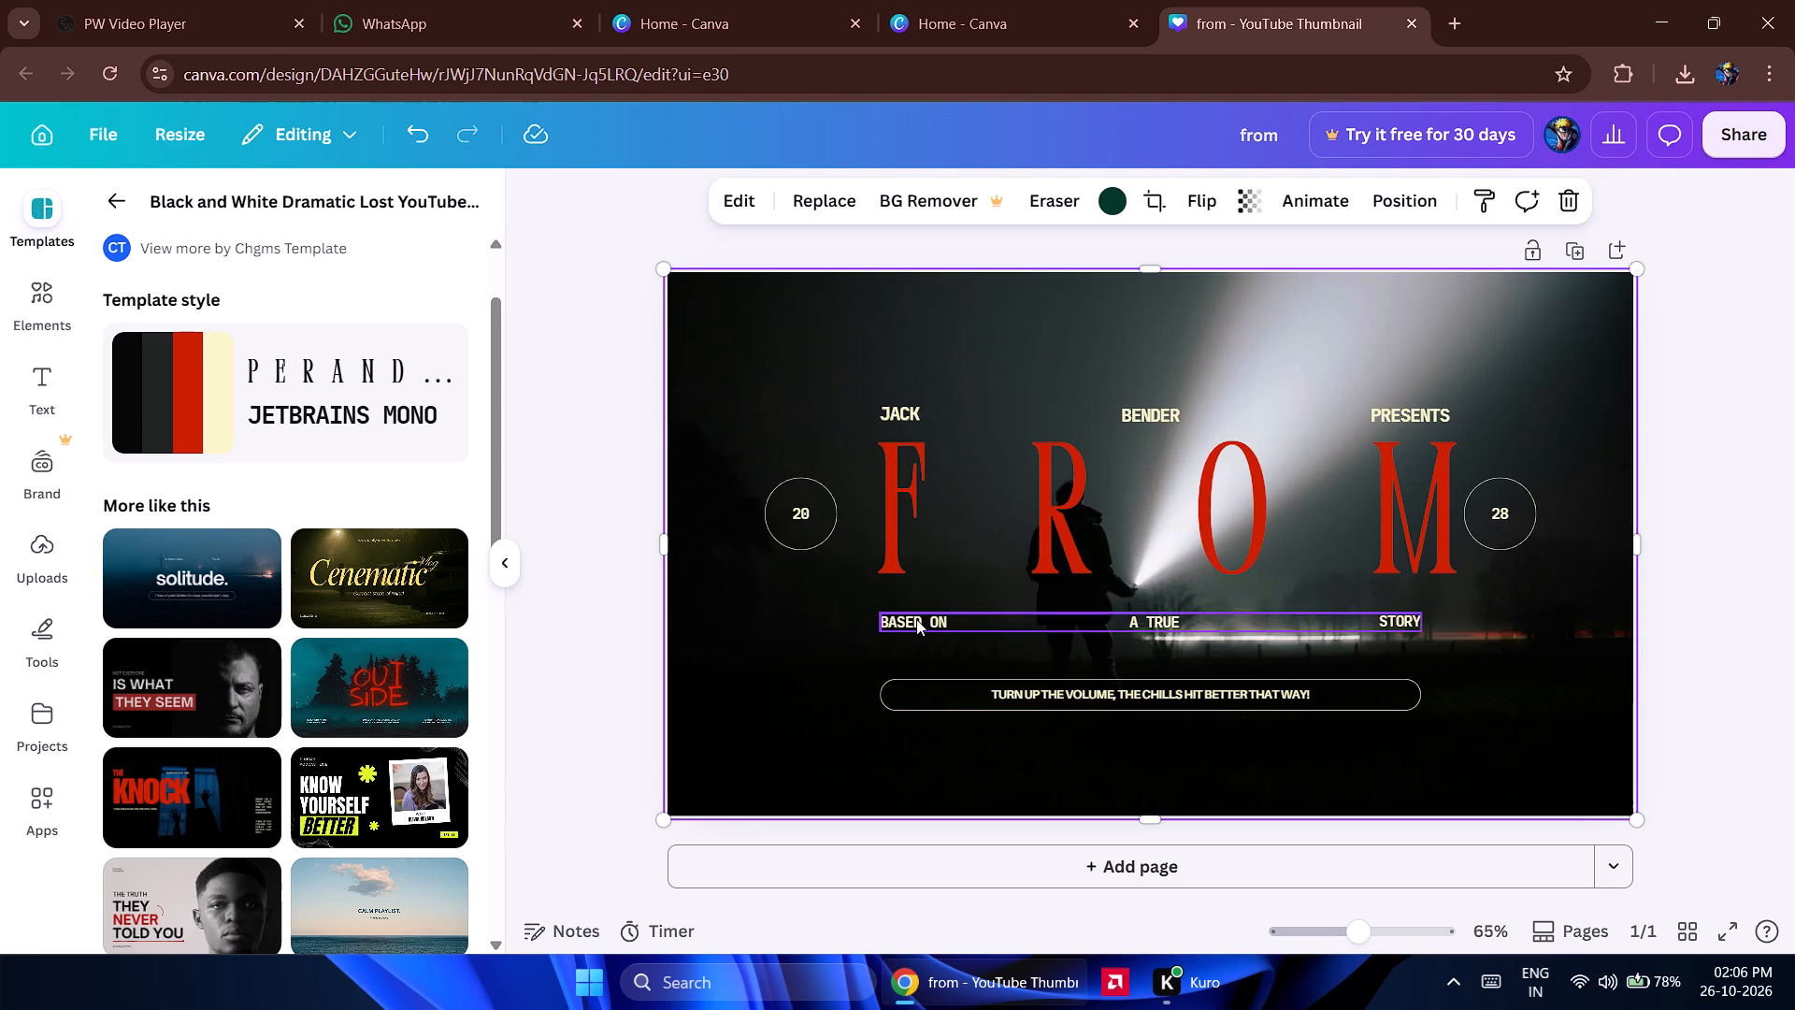
double_click(1406, 615)
click(1406, 615)
double_click(1406, 615)
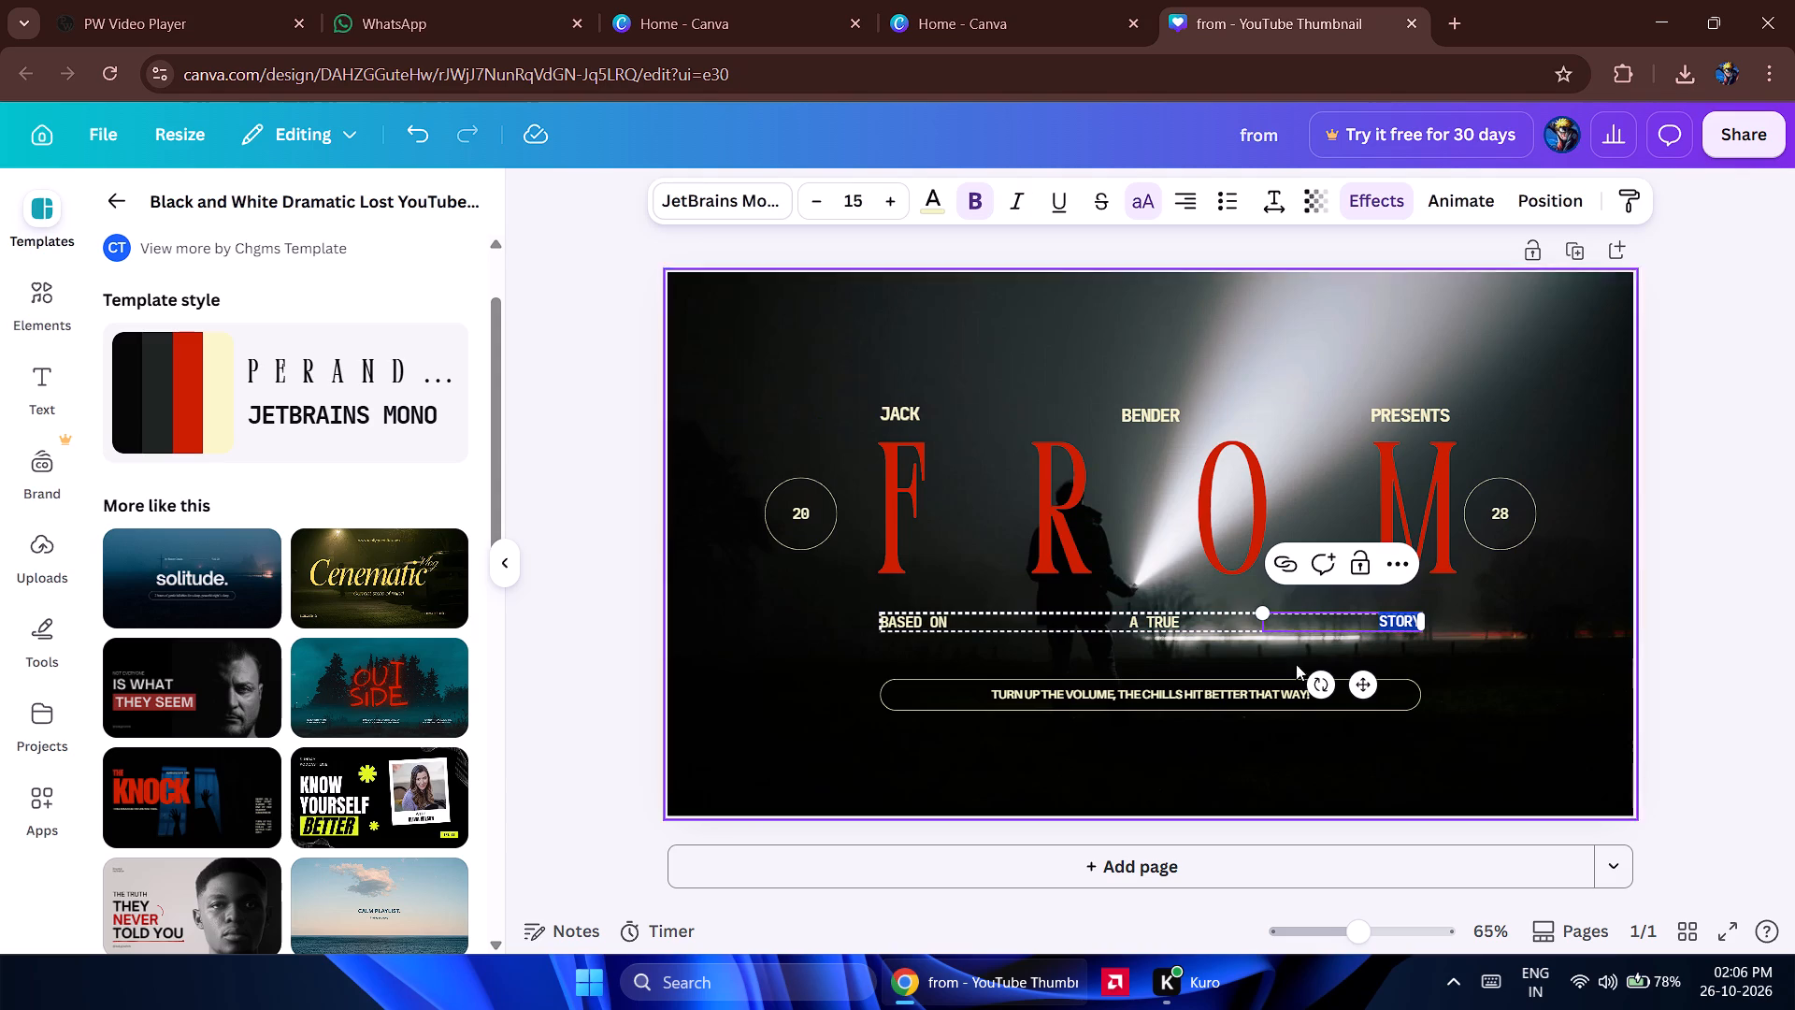
click(1176, 628)
click(1170, 621)
click(1185, 622)
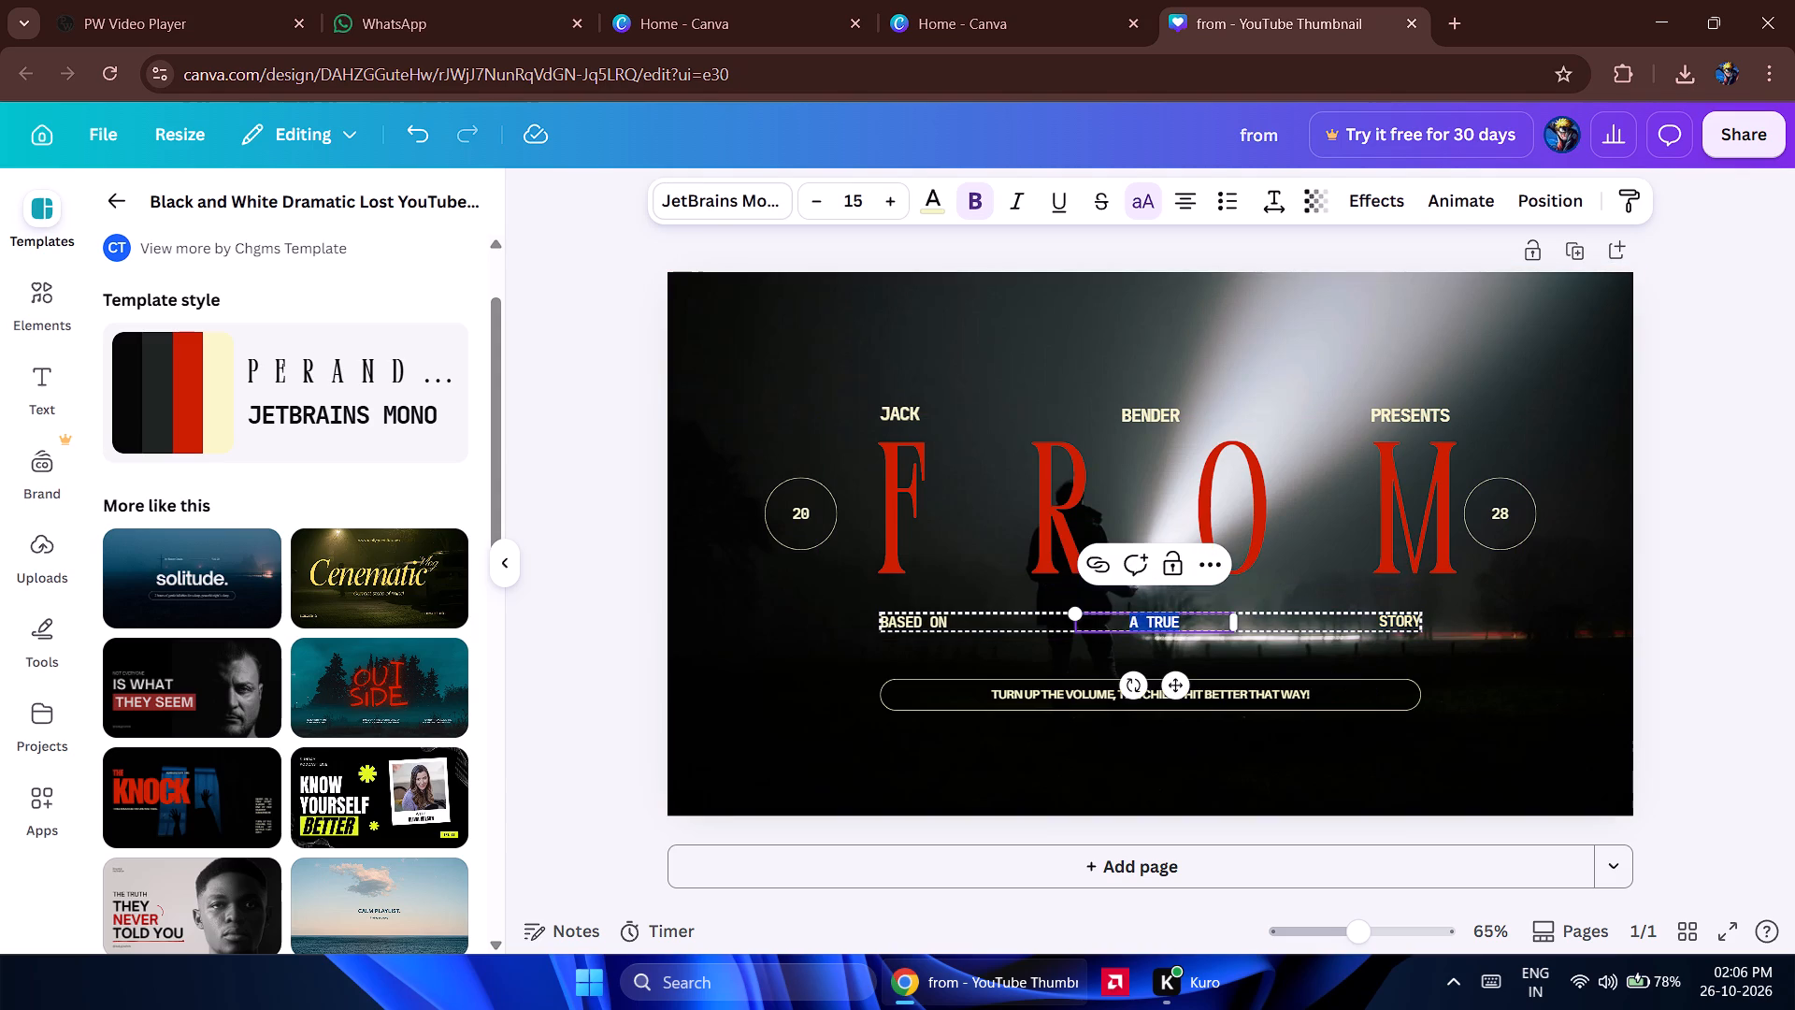
key(BackSpace)
key(BackSpace)
key(BackSpace)
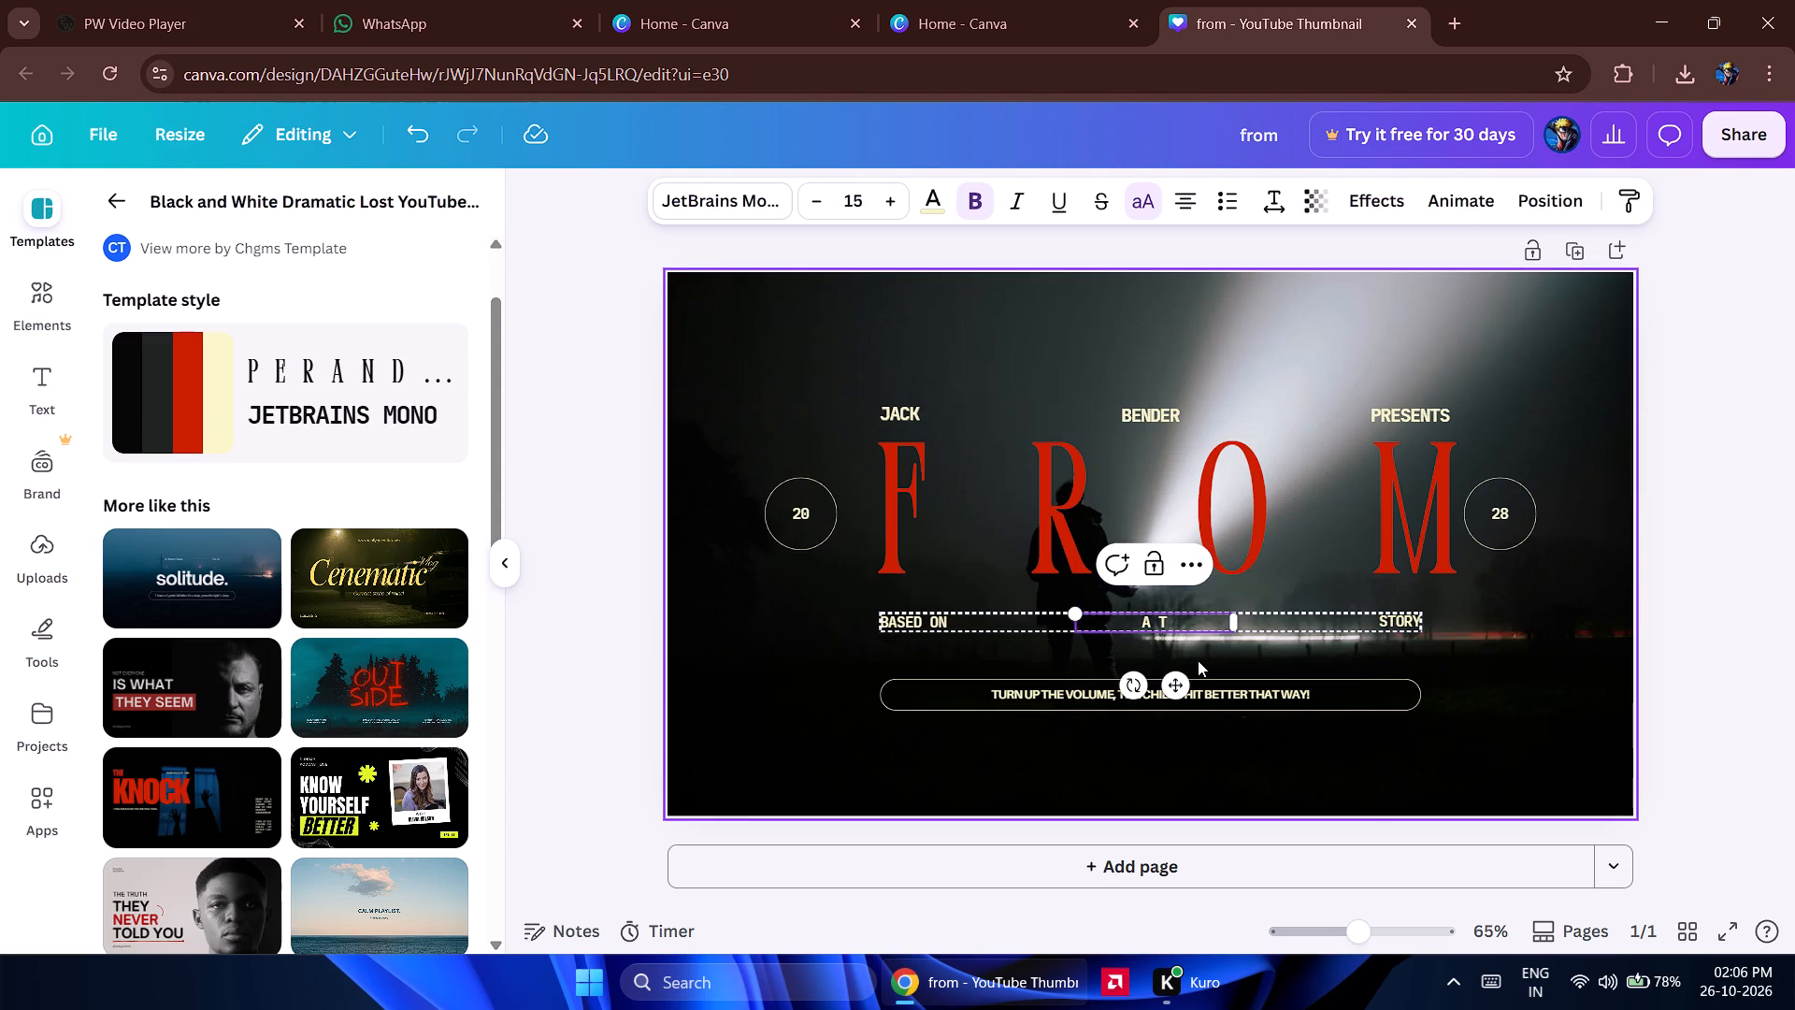
key(BackSpace)
text(ho)
text(rrific)
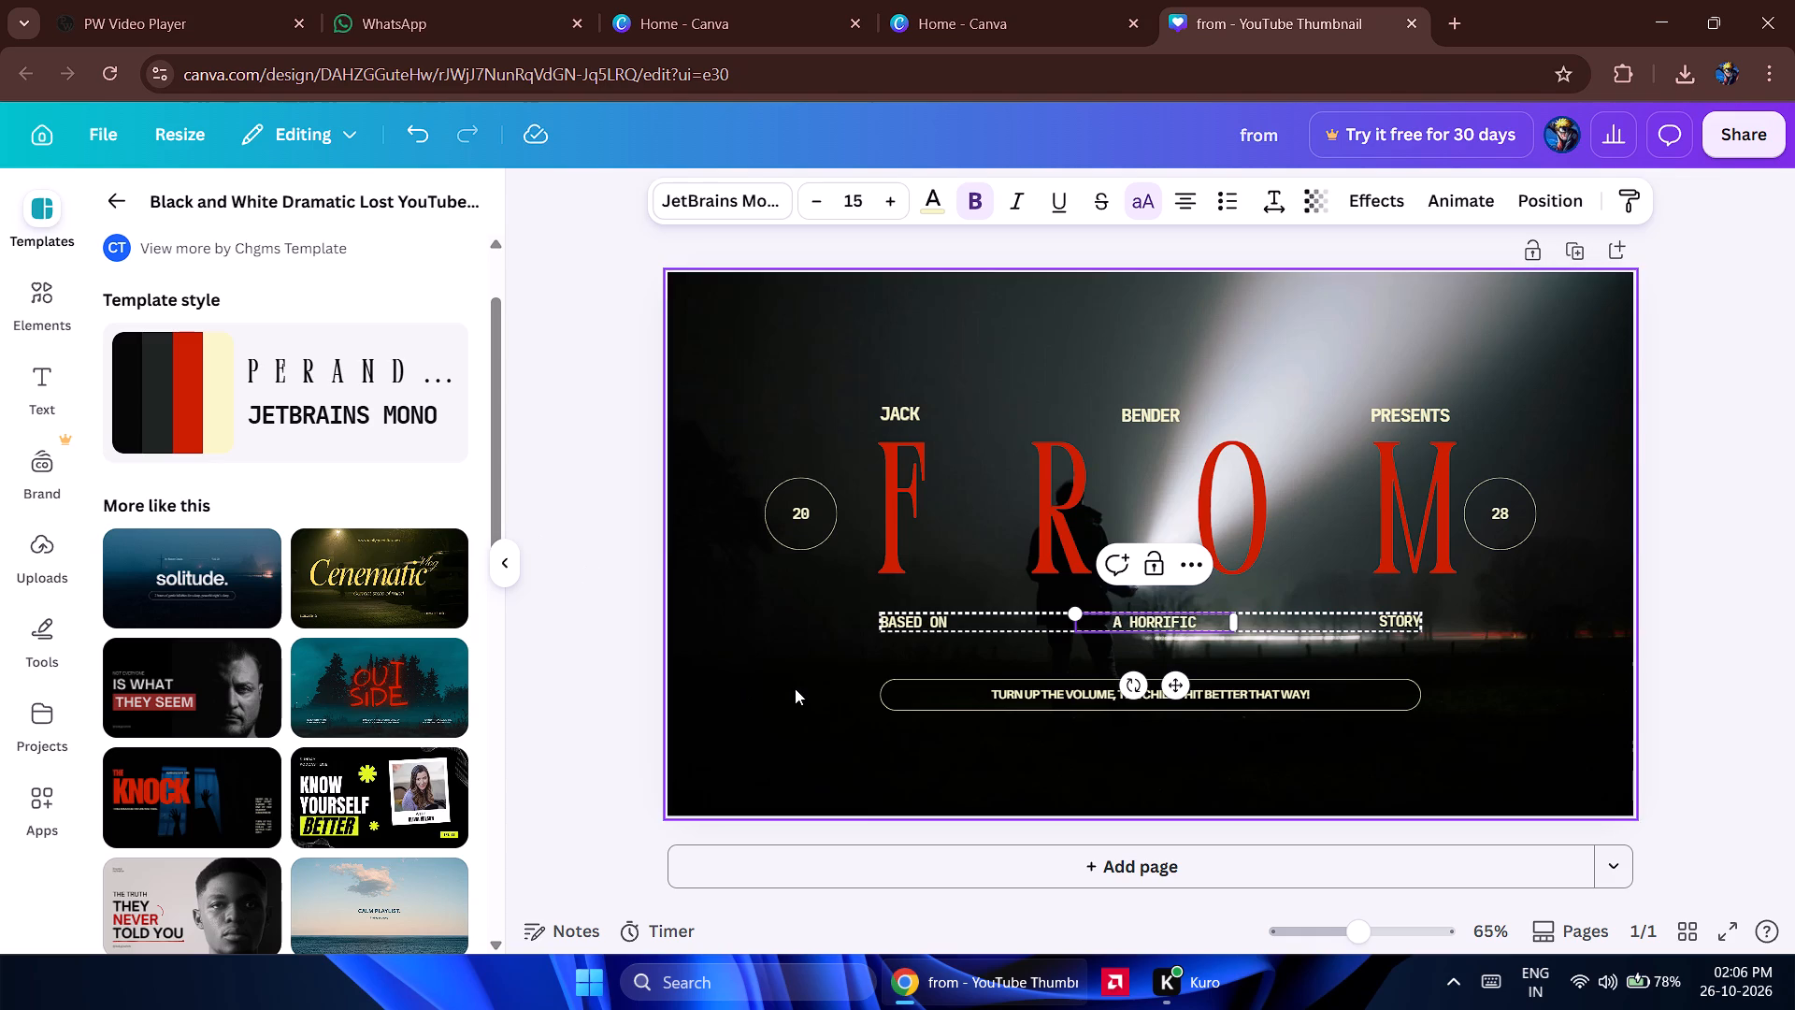
click(795, 688)
Delete the TURN UP THE VOLUME tagline inside the rounded outline below the title.
click(1182, 688)
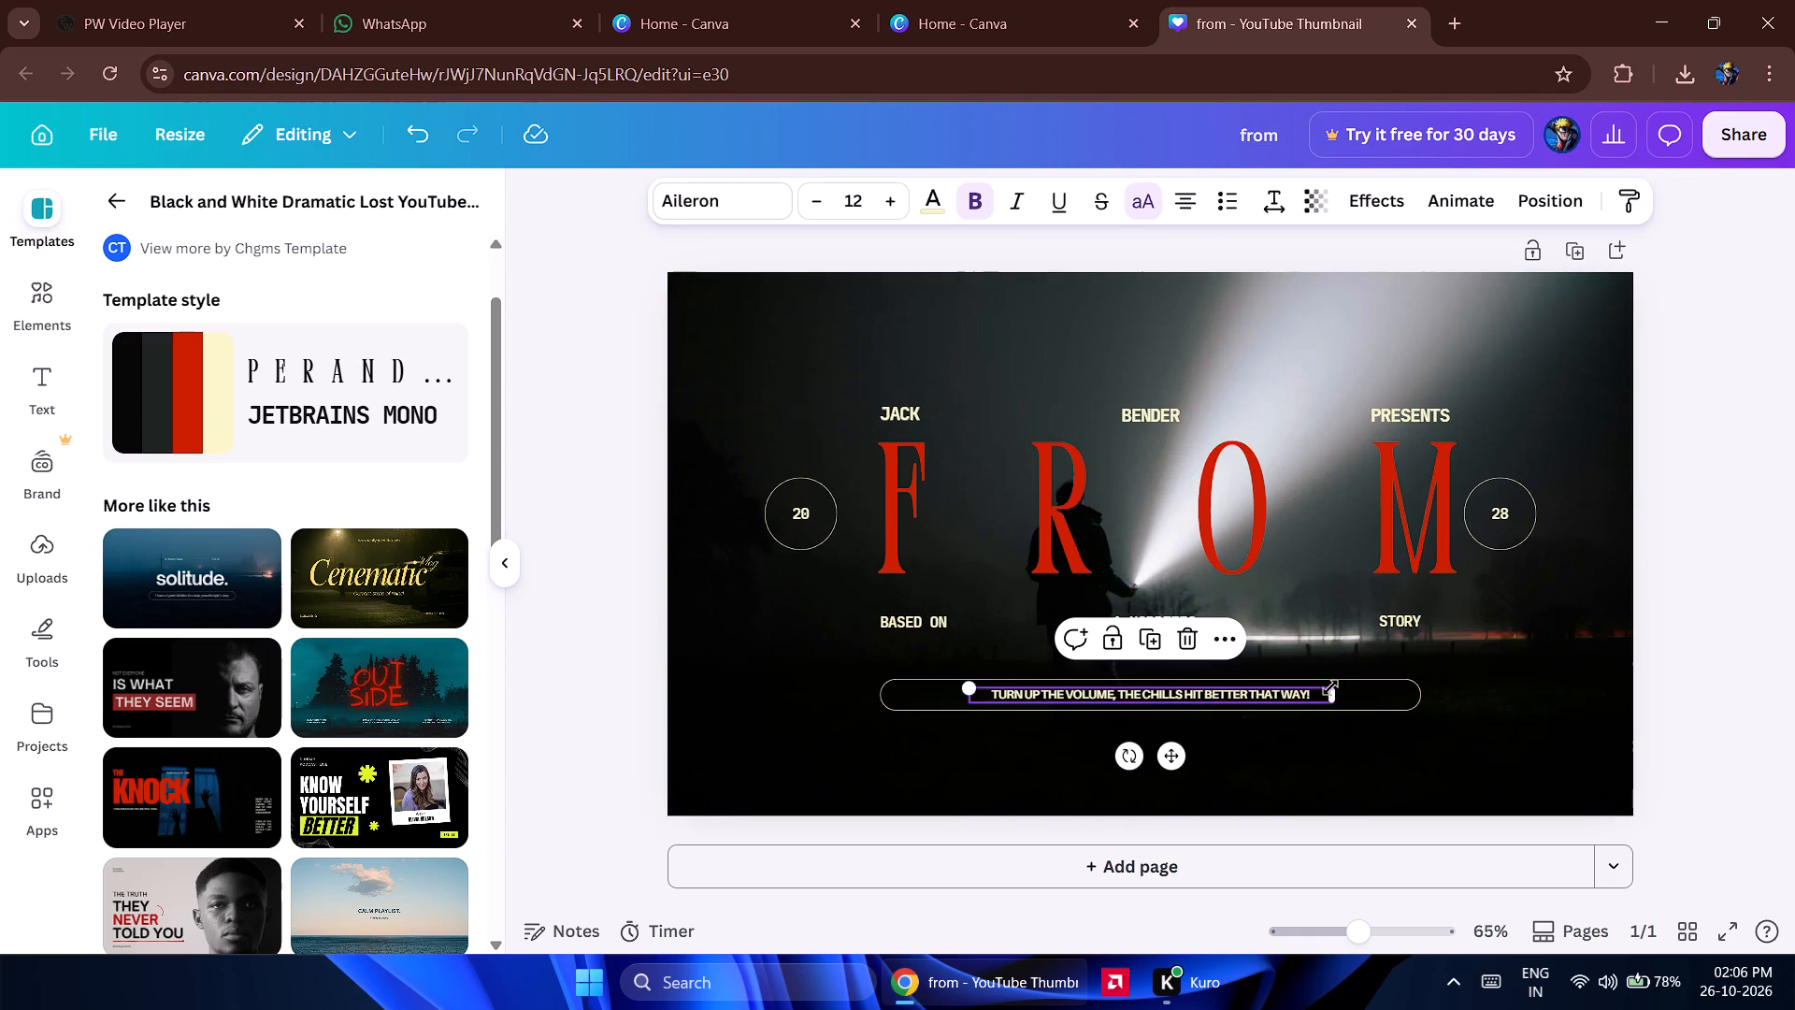
key(BackSpace)
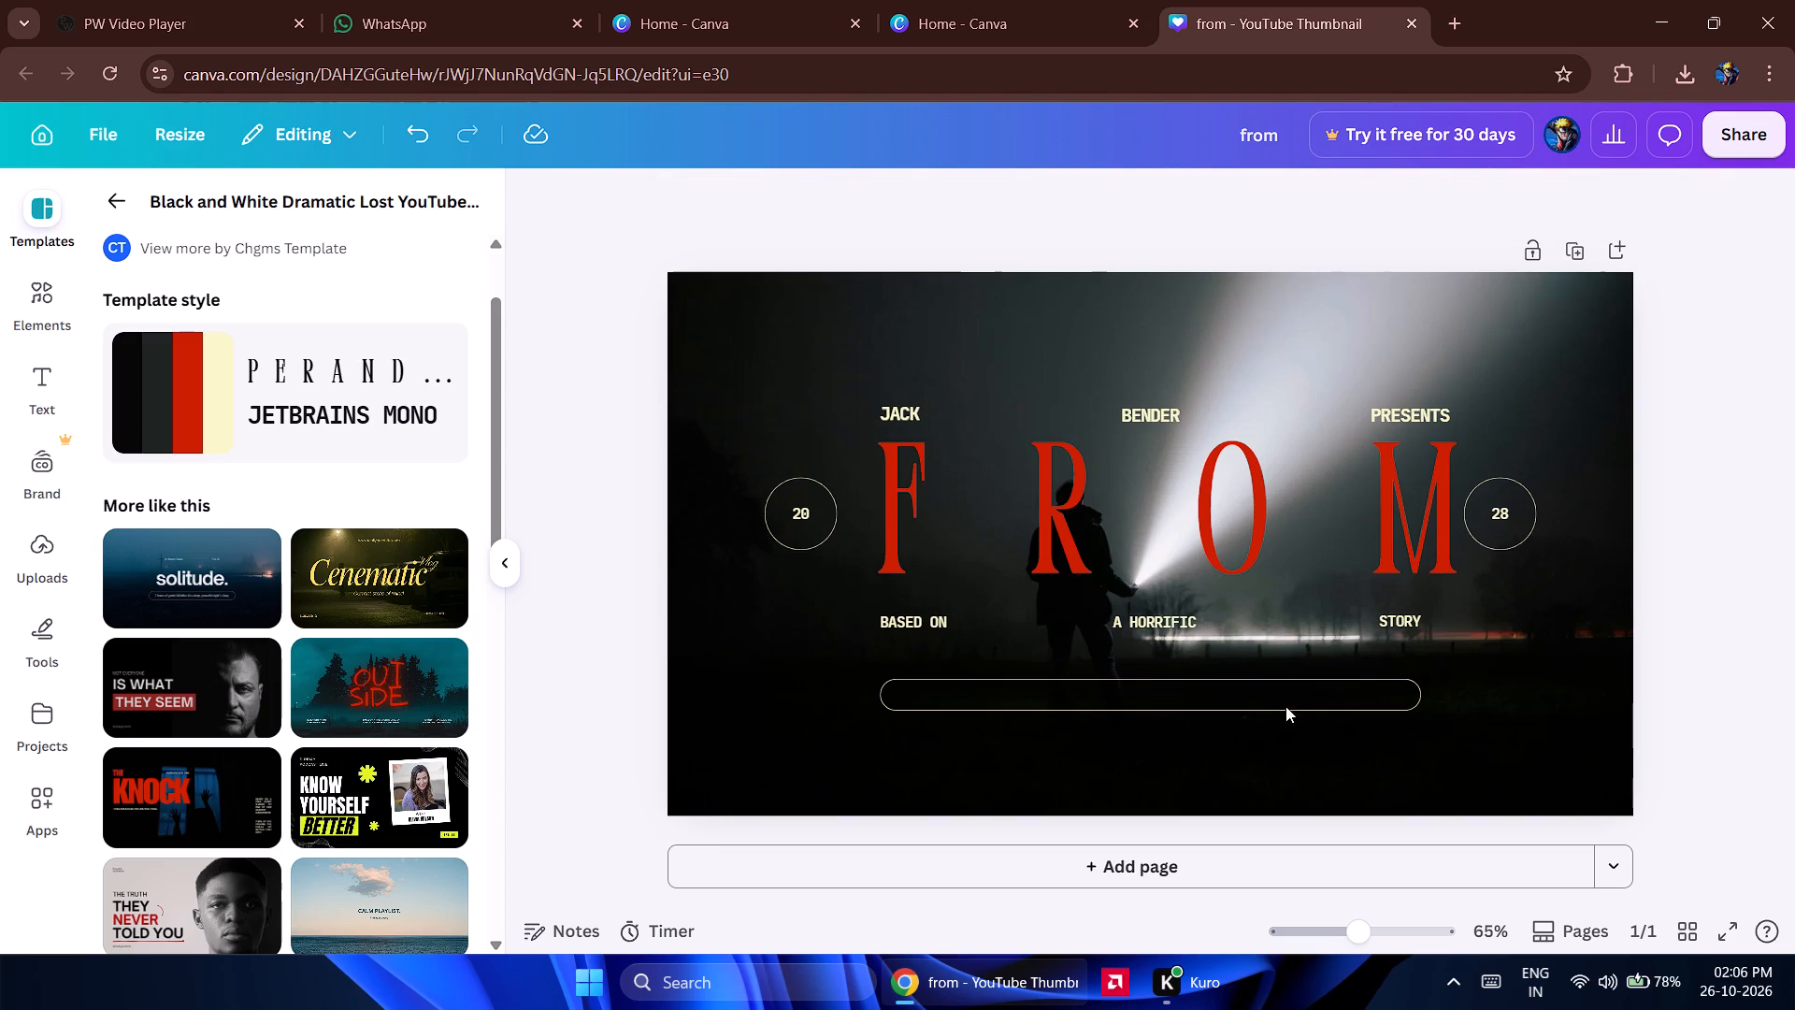
Enlarge the empty rounded outline below the title, making it much taller and wide enough to reach beneath the end of the M.
click(1285, 708)
drag(1428, 714, 1437, 737)
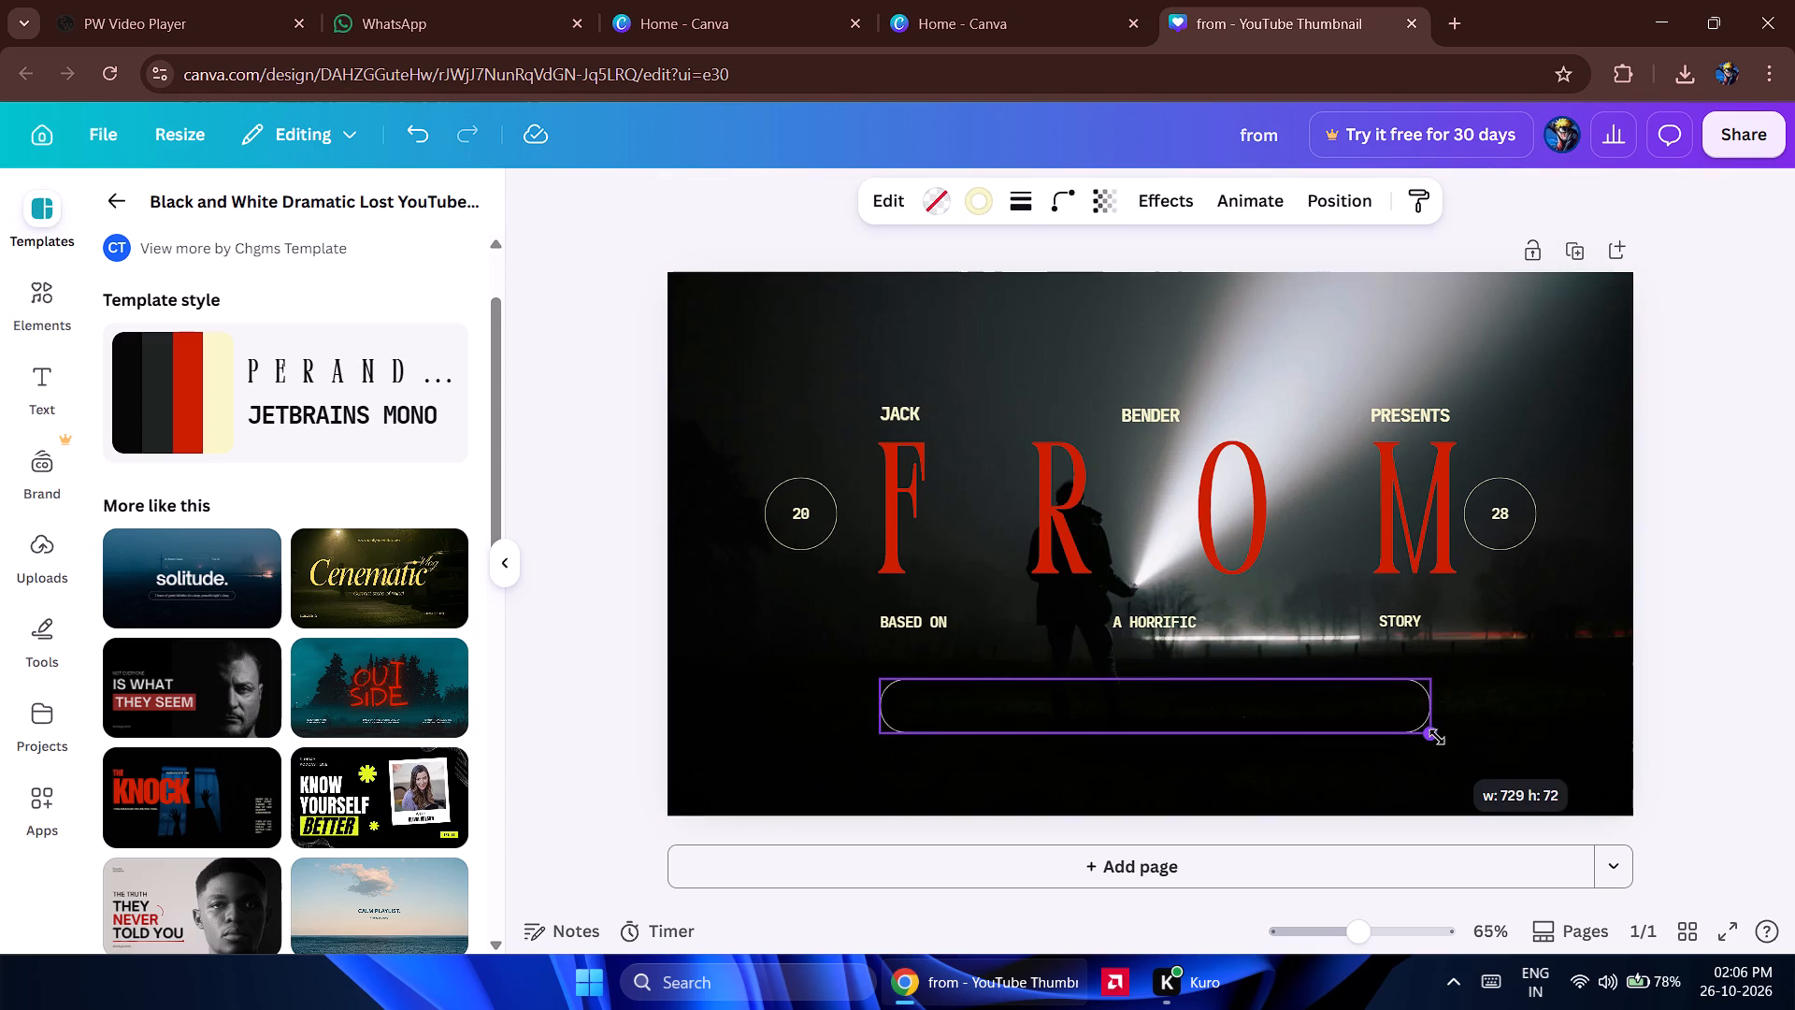
drag(1437, 737, 1454, 775)
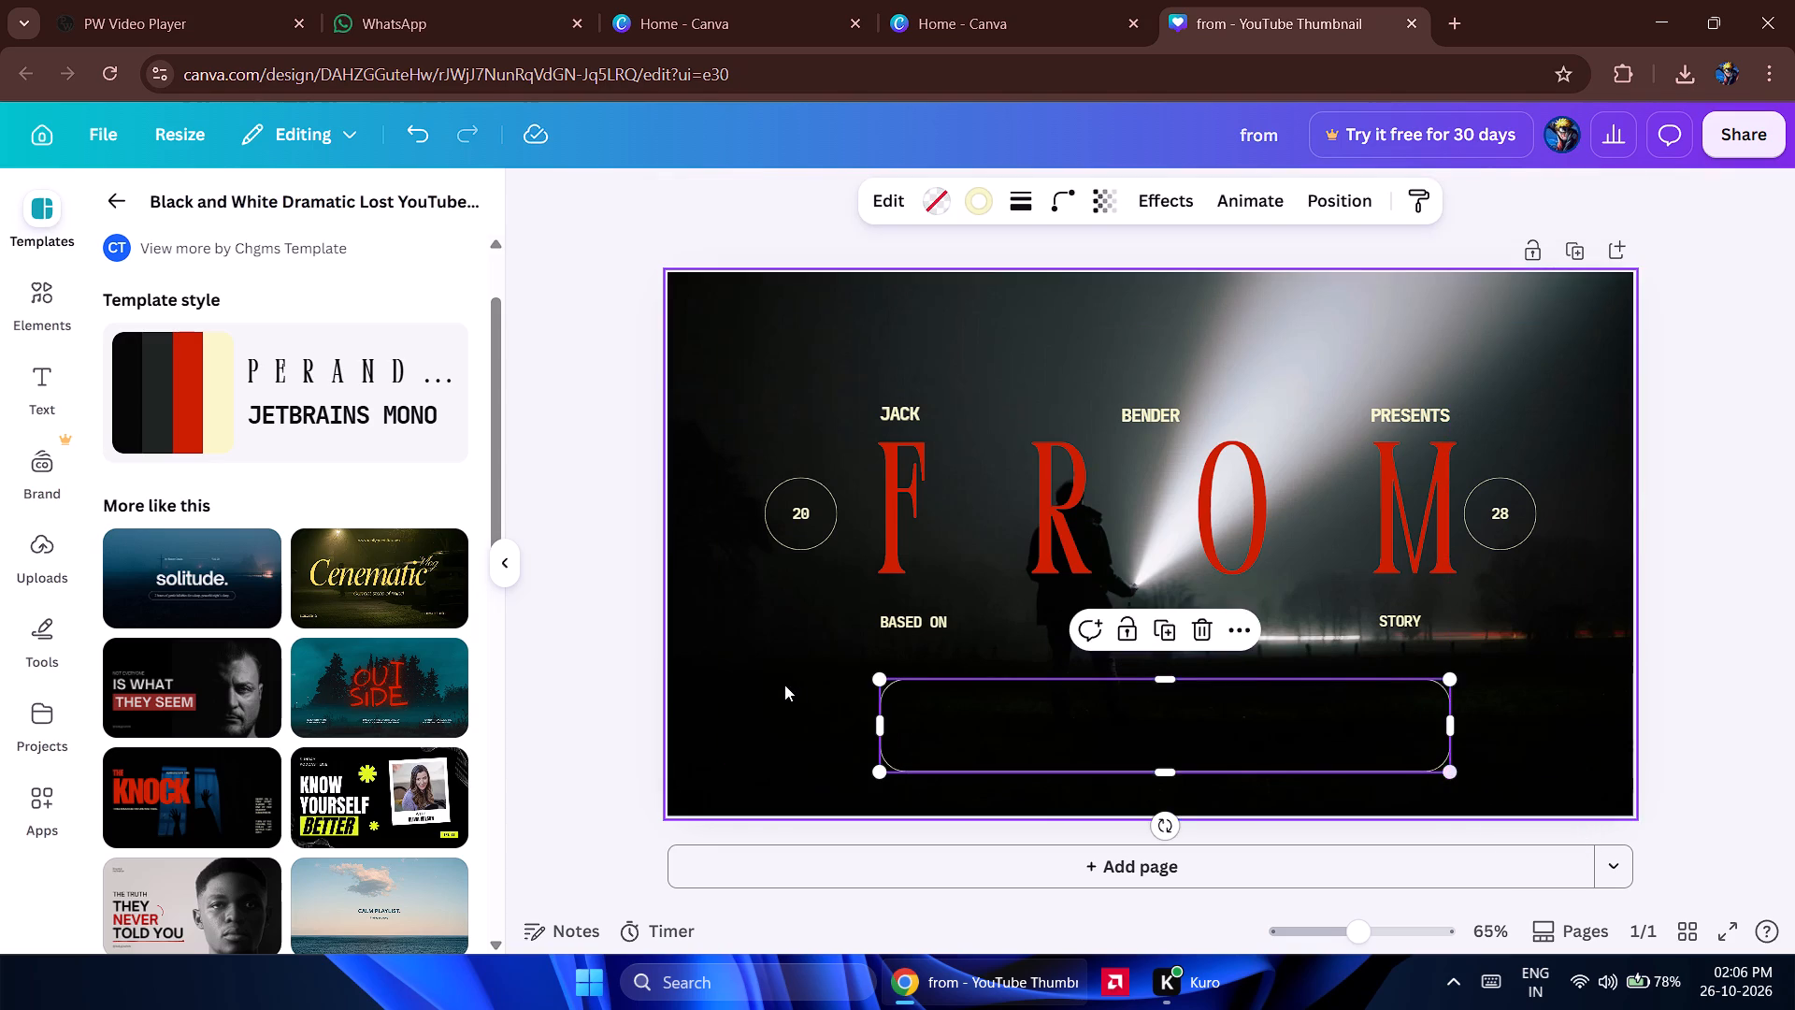
click(788, 685)
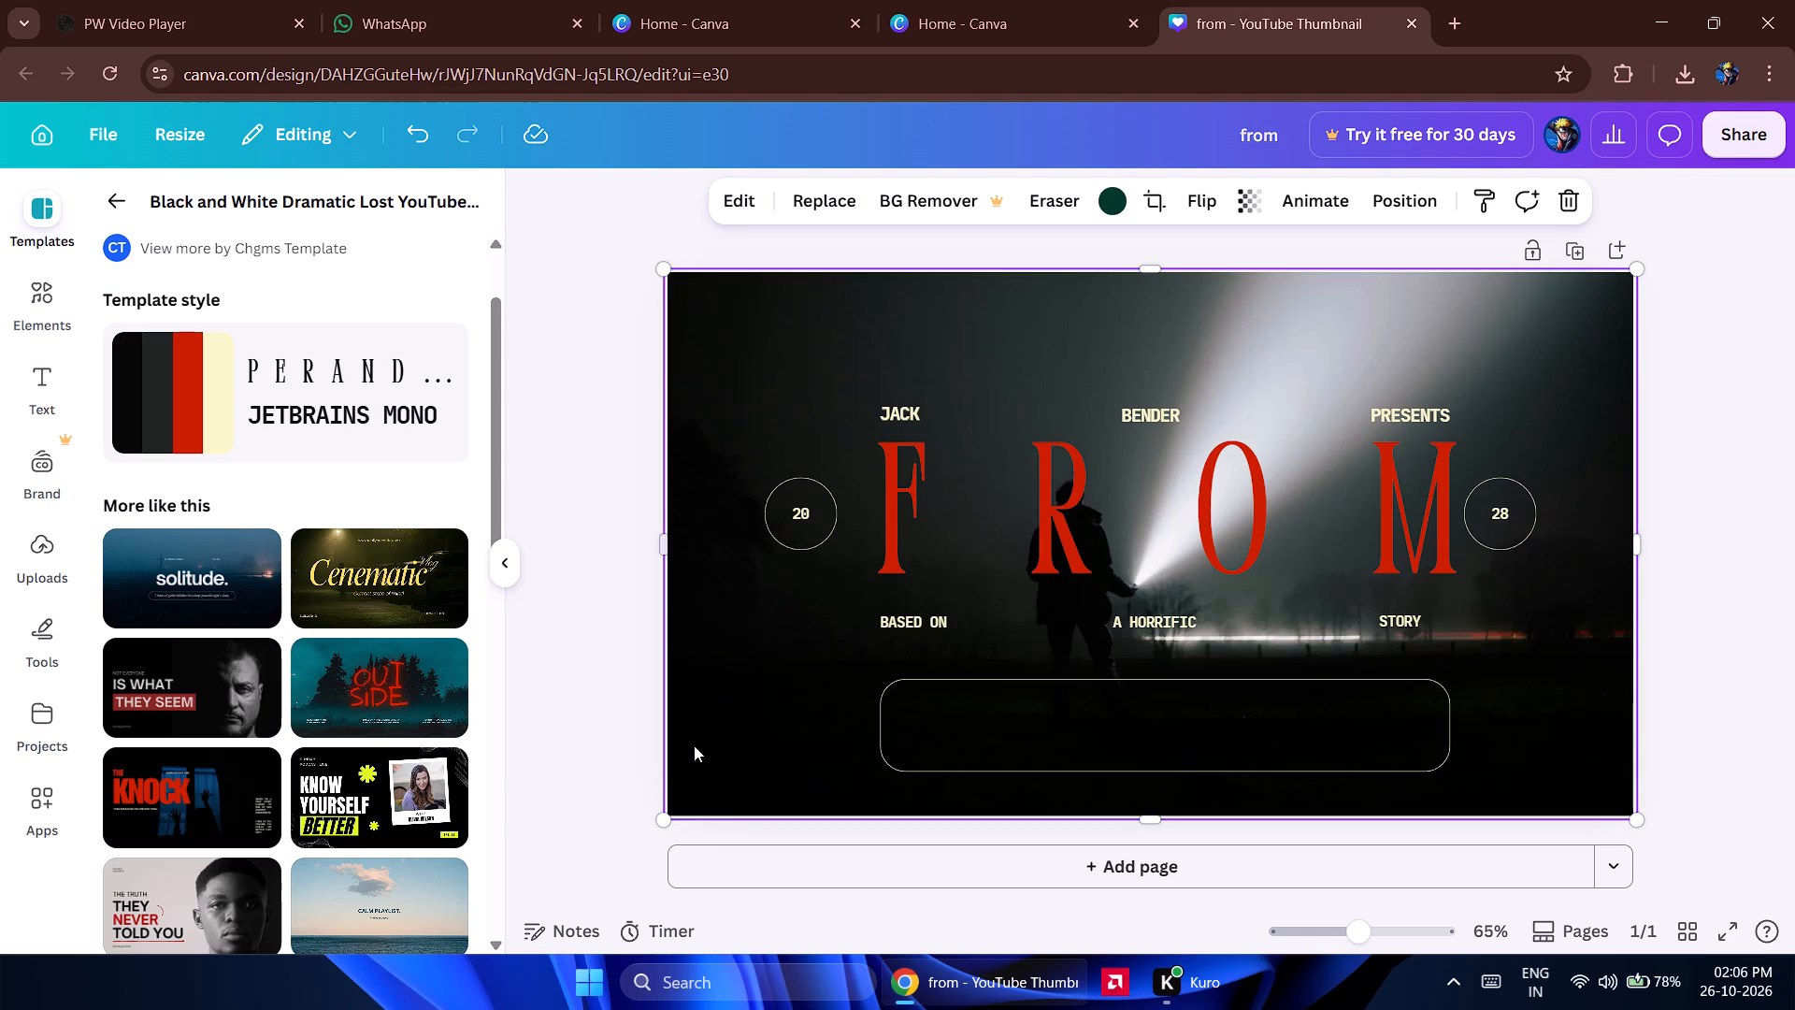
click(700, 741)
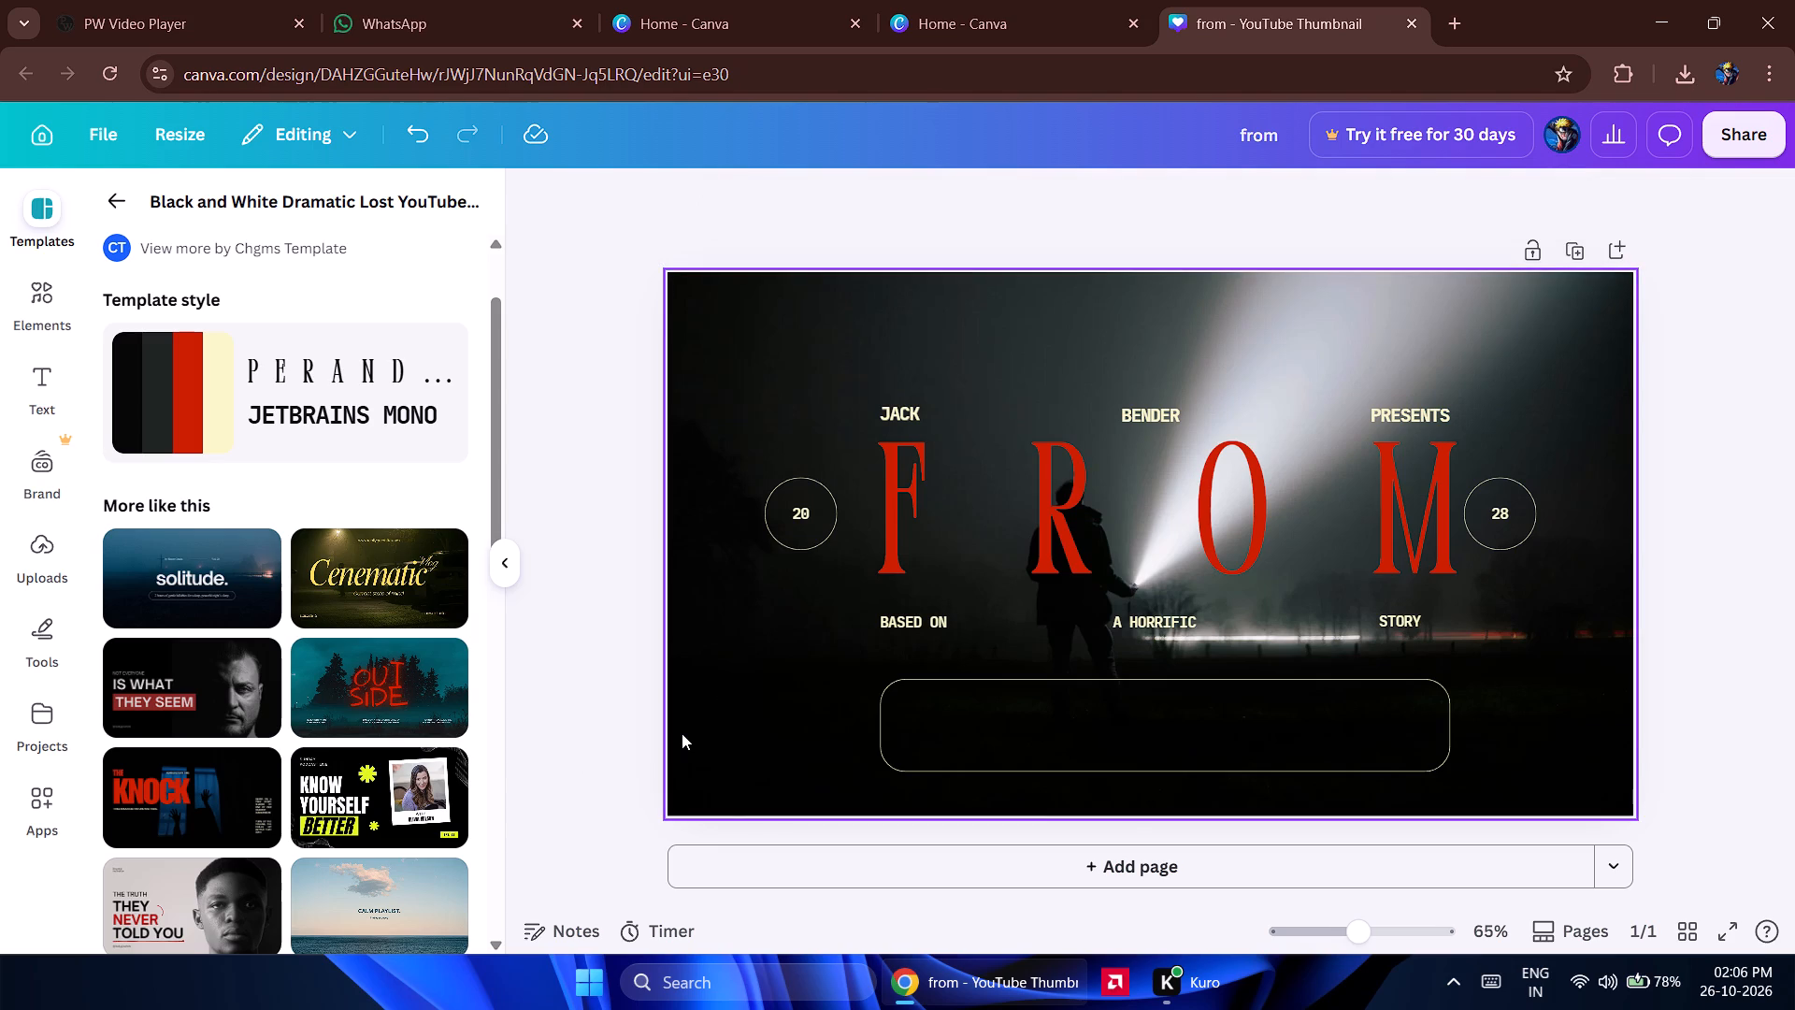
Add a new text box and move it into the upper part of the rounded outline below the title.
click(999, 694)
click(753, 717)
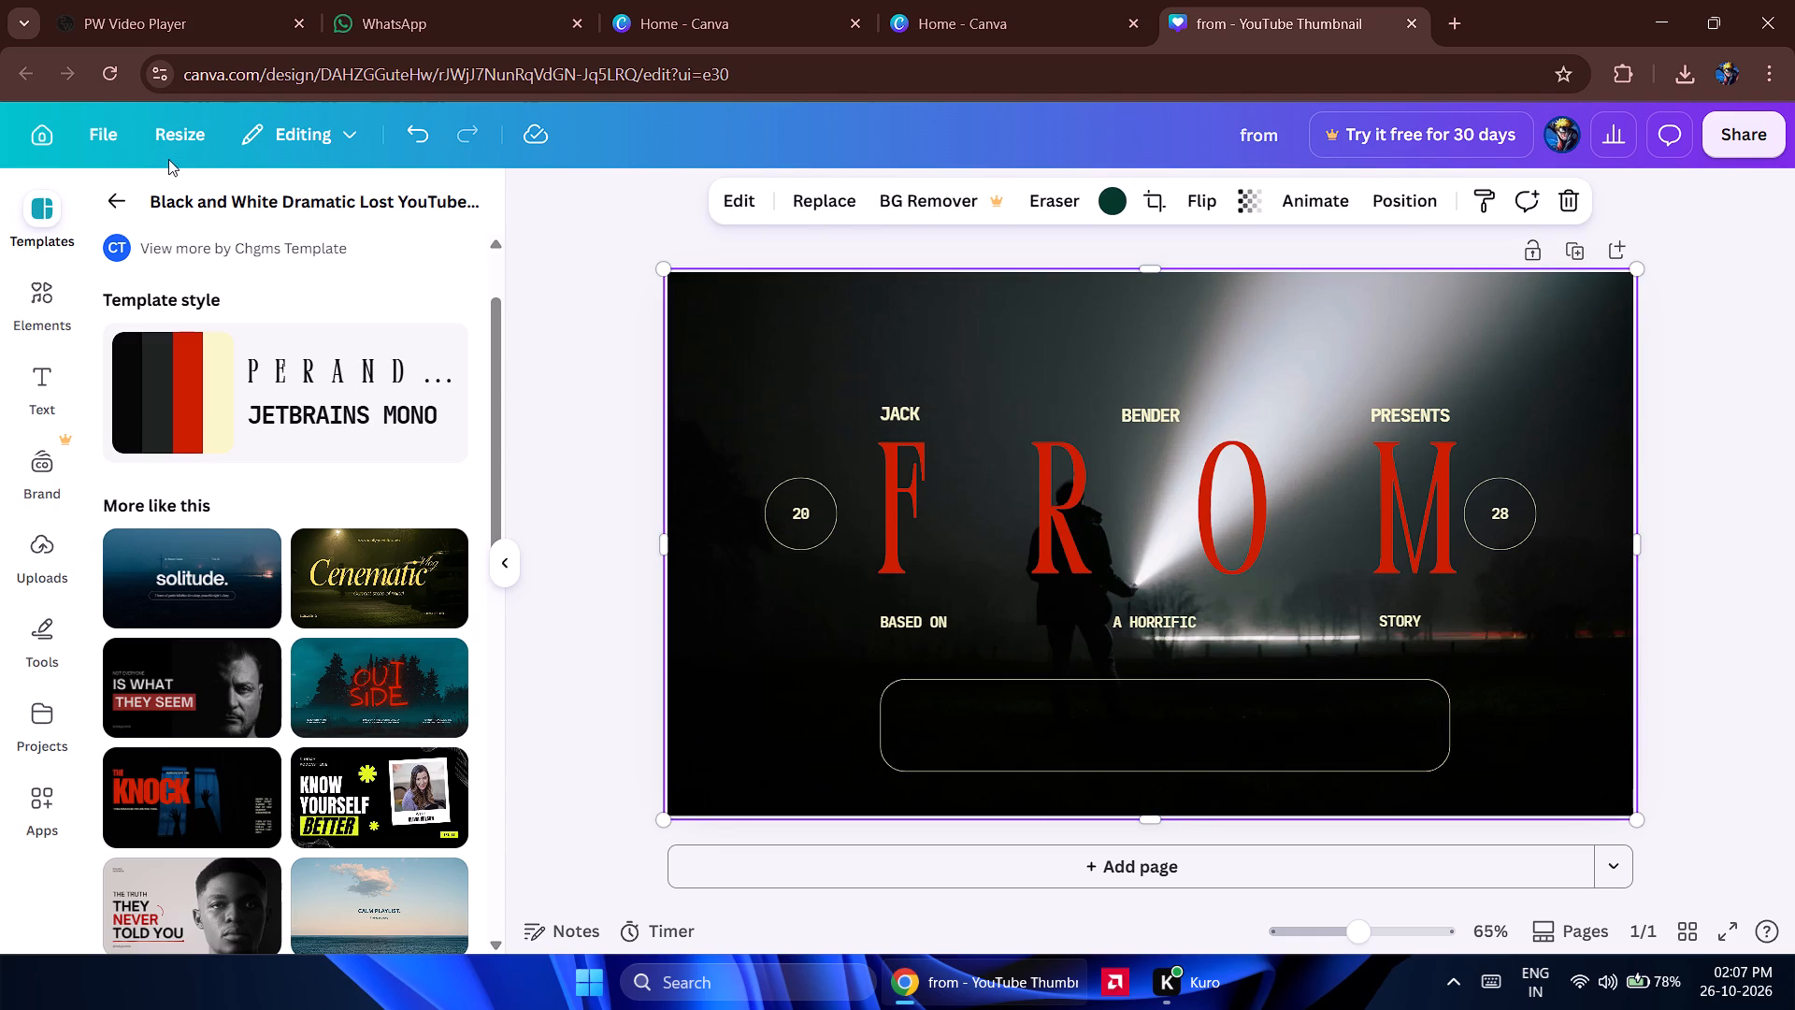
click(38, 365)
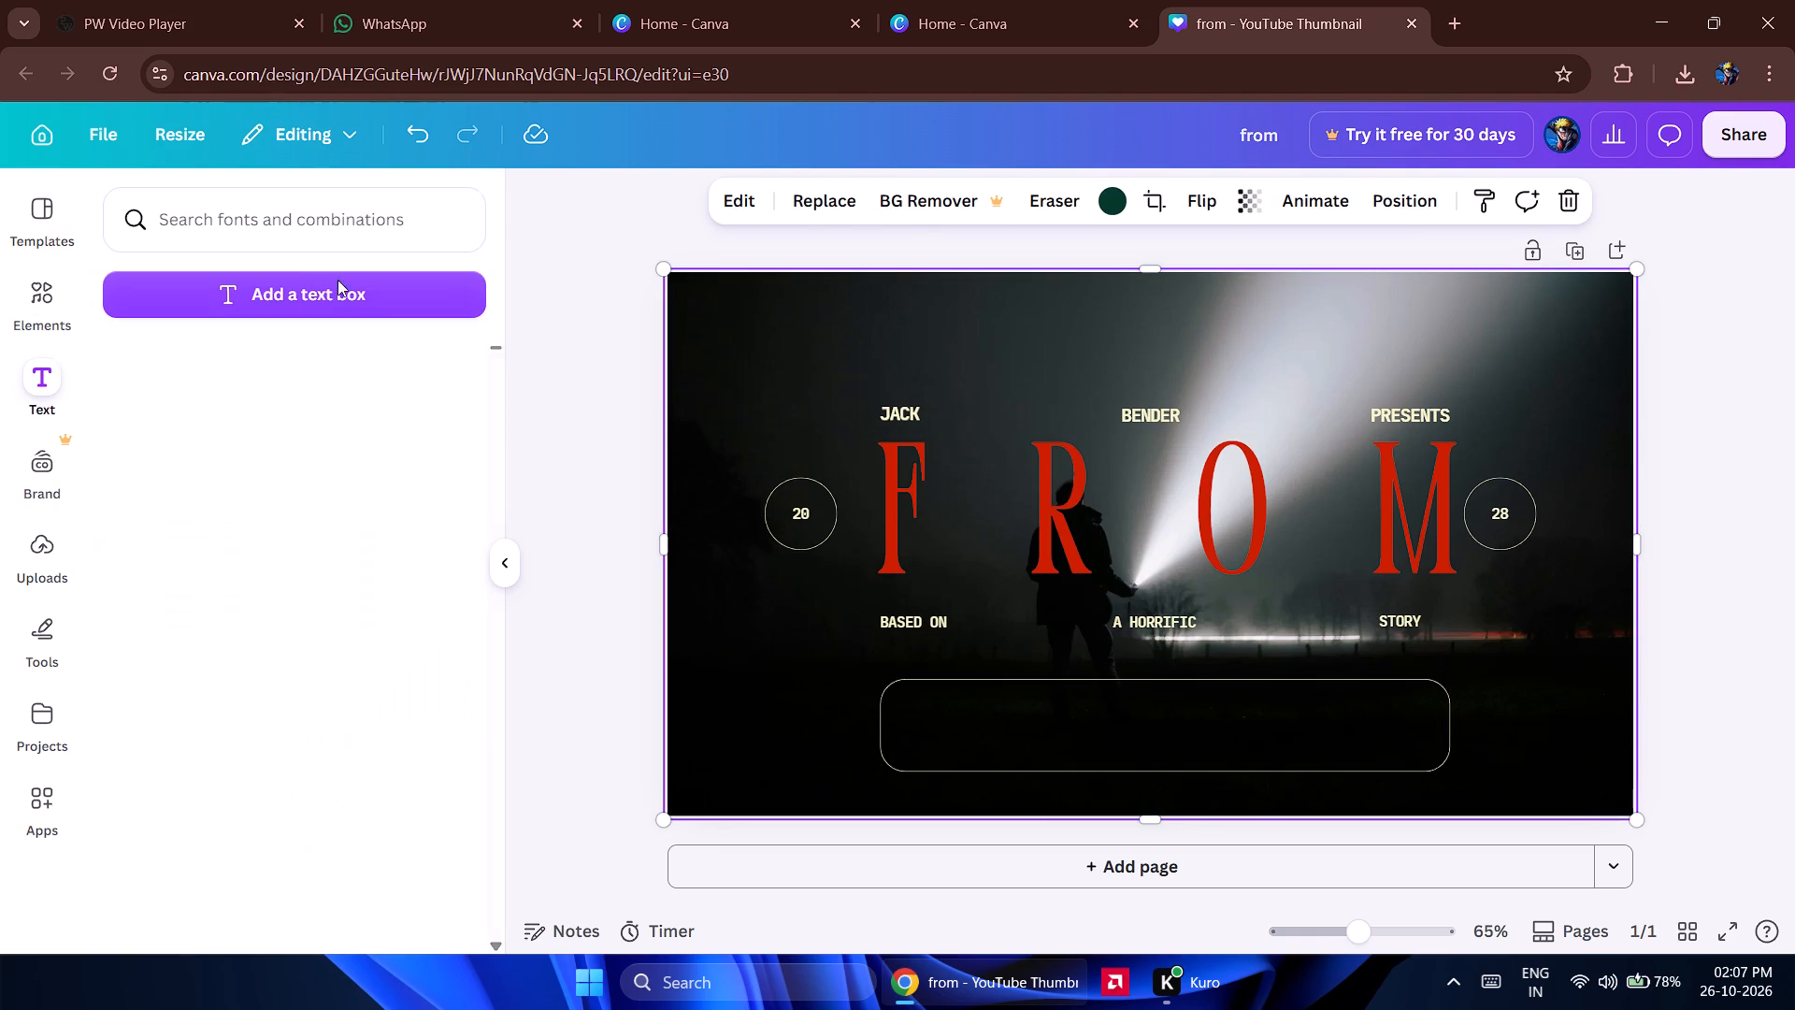
click(311, 279)
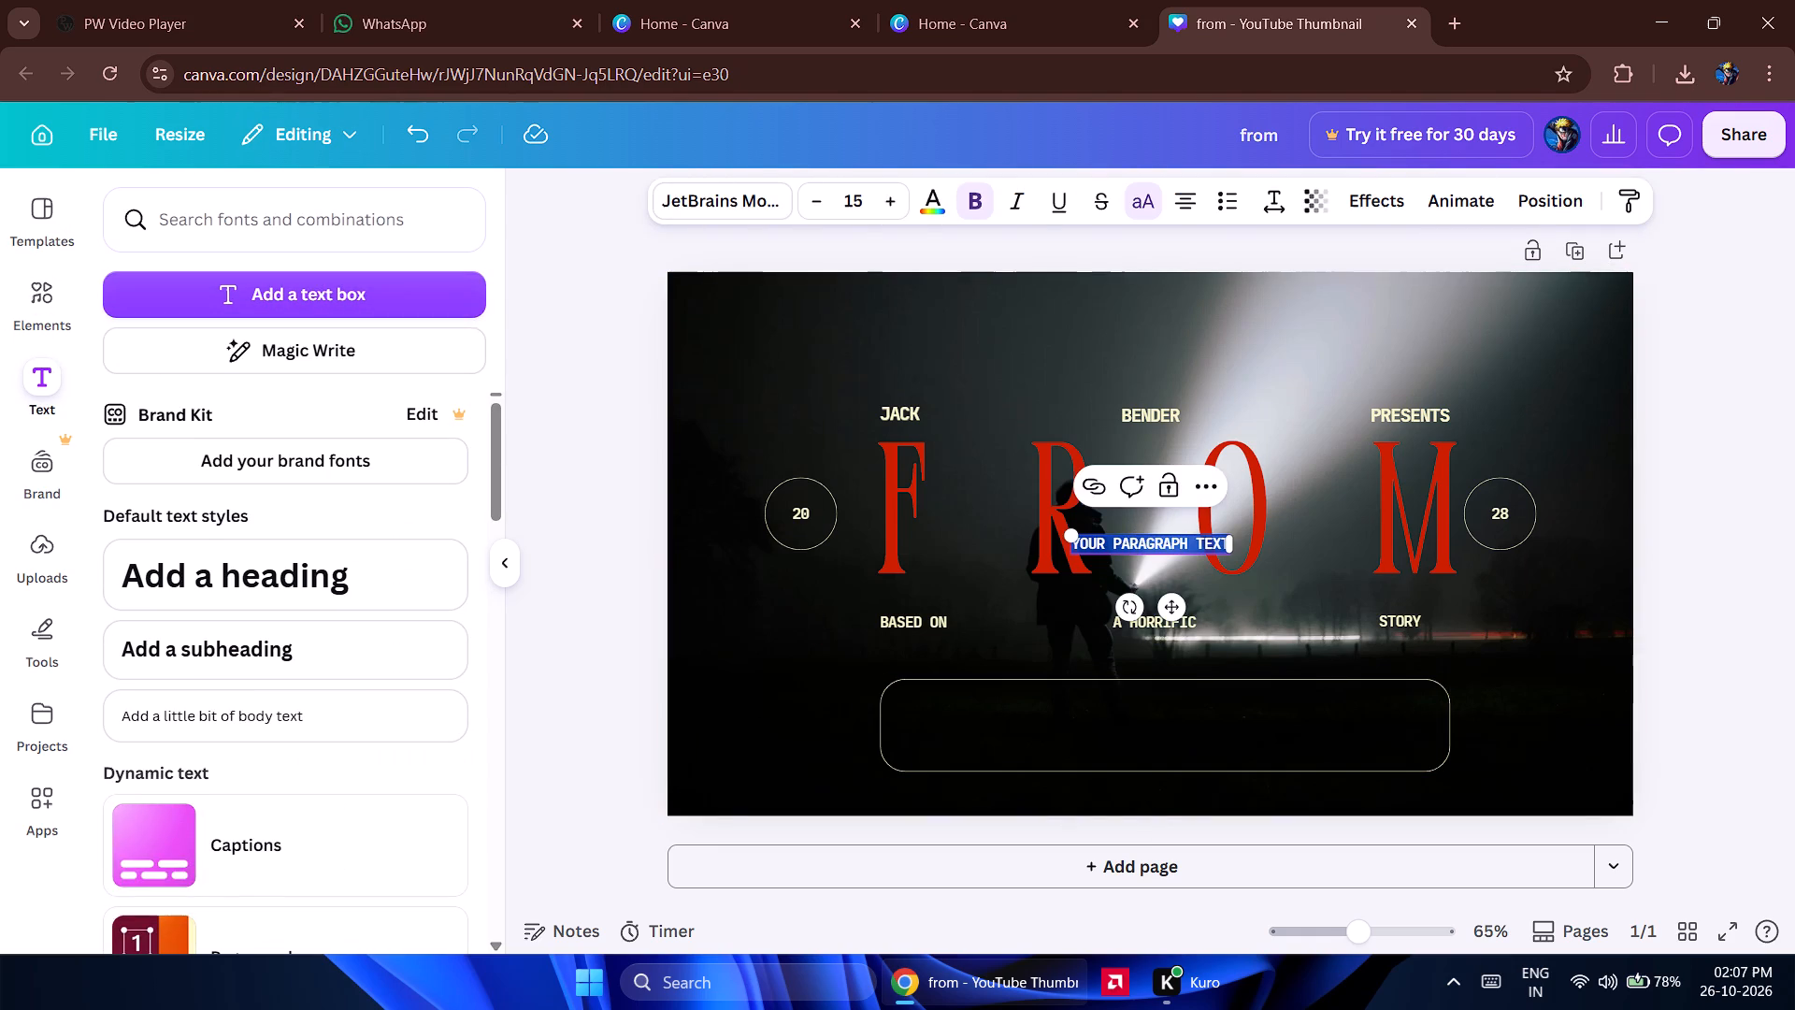
drag(1175, 609, 1147, 771)
Replace the placeholder wording in the new text box with "a".
click(1130, 705)
click(1140, 701)
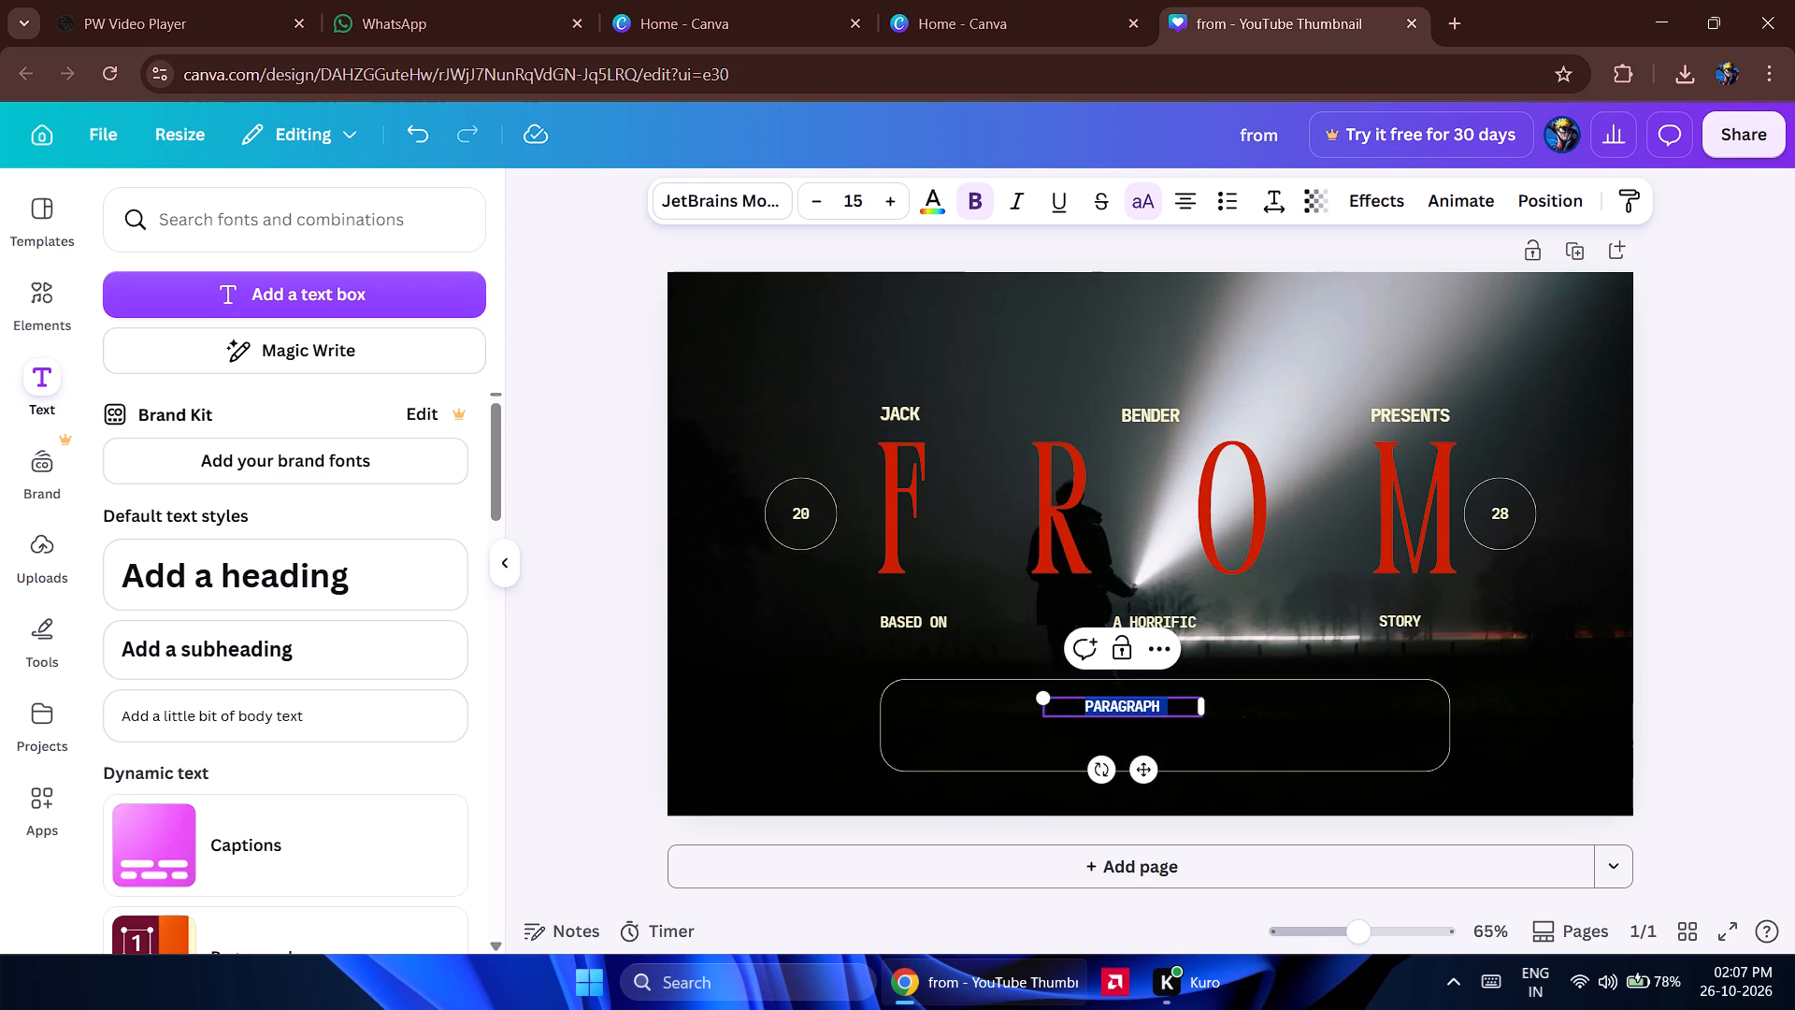
click(1140, 701)
key(BackSpace)
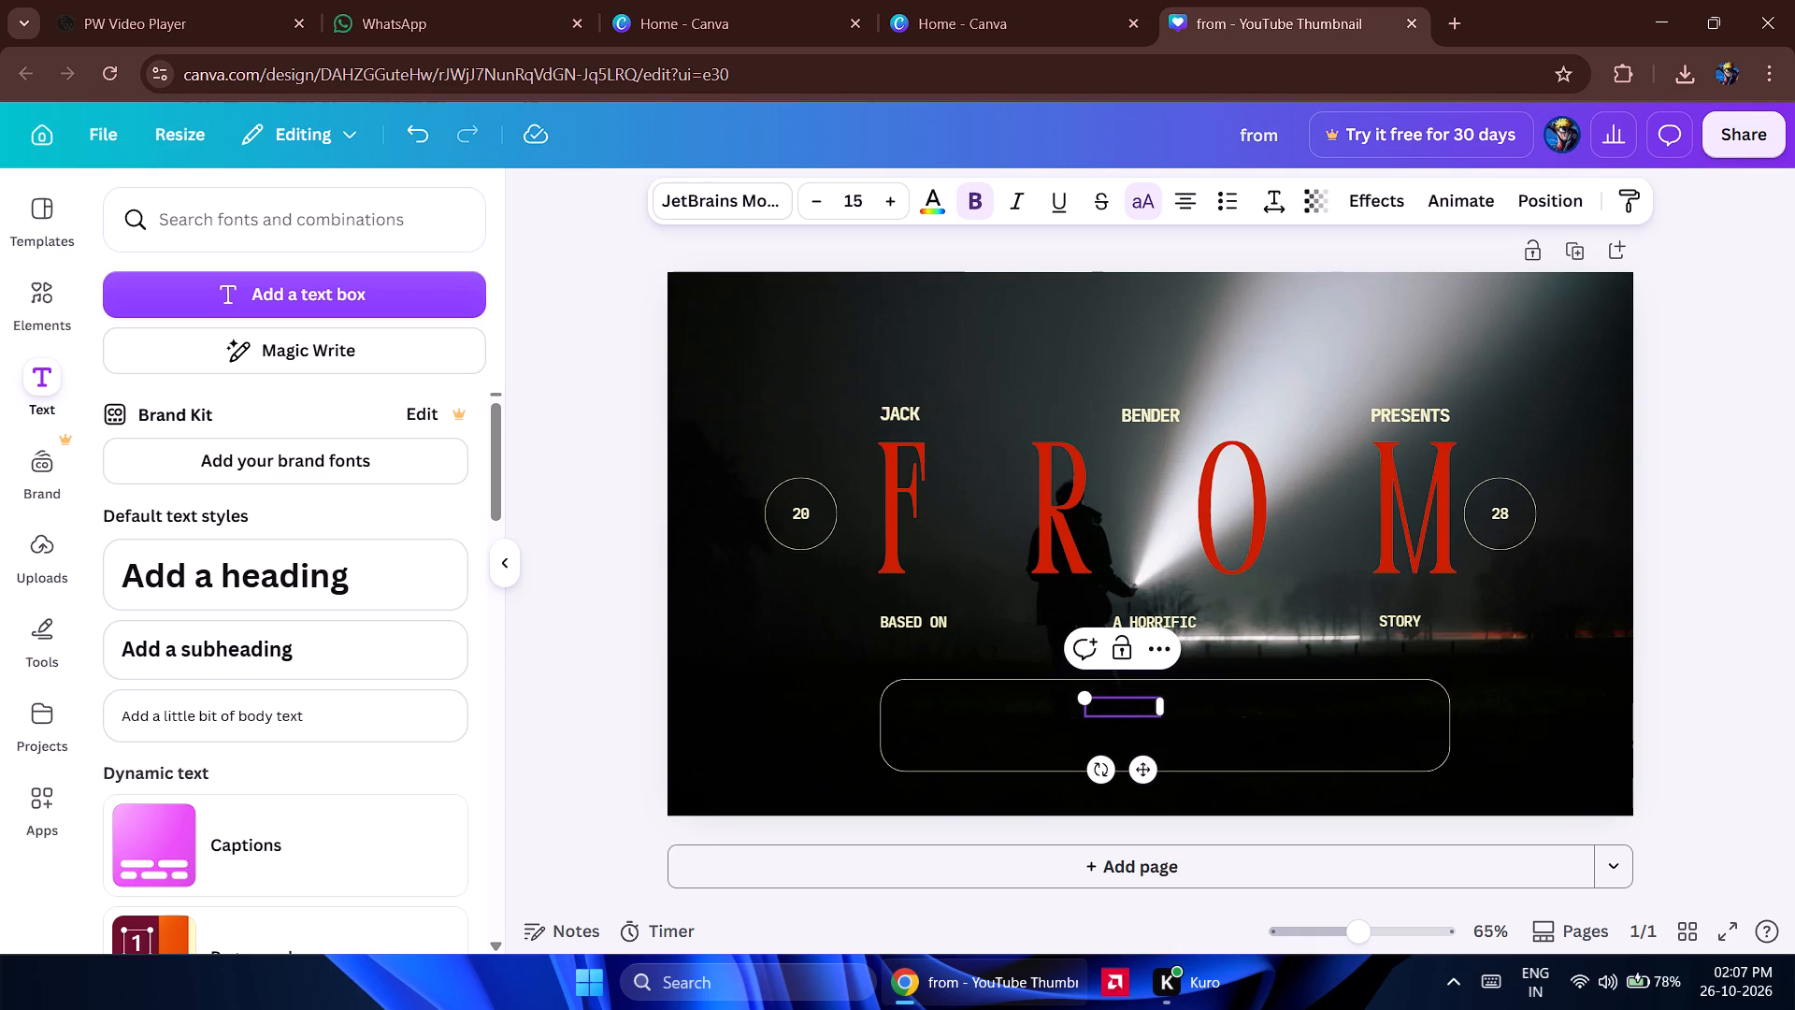
text(a to)
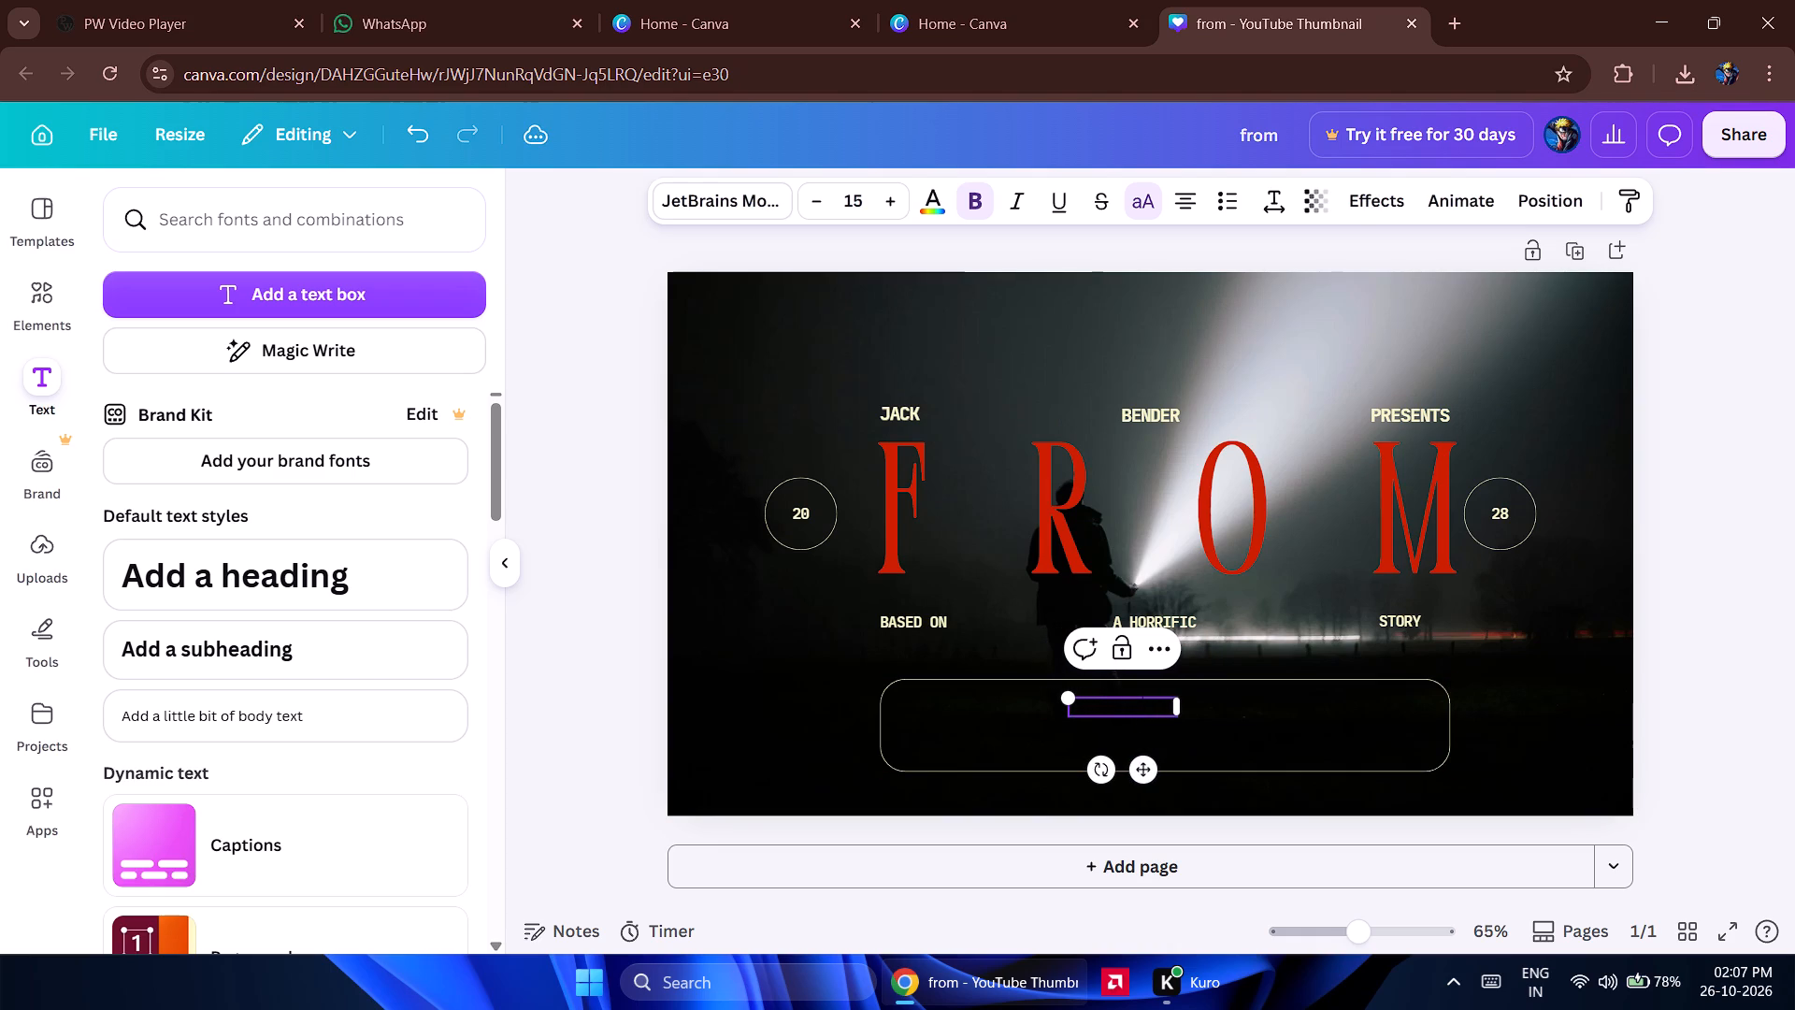
key(BackSpace)
double_click(1140, 701)
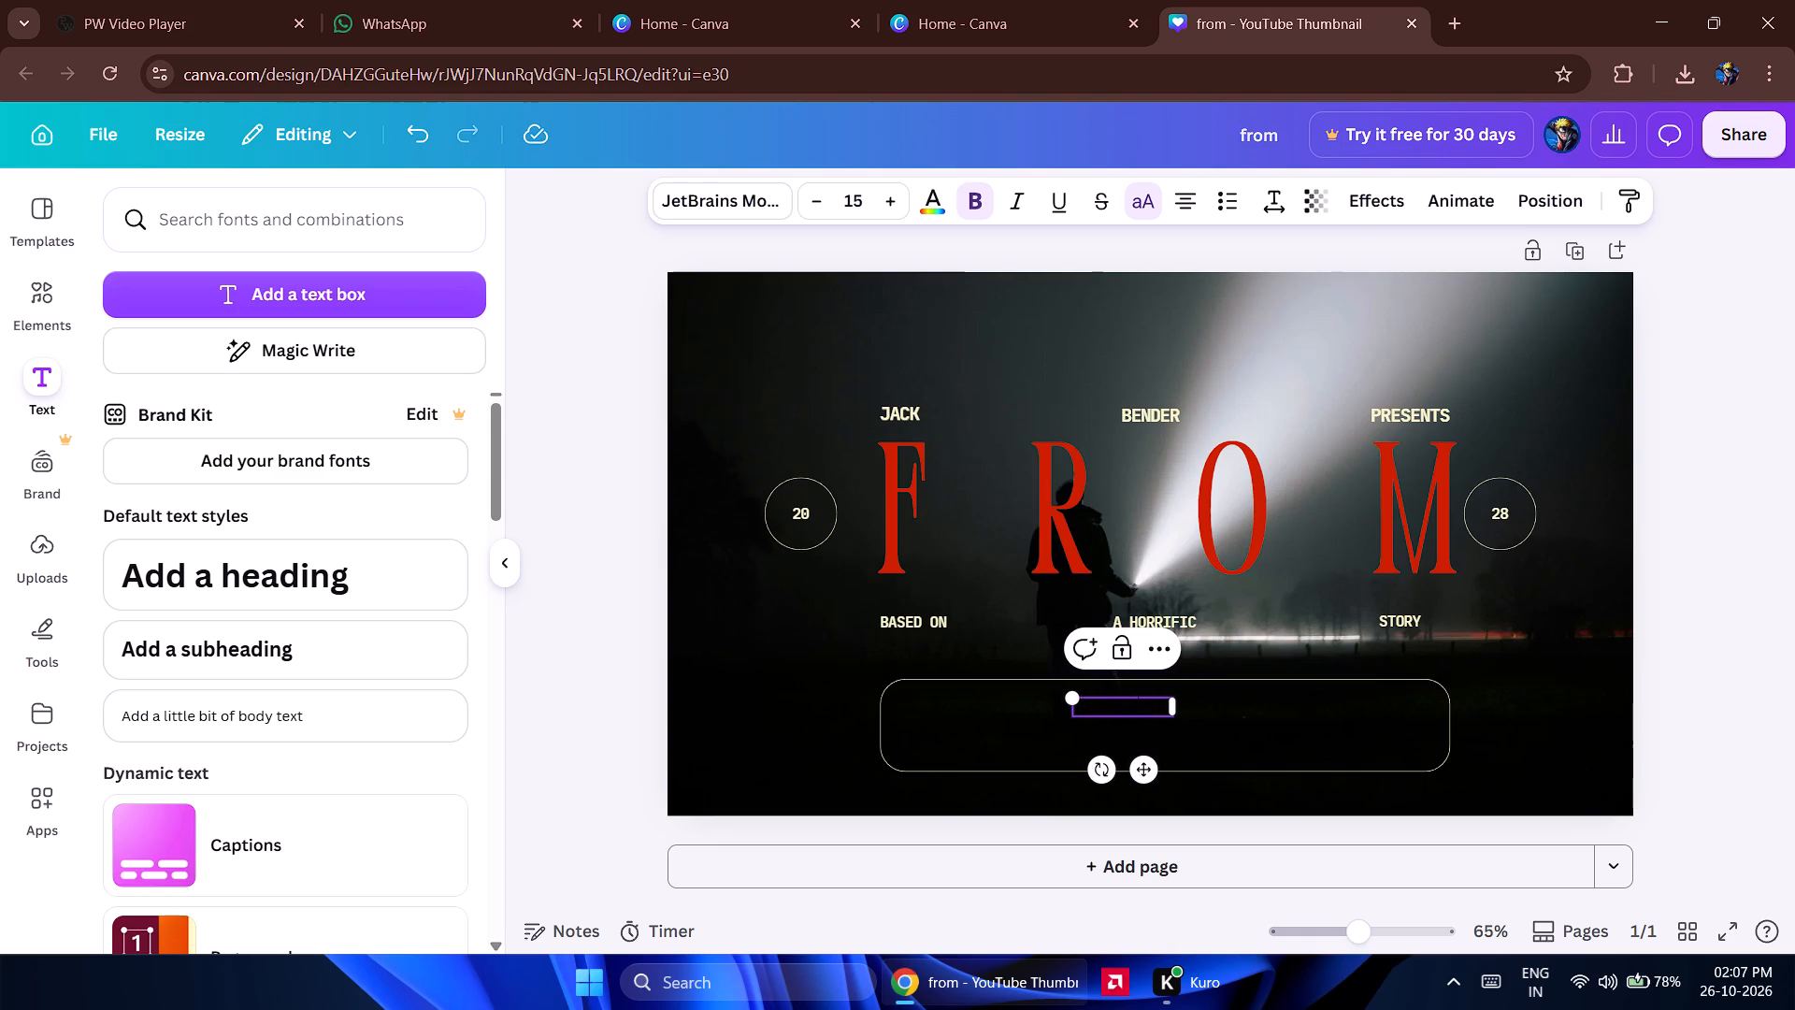
click(1140, 701)
click(1149, 706)
drag(1149, 706, 1133, 708)
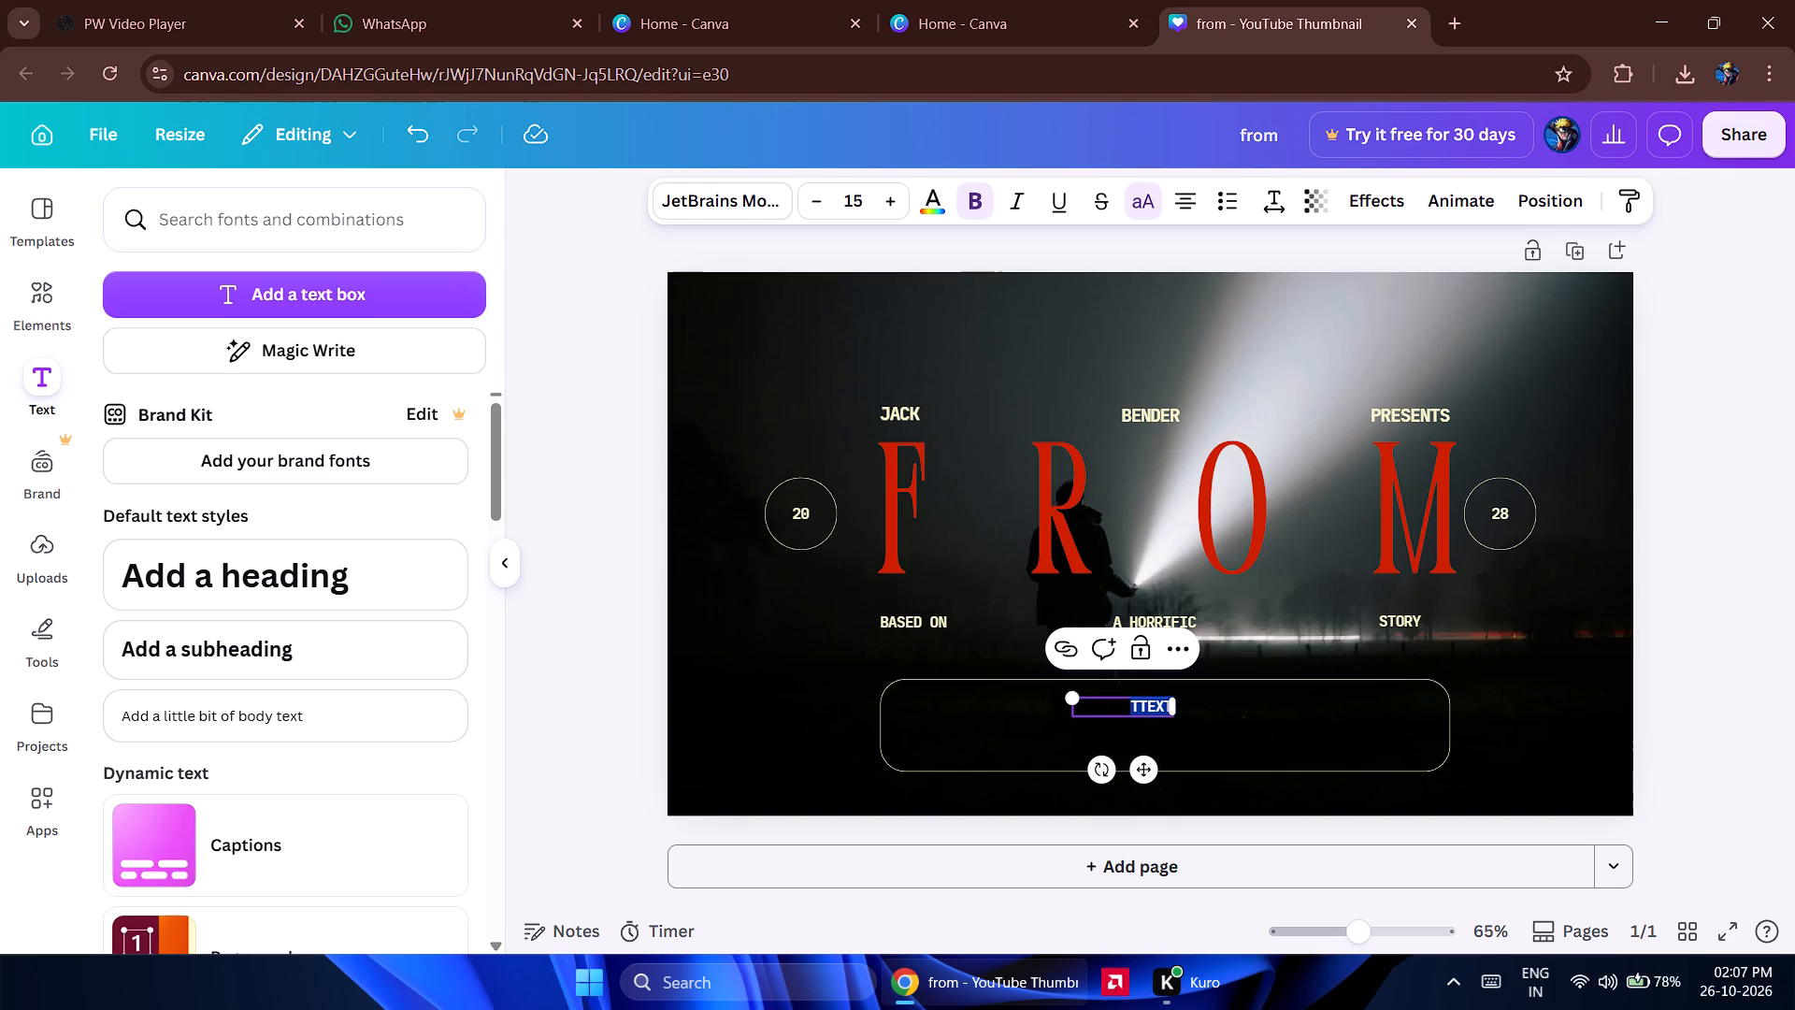
double_click(1132, 708)
drag(1132, 708, 1114, 708)
key(BackSpace)
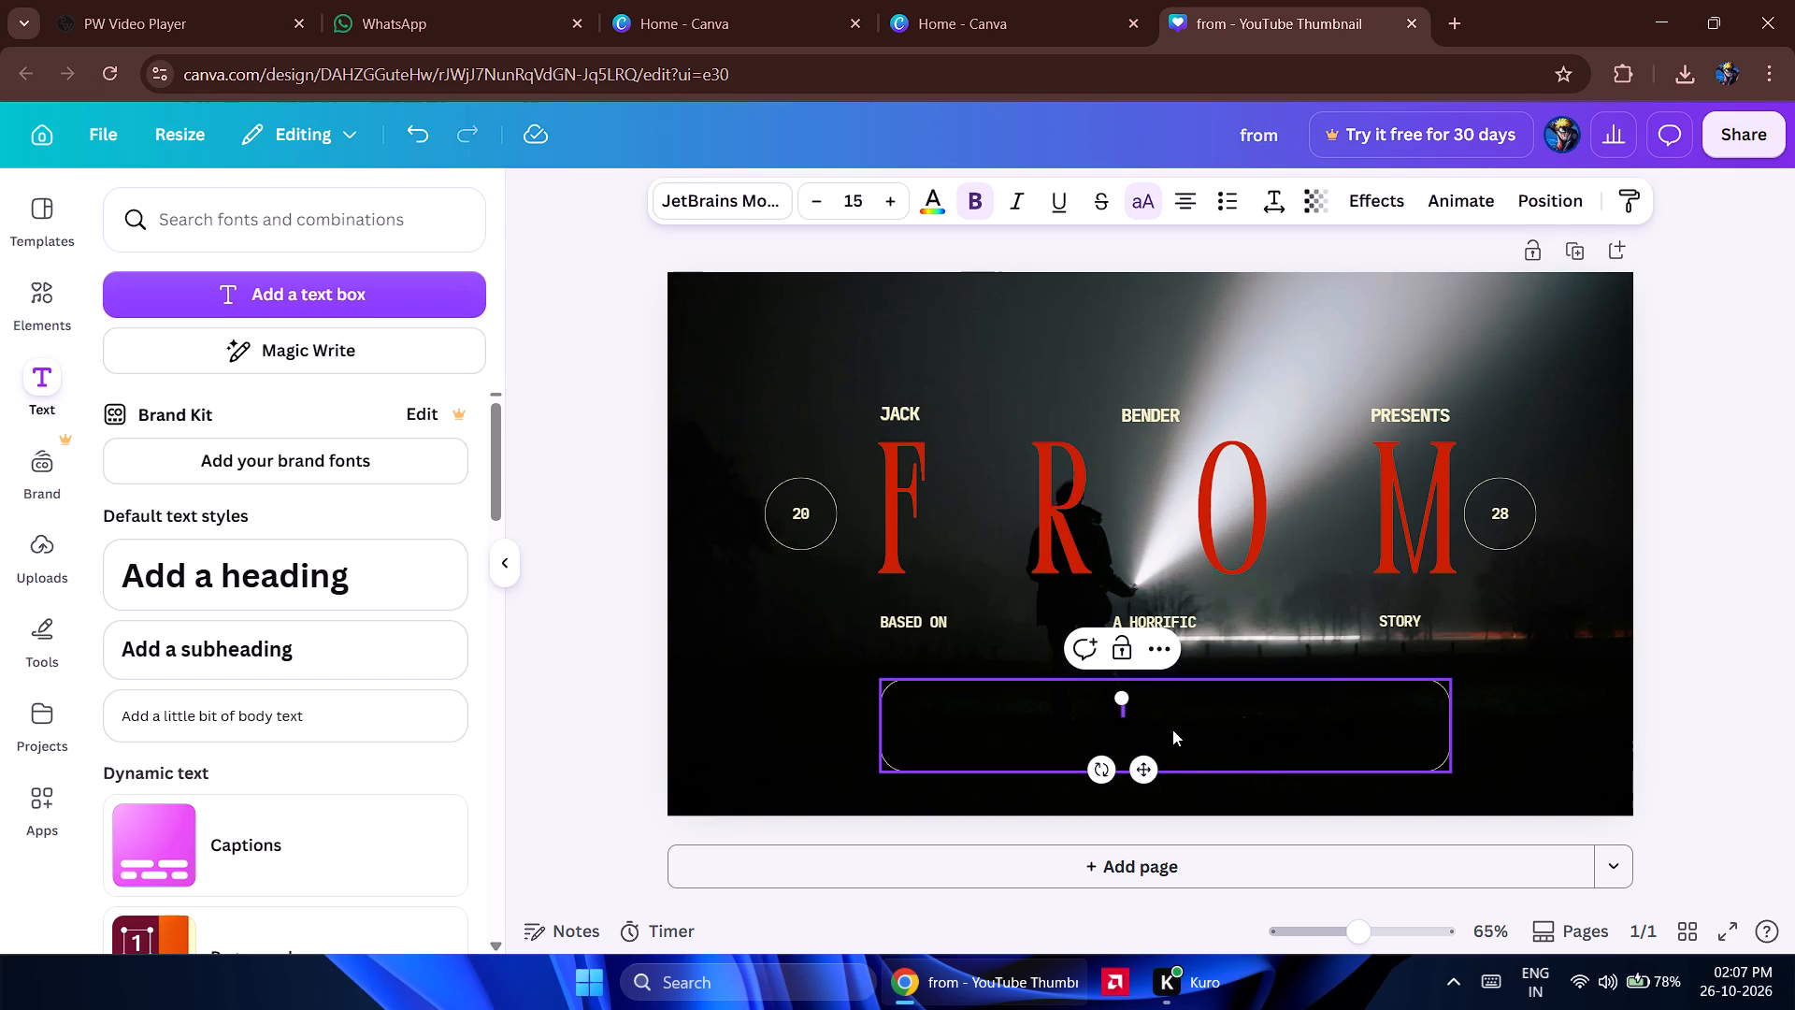
key(a)
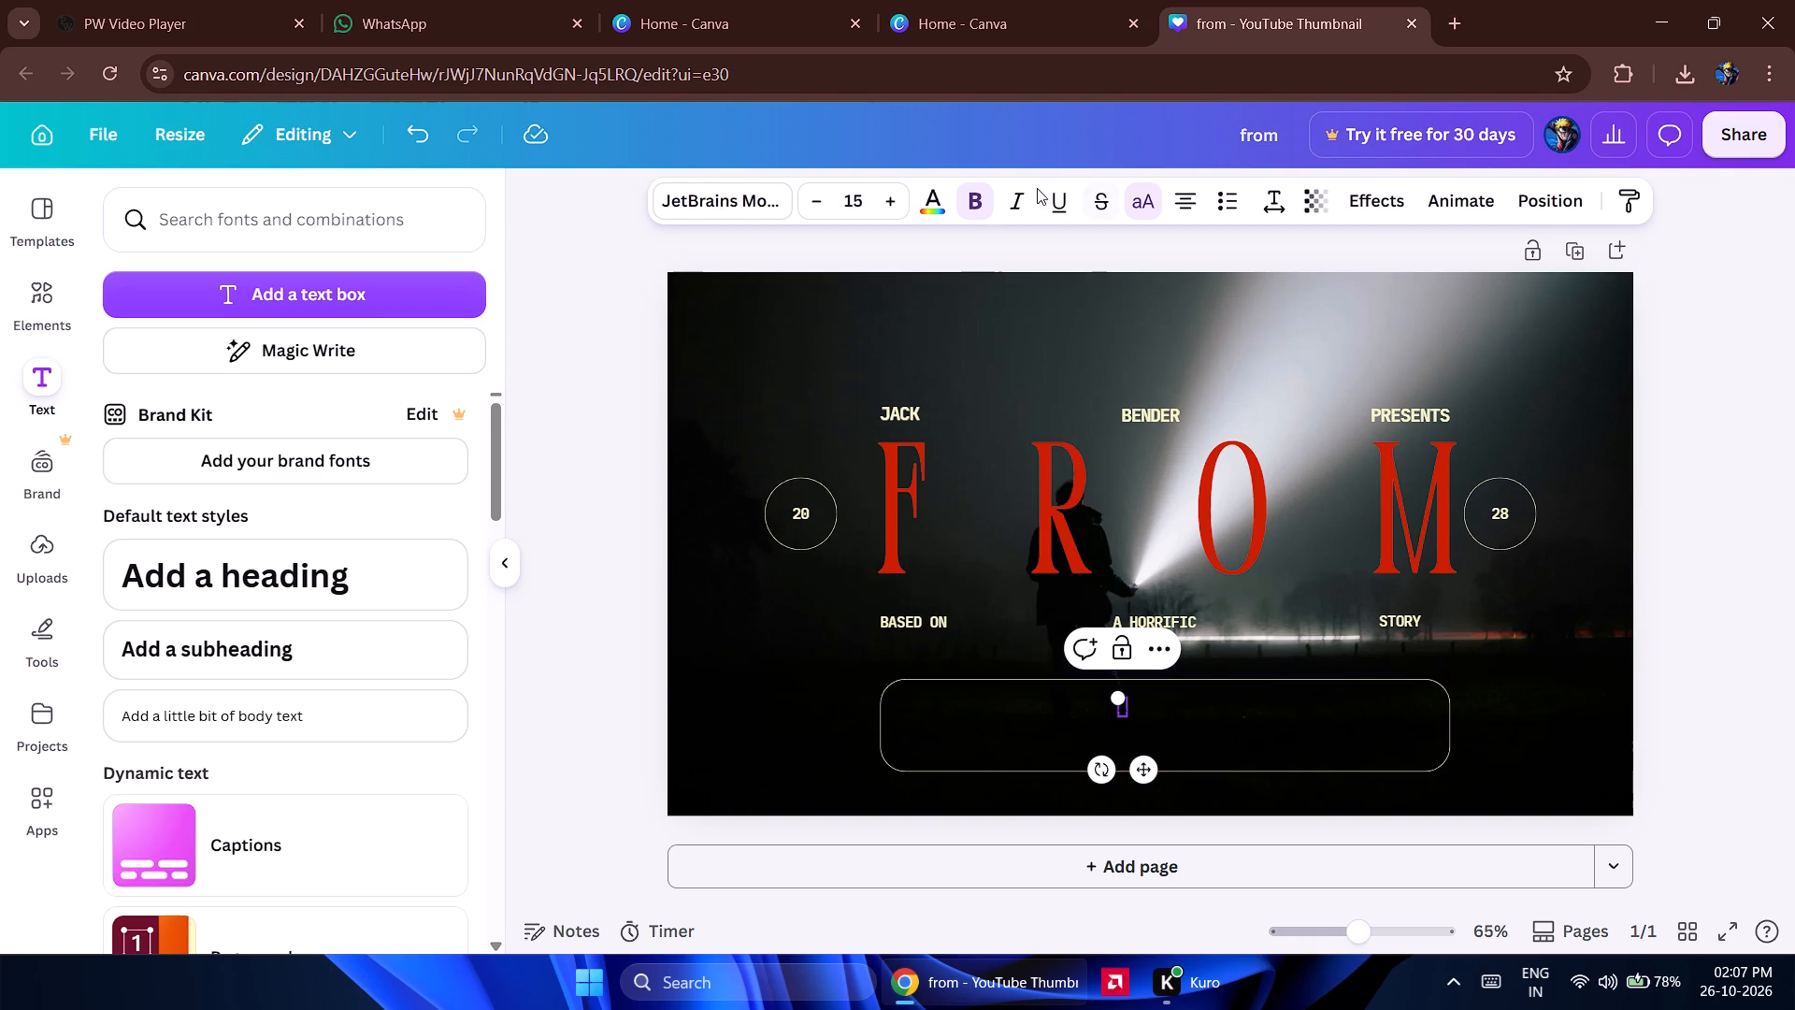
Set the text colour to white and enter "frr" in the text box inside the outline.
click(938, 194)
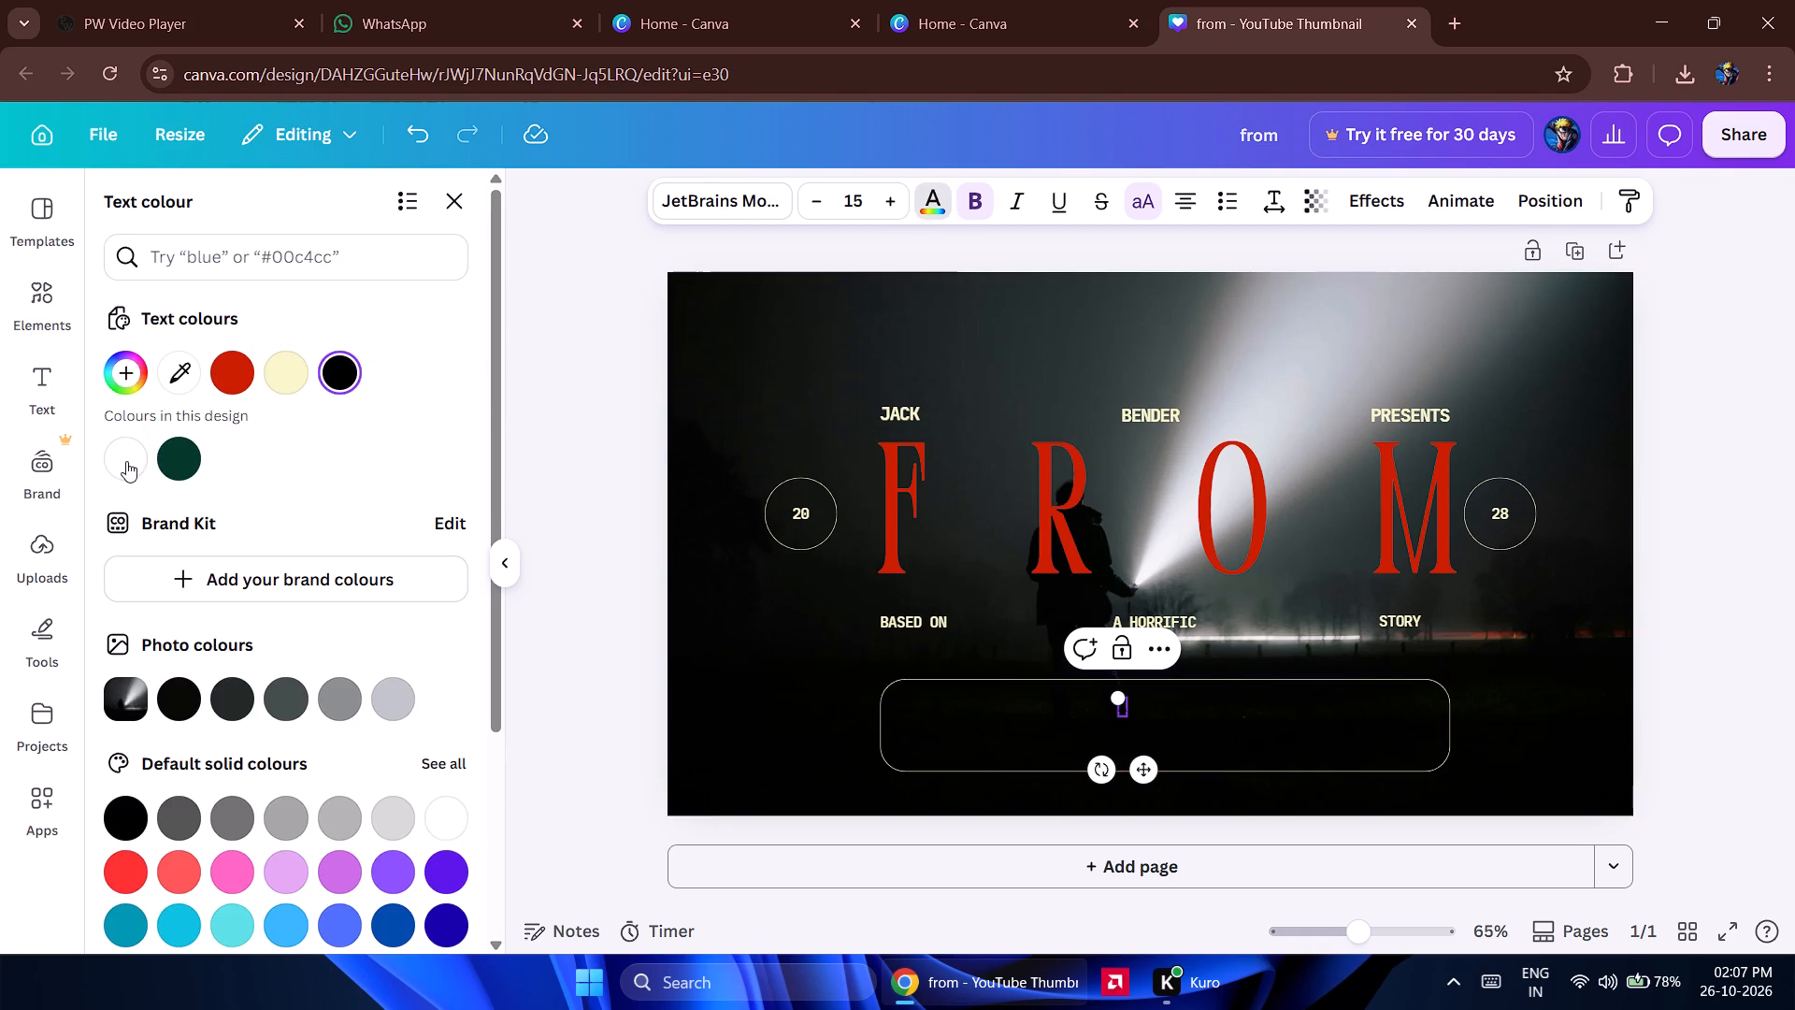
click(126, 461)
key(f)
key(r)
key(r)
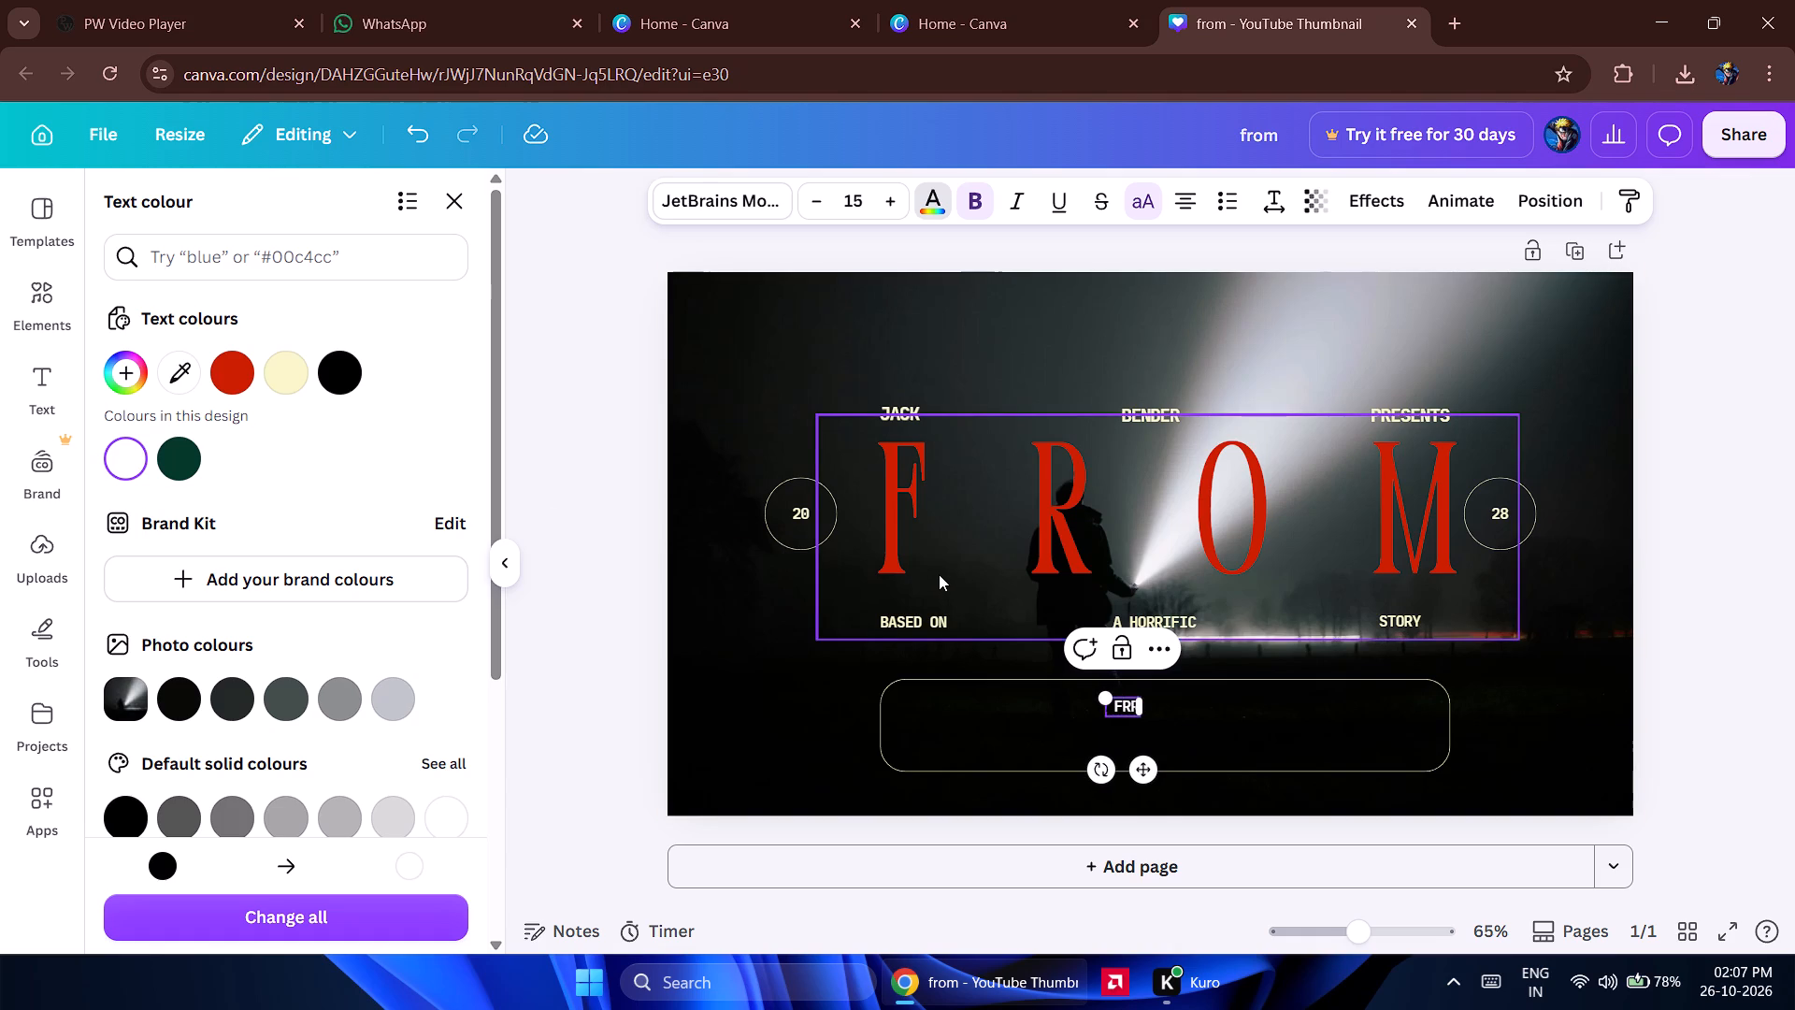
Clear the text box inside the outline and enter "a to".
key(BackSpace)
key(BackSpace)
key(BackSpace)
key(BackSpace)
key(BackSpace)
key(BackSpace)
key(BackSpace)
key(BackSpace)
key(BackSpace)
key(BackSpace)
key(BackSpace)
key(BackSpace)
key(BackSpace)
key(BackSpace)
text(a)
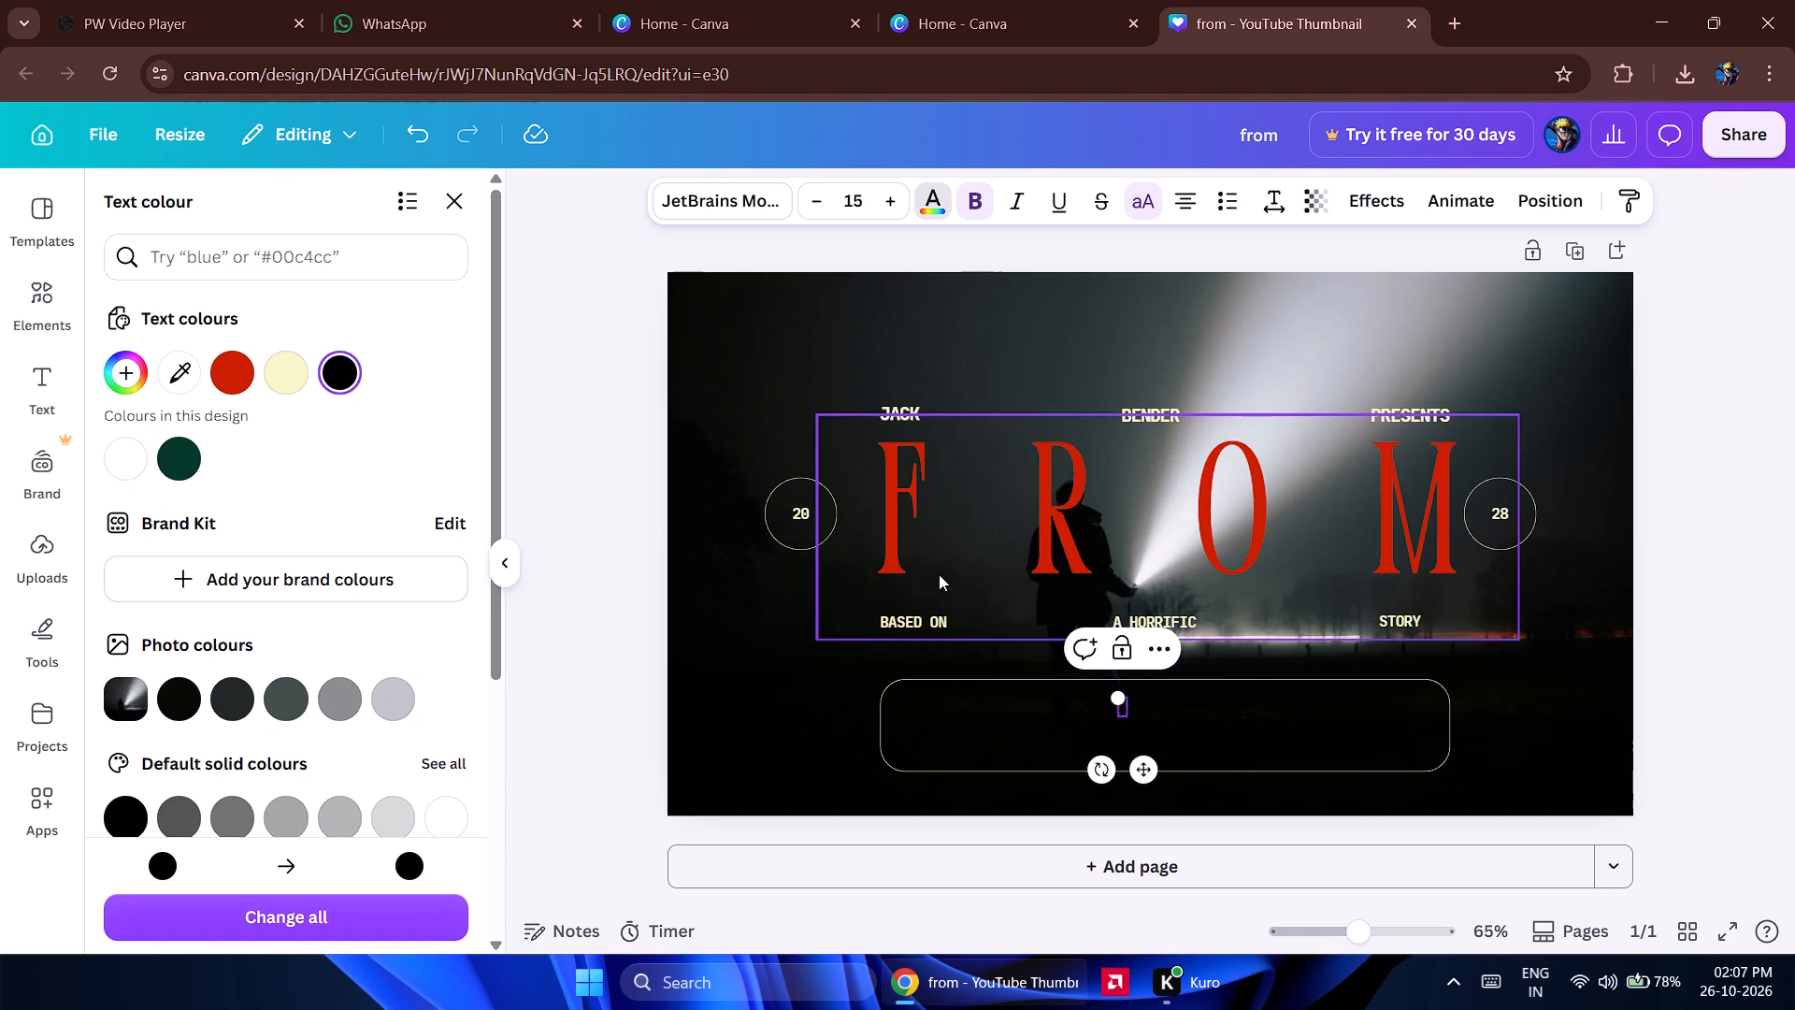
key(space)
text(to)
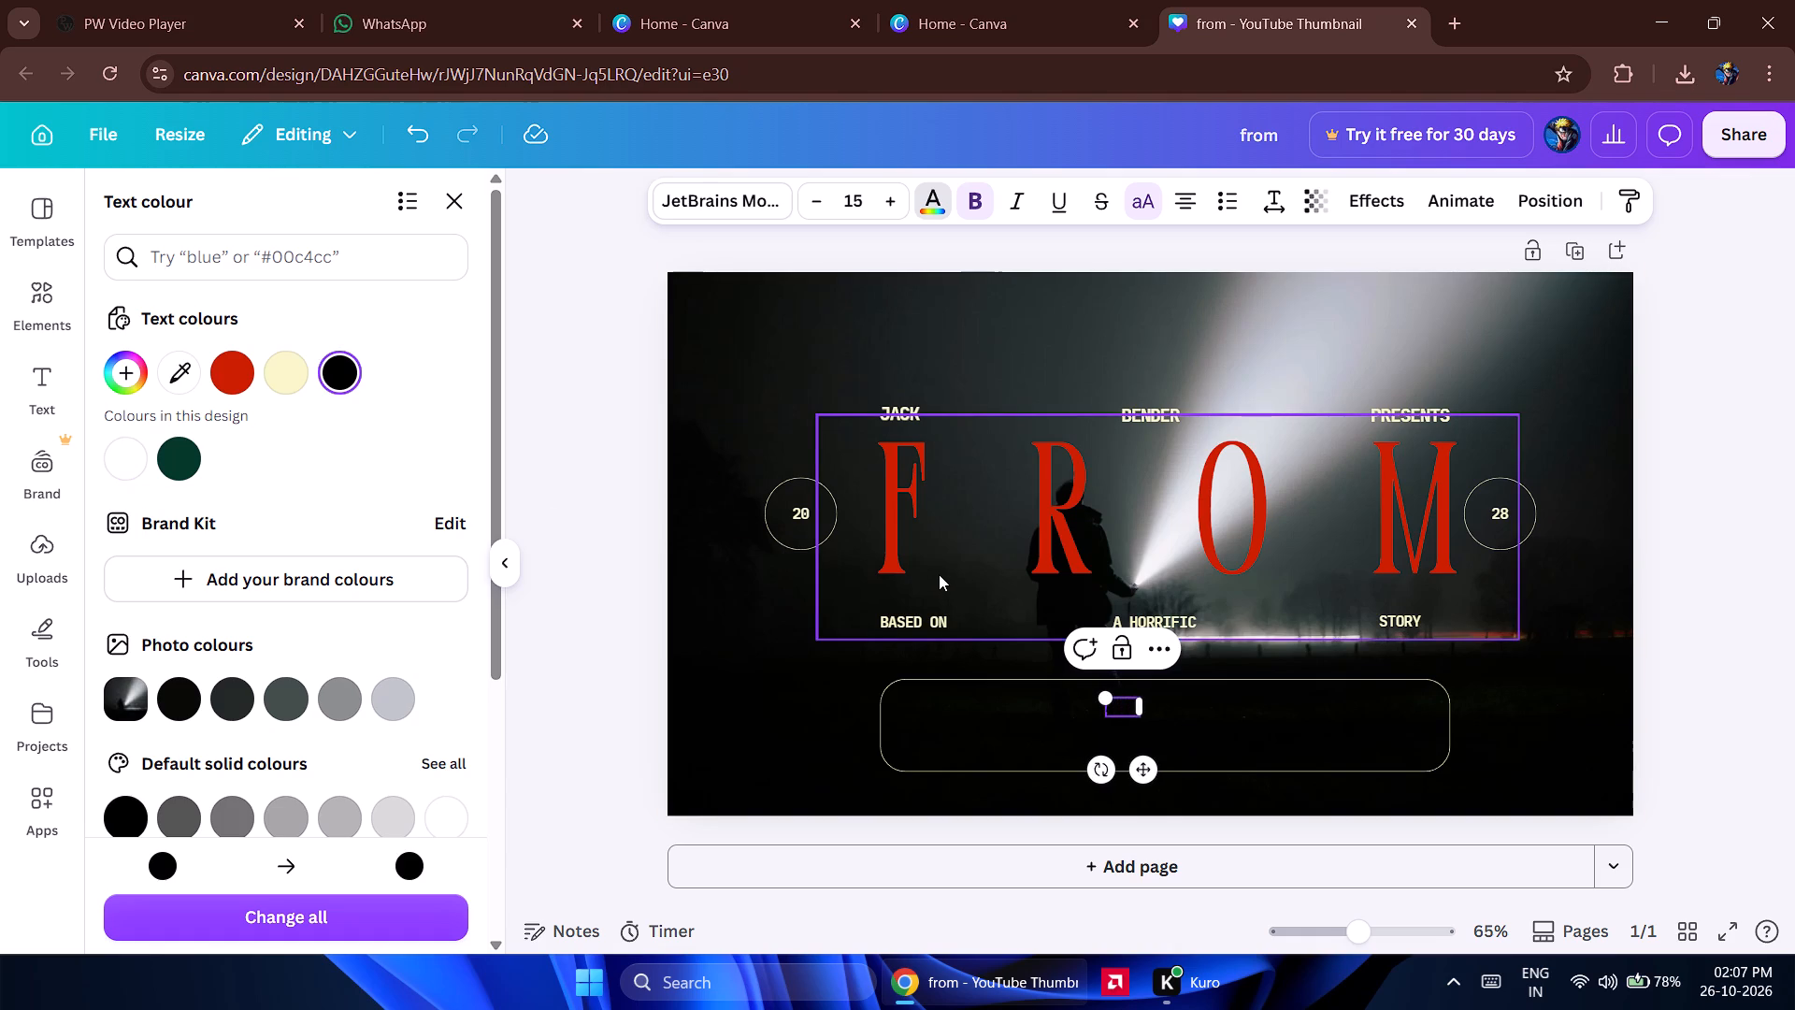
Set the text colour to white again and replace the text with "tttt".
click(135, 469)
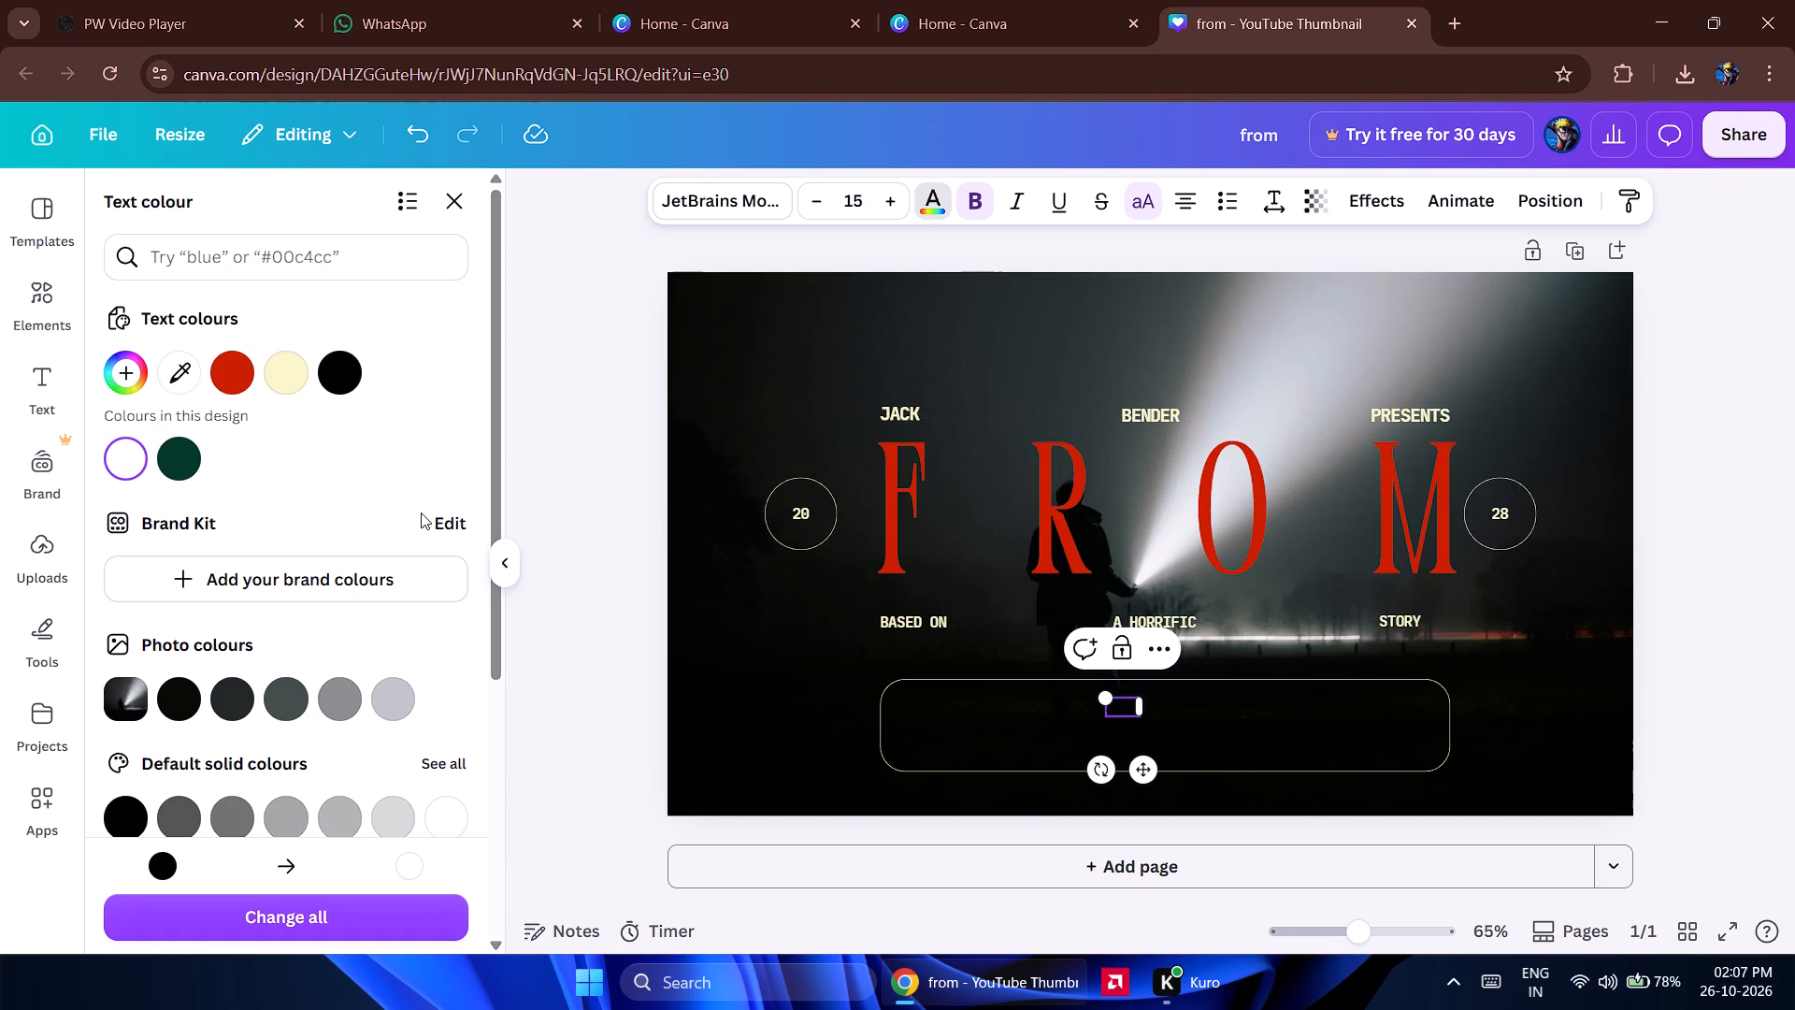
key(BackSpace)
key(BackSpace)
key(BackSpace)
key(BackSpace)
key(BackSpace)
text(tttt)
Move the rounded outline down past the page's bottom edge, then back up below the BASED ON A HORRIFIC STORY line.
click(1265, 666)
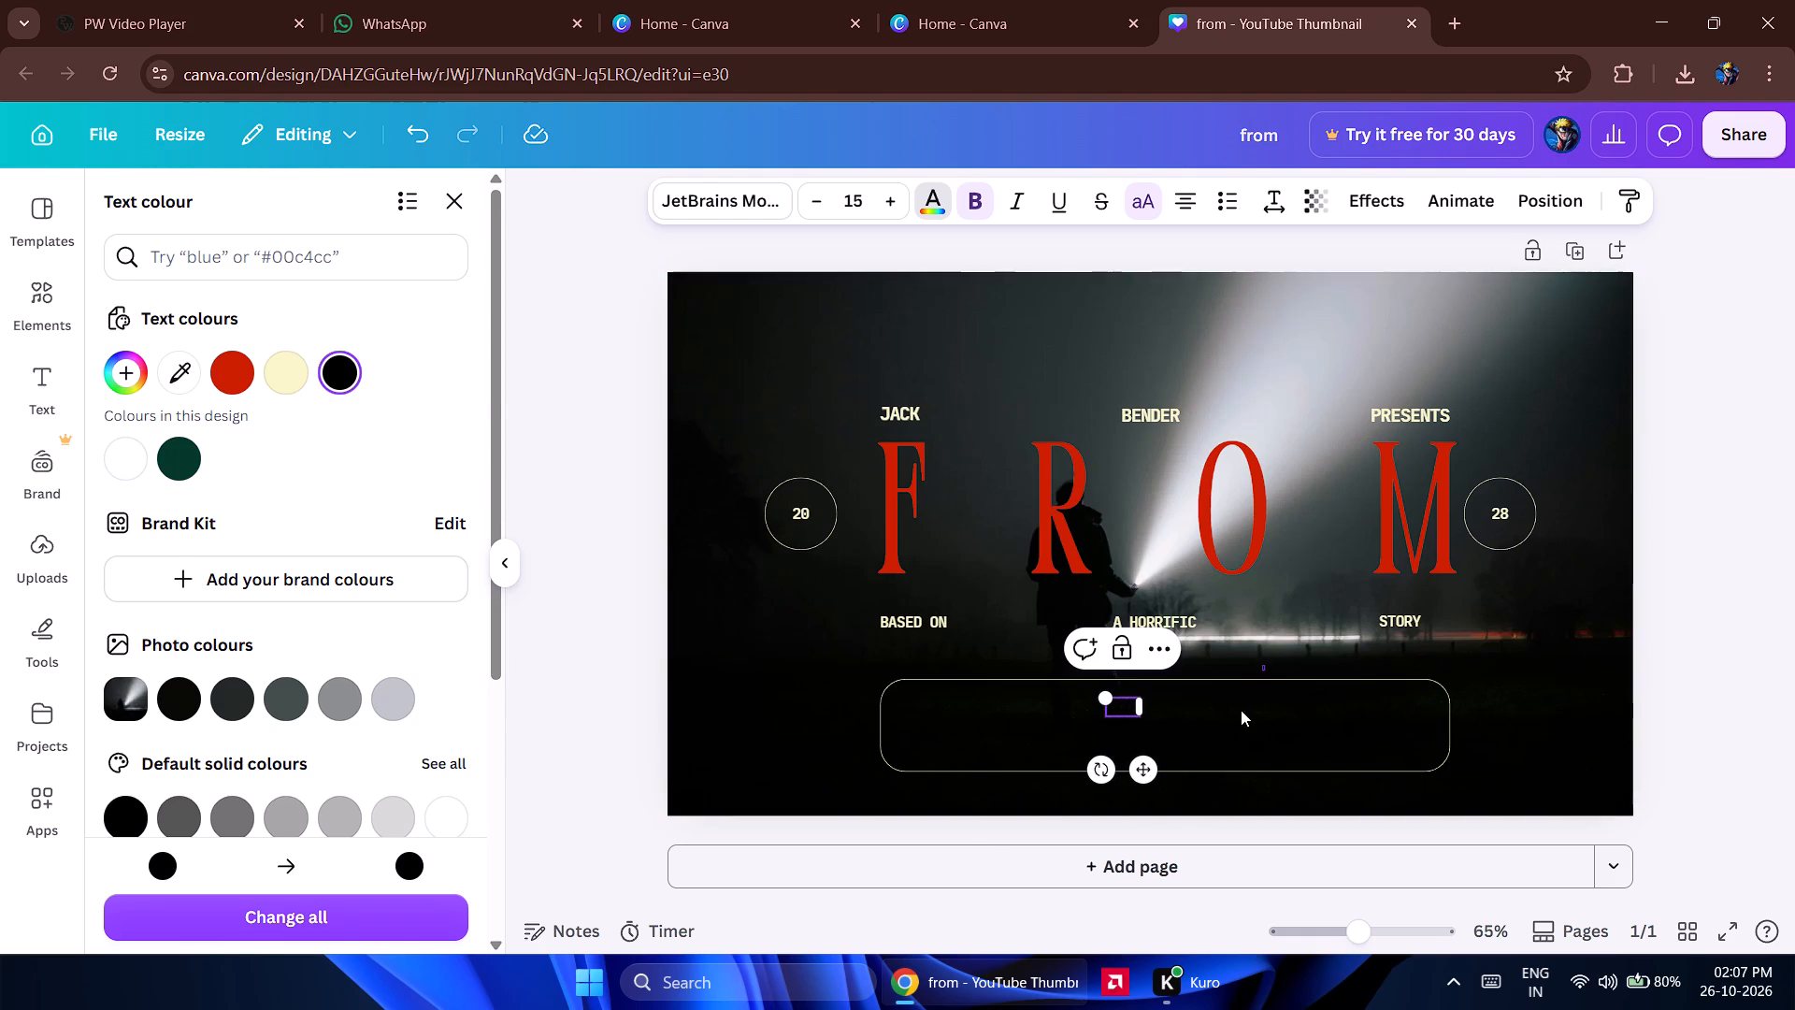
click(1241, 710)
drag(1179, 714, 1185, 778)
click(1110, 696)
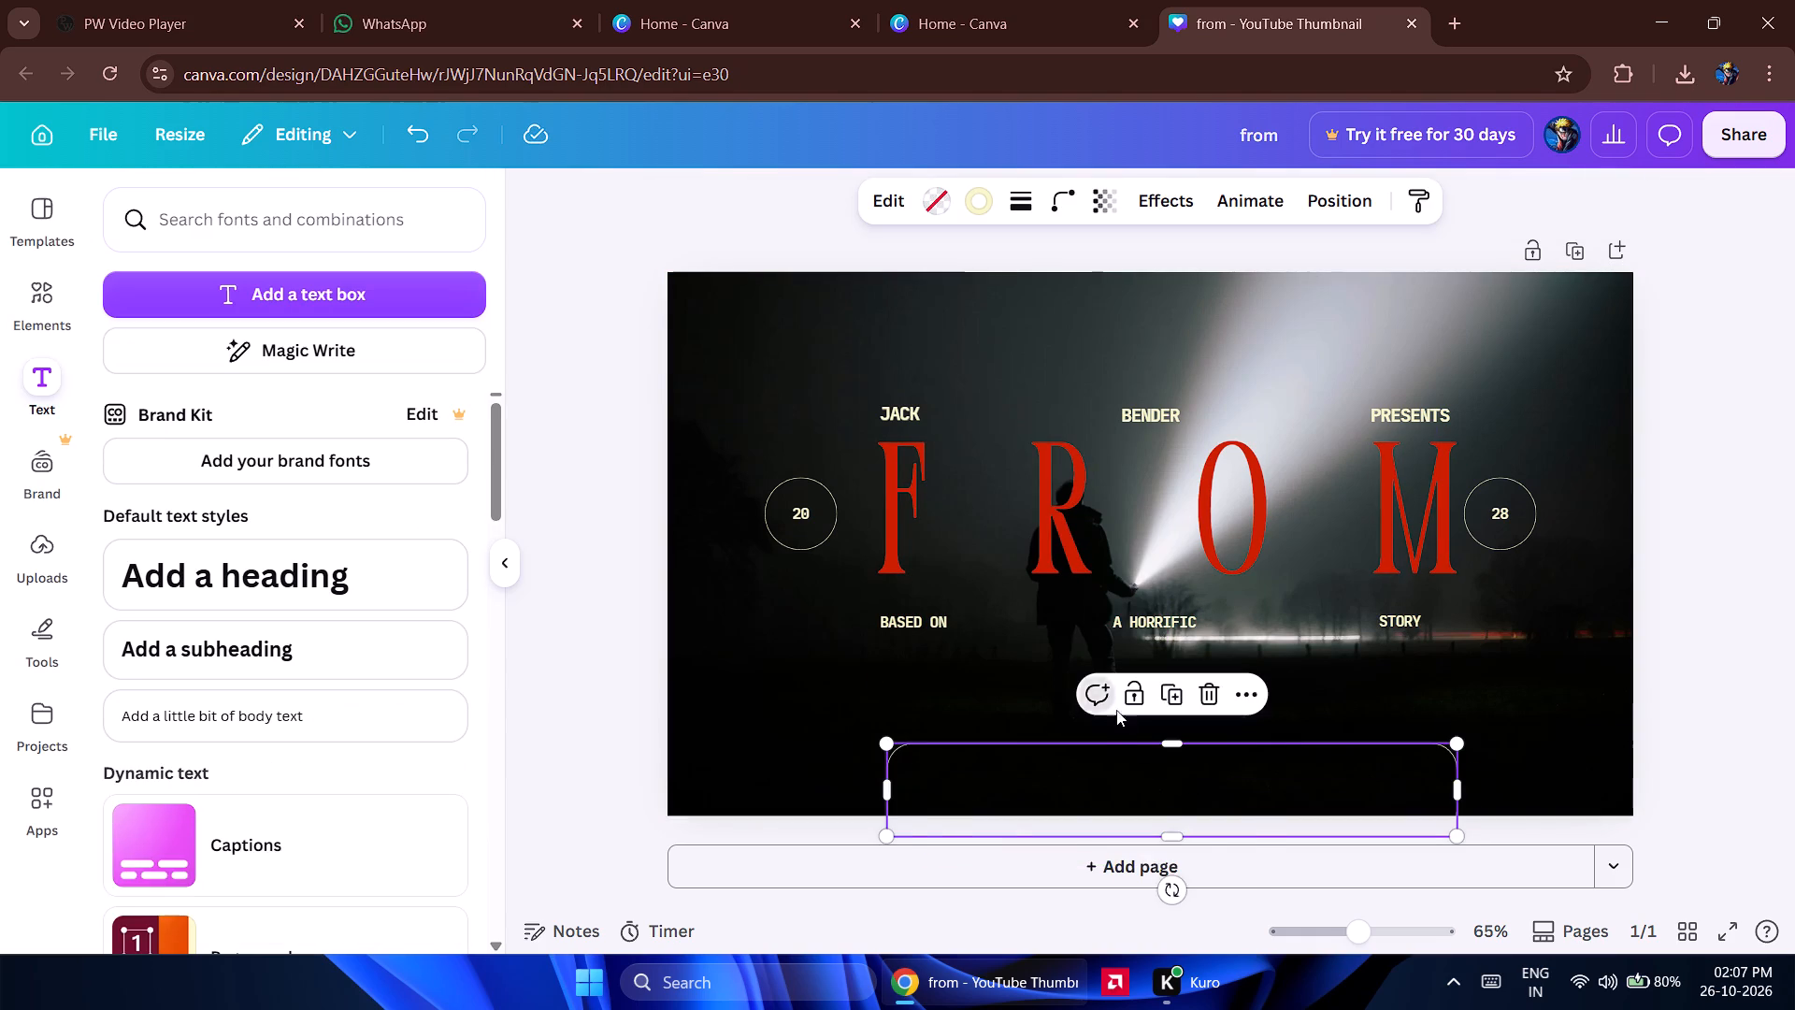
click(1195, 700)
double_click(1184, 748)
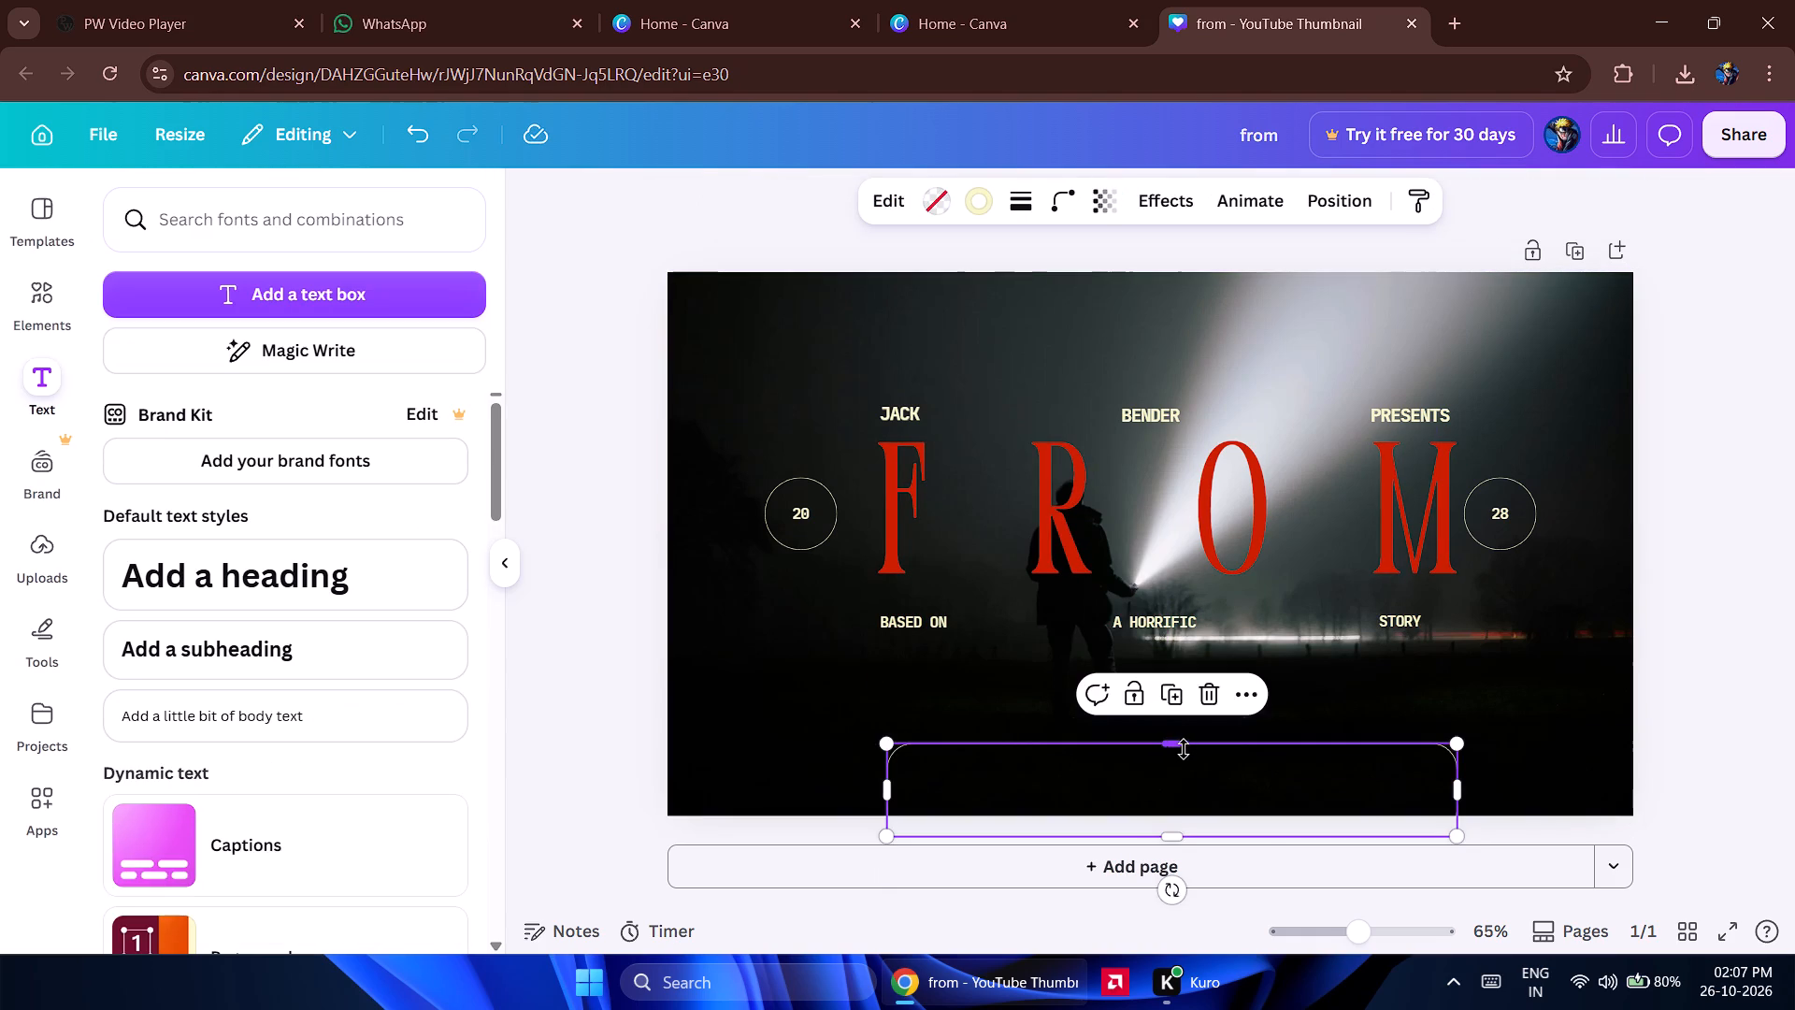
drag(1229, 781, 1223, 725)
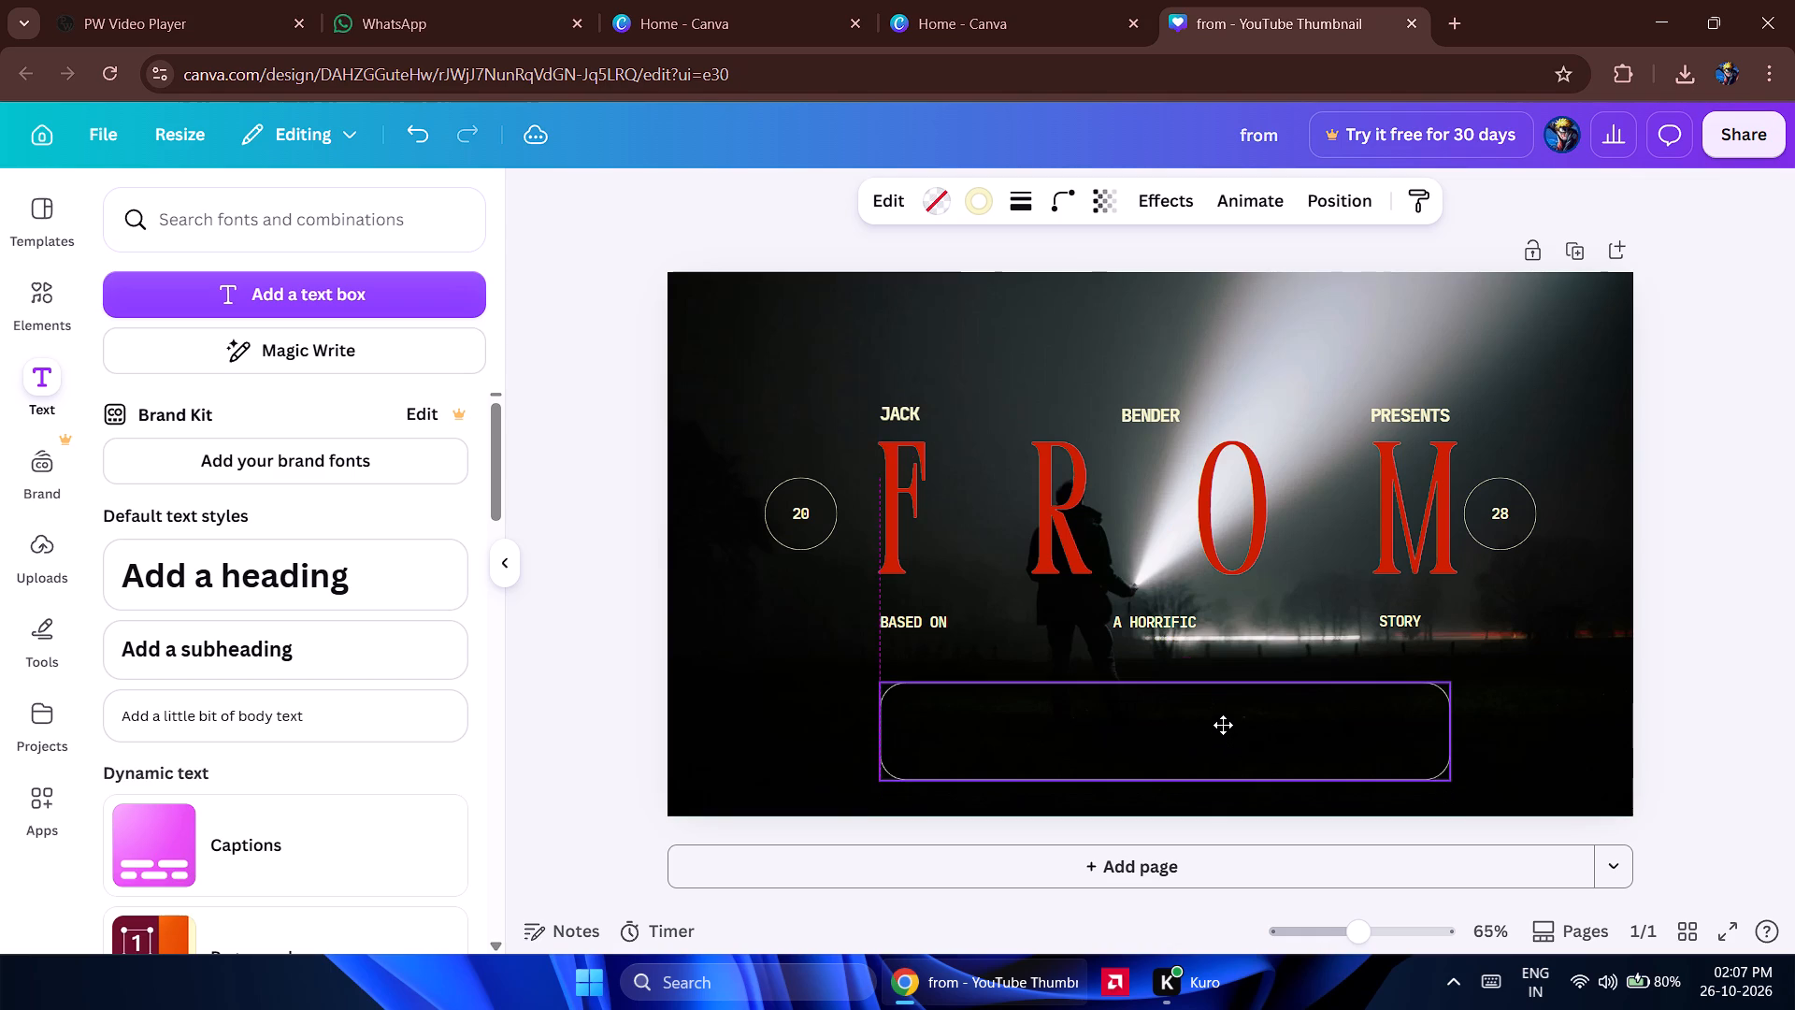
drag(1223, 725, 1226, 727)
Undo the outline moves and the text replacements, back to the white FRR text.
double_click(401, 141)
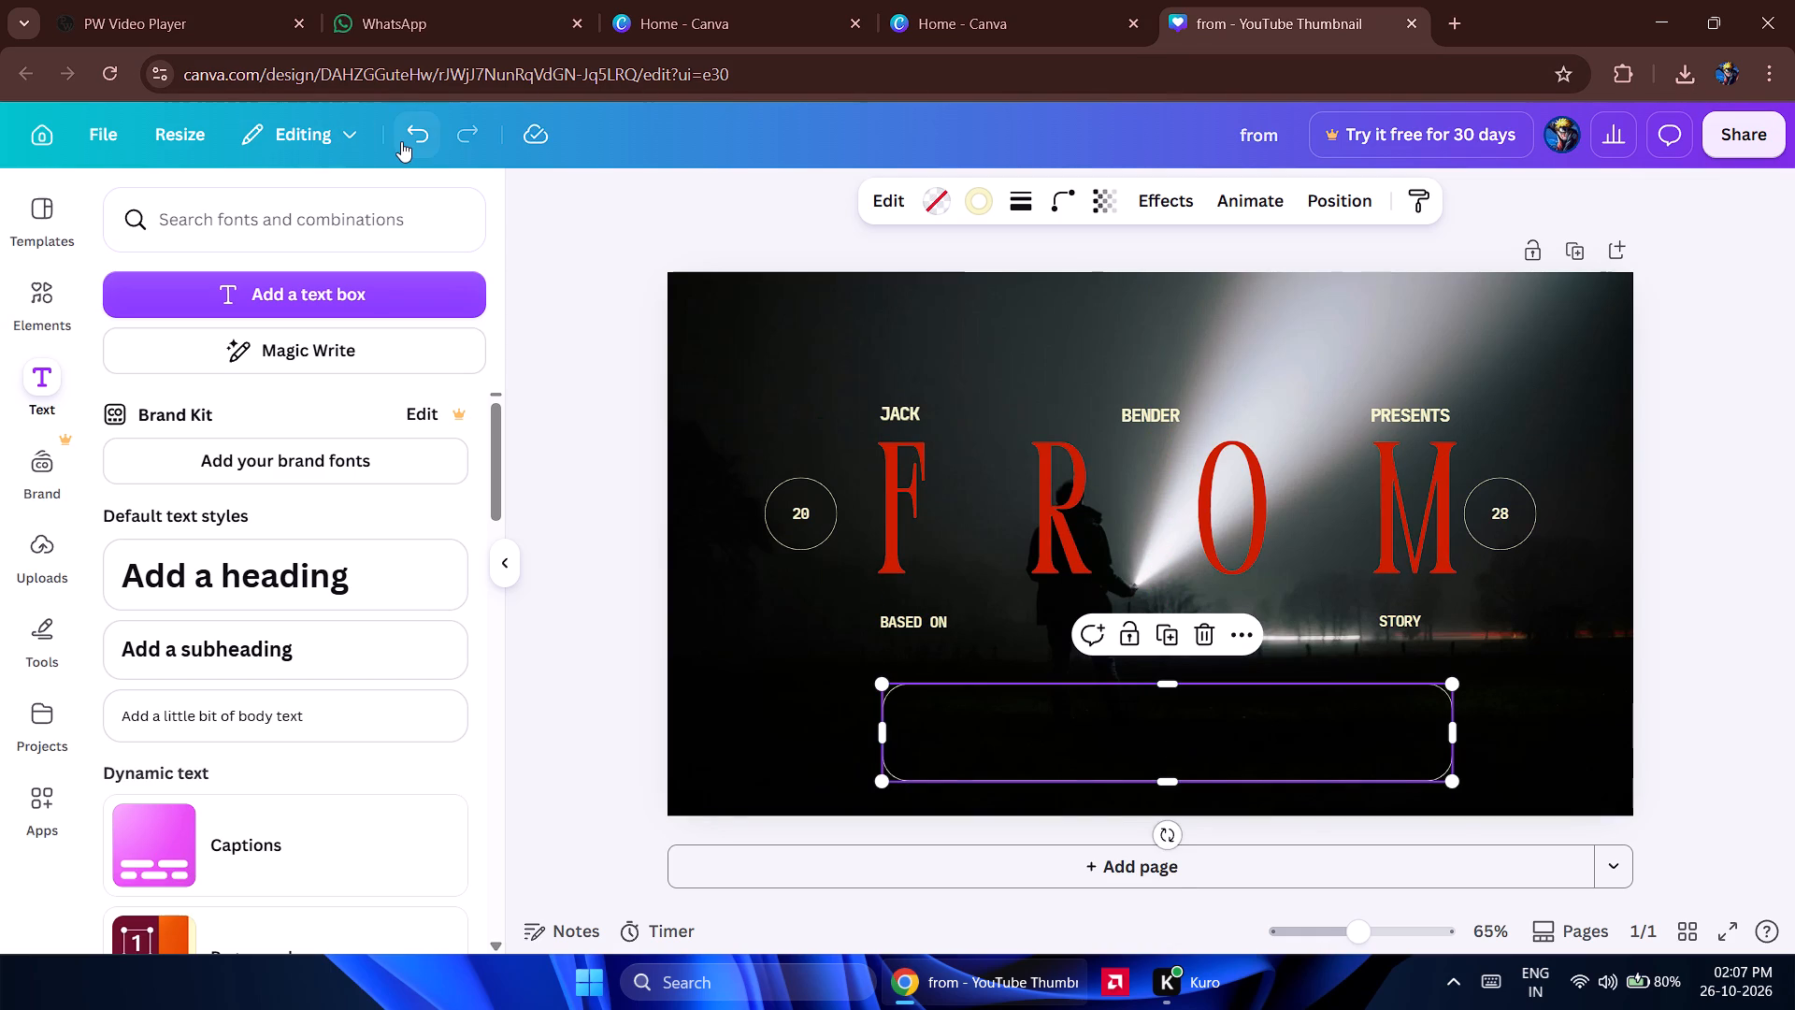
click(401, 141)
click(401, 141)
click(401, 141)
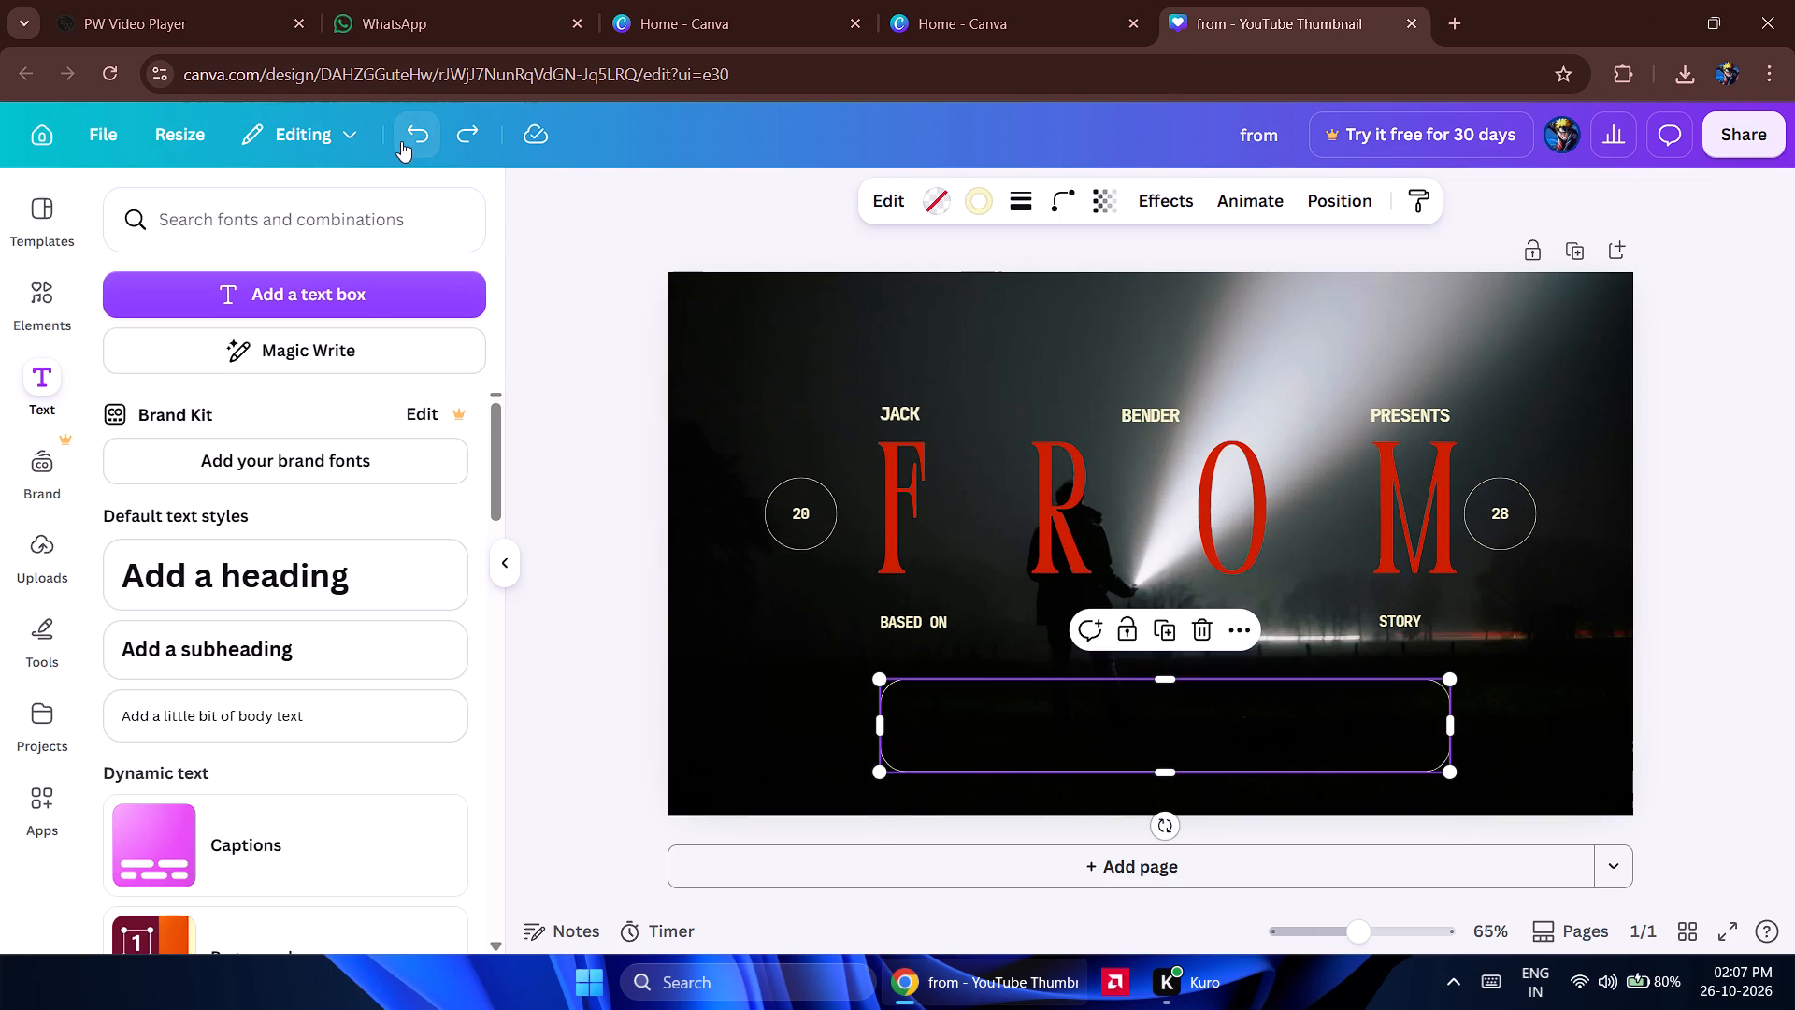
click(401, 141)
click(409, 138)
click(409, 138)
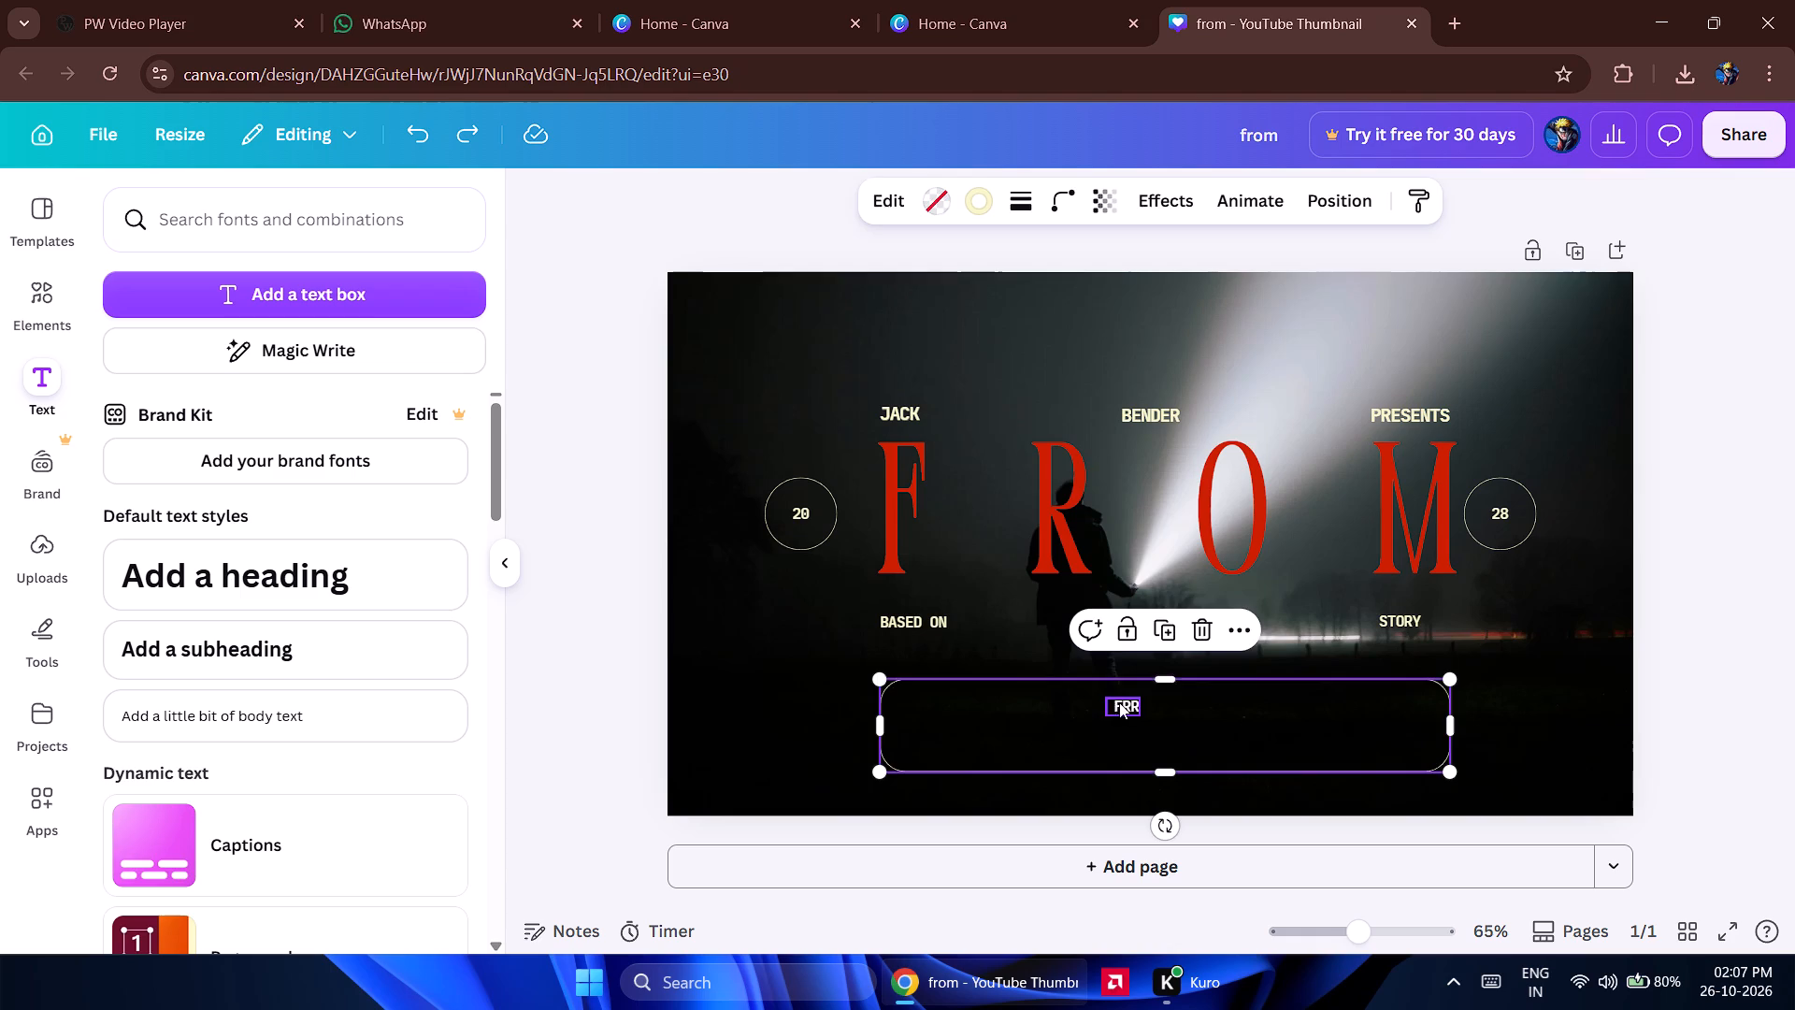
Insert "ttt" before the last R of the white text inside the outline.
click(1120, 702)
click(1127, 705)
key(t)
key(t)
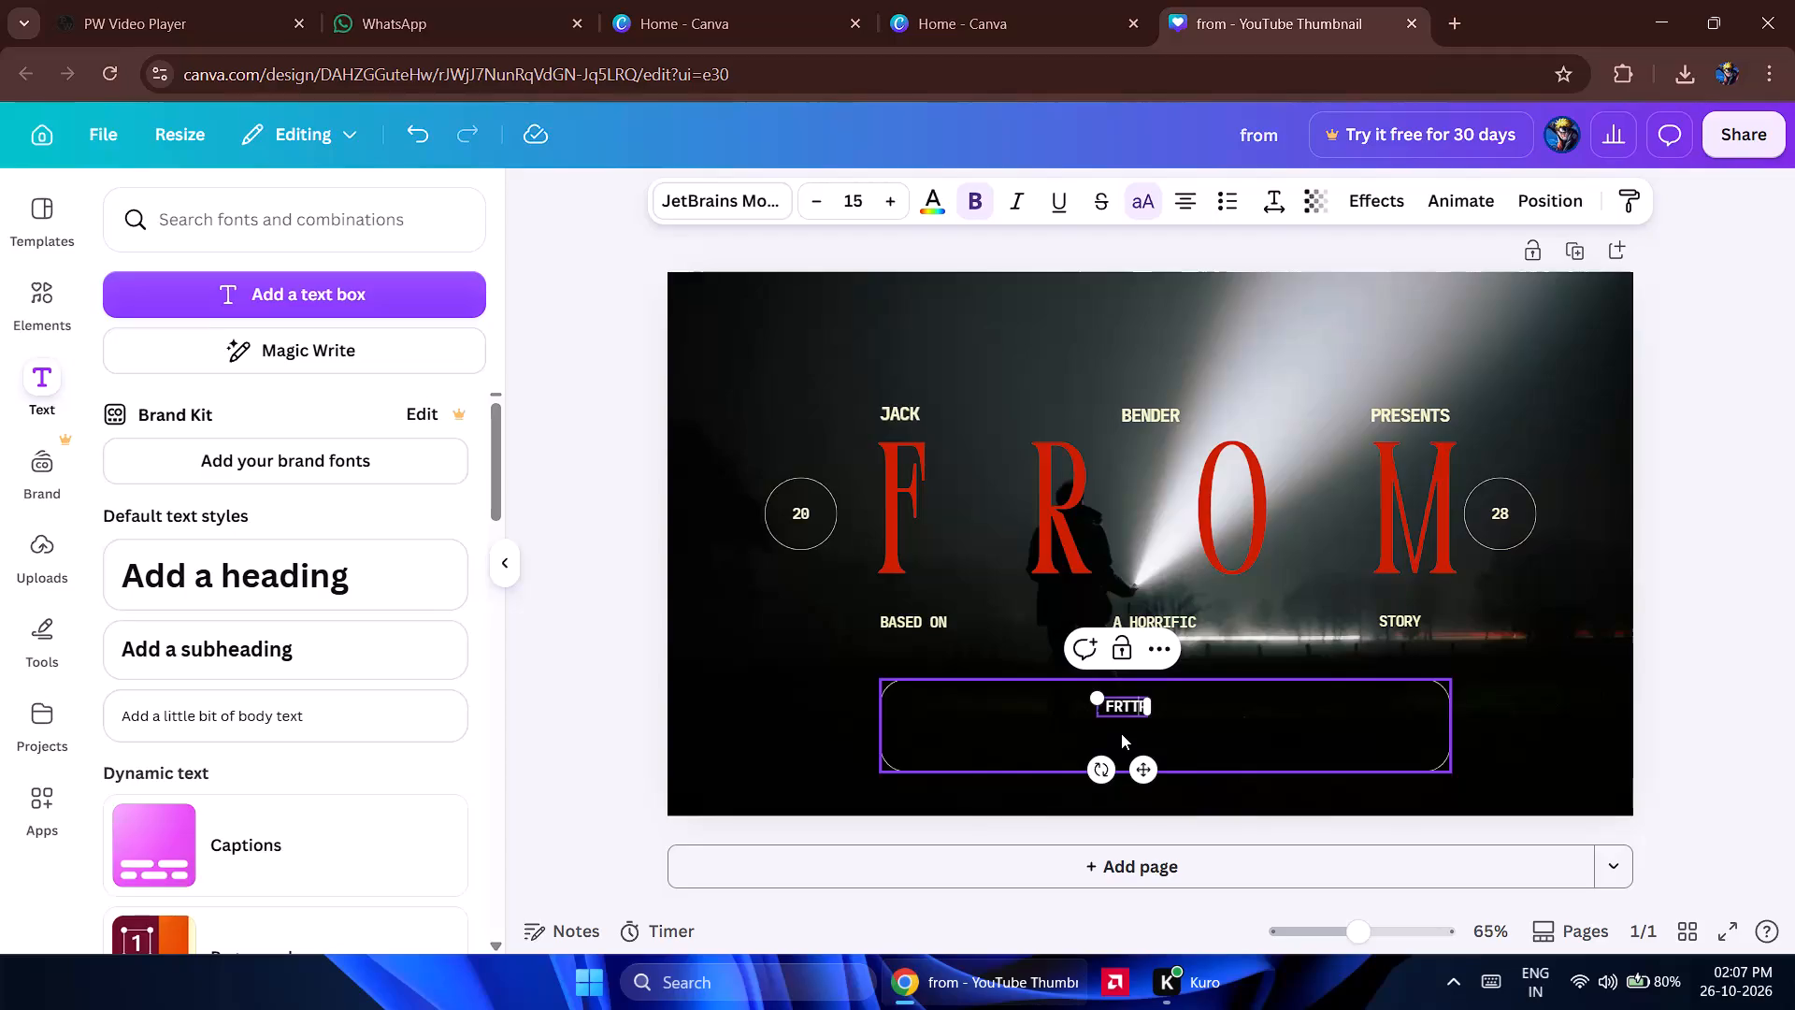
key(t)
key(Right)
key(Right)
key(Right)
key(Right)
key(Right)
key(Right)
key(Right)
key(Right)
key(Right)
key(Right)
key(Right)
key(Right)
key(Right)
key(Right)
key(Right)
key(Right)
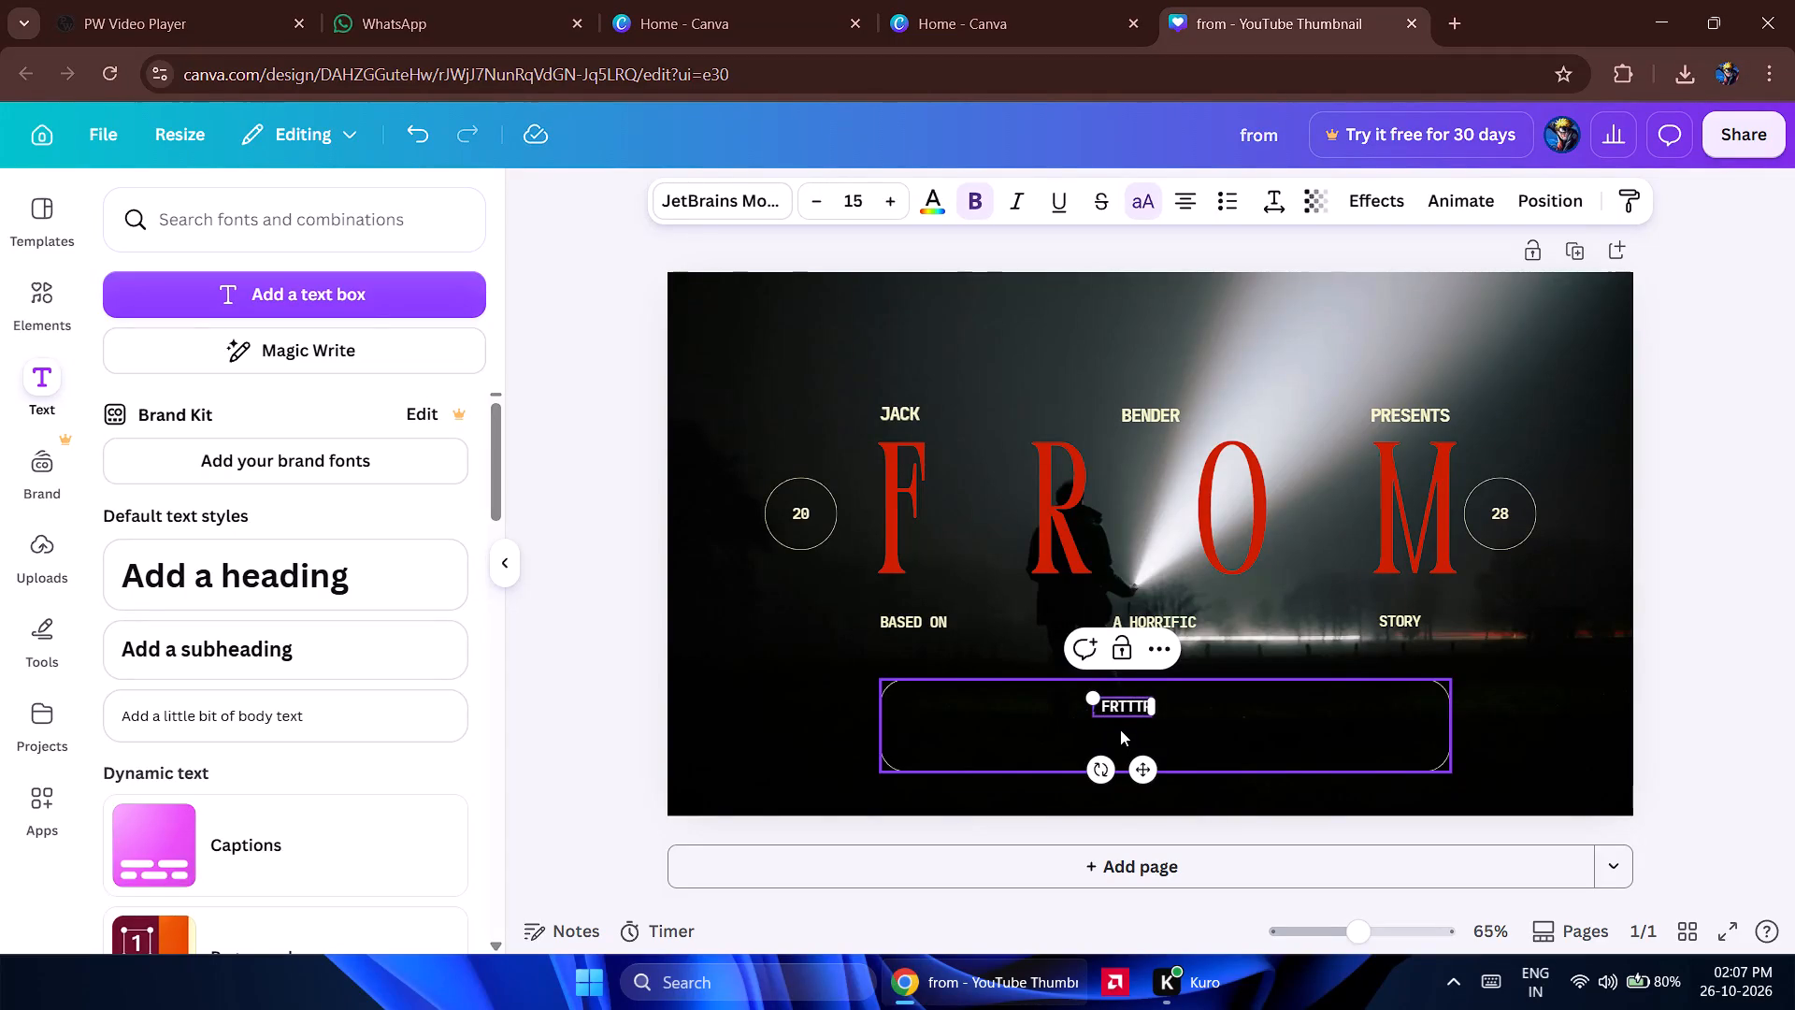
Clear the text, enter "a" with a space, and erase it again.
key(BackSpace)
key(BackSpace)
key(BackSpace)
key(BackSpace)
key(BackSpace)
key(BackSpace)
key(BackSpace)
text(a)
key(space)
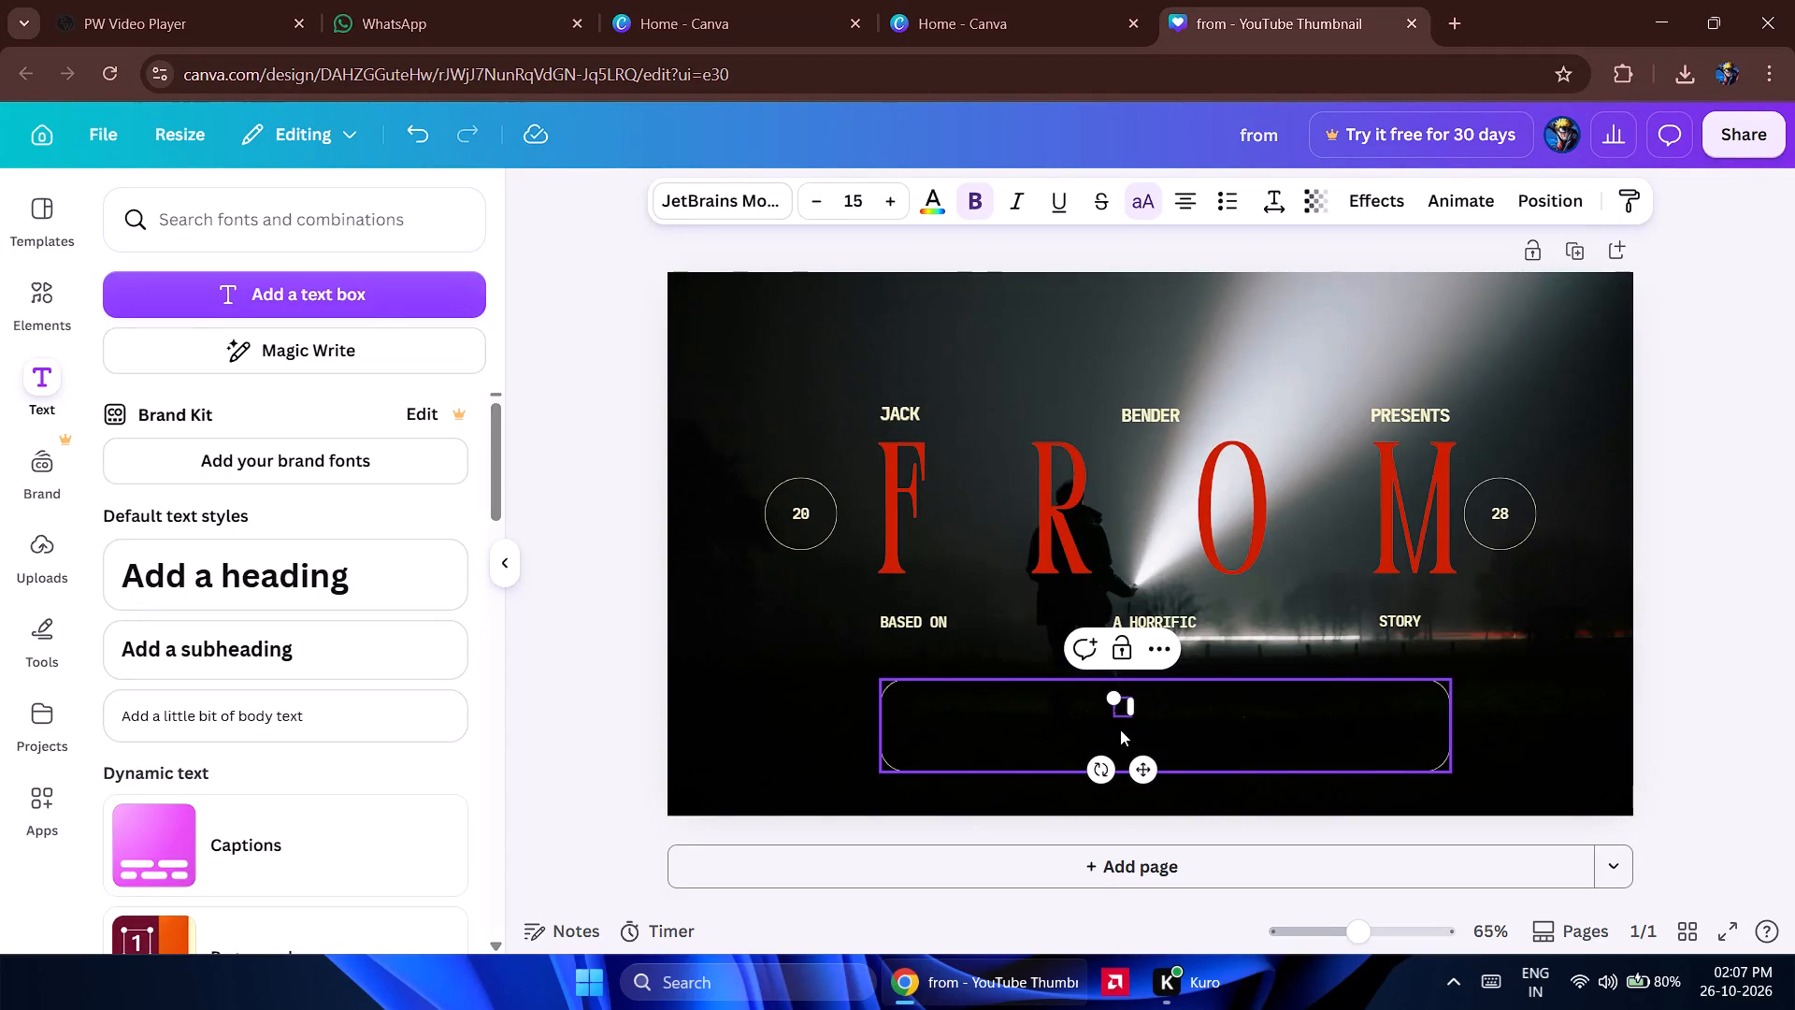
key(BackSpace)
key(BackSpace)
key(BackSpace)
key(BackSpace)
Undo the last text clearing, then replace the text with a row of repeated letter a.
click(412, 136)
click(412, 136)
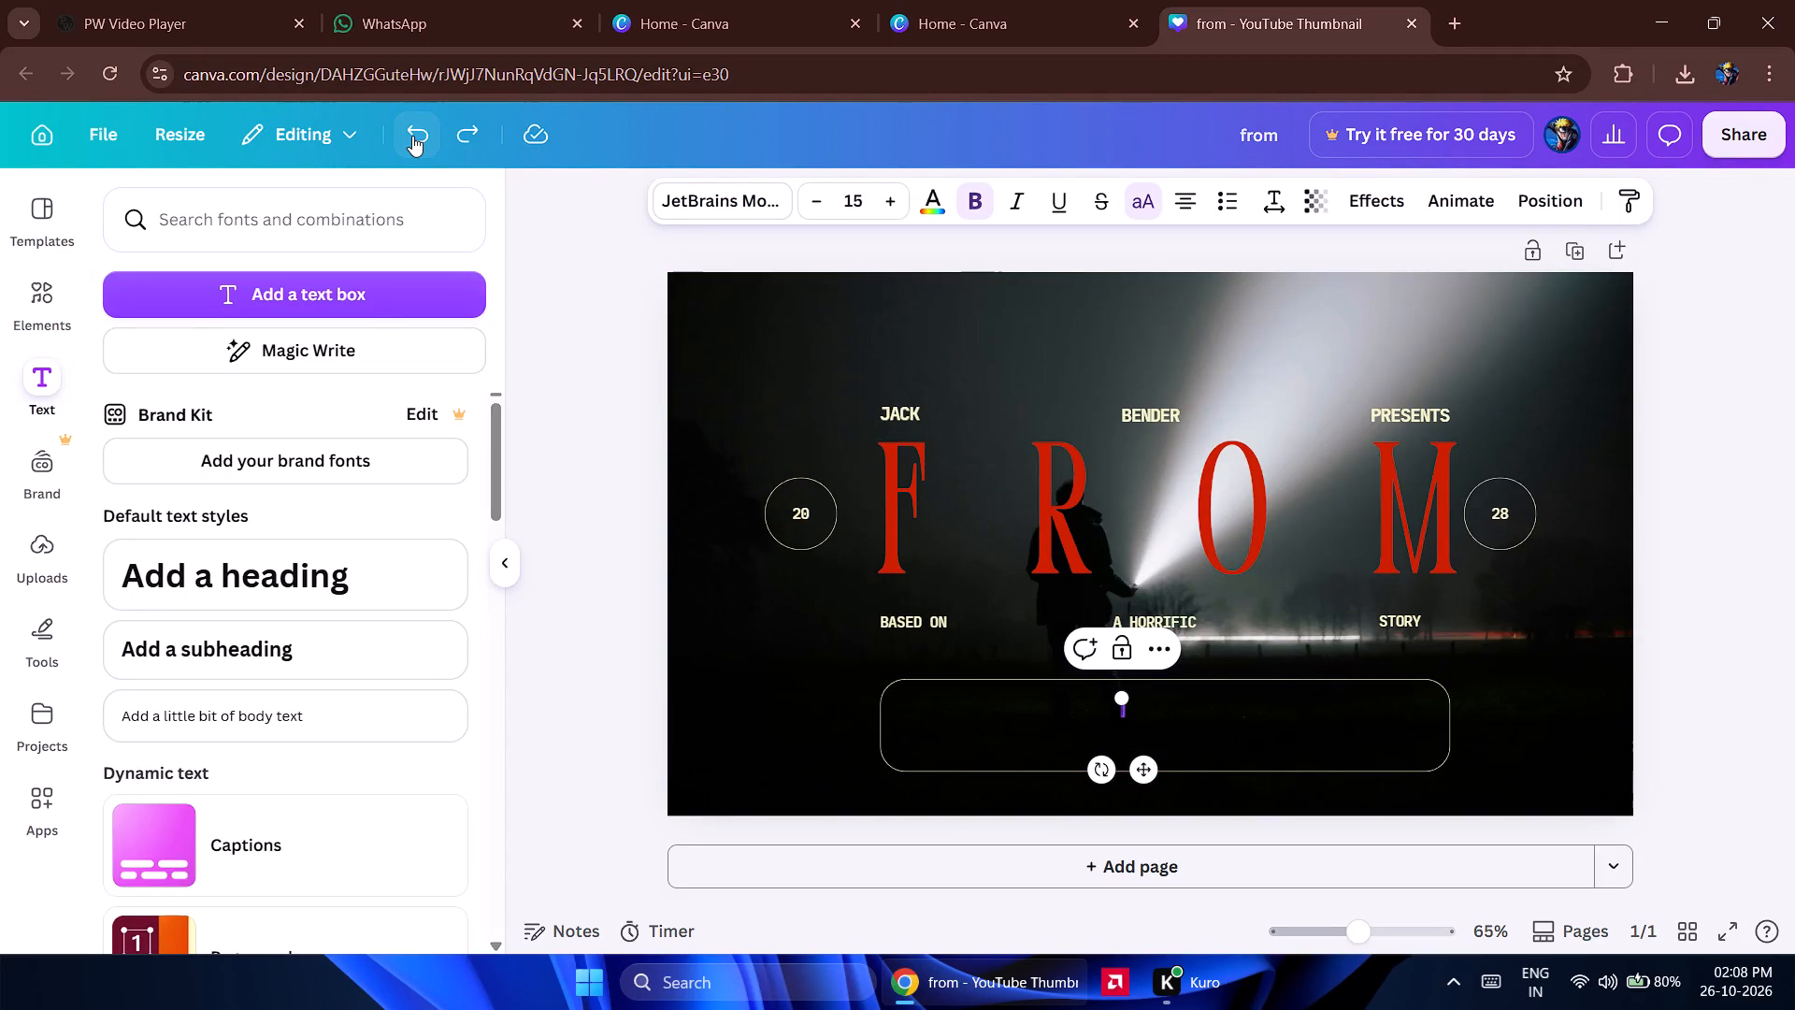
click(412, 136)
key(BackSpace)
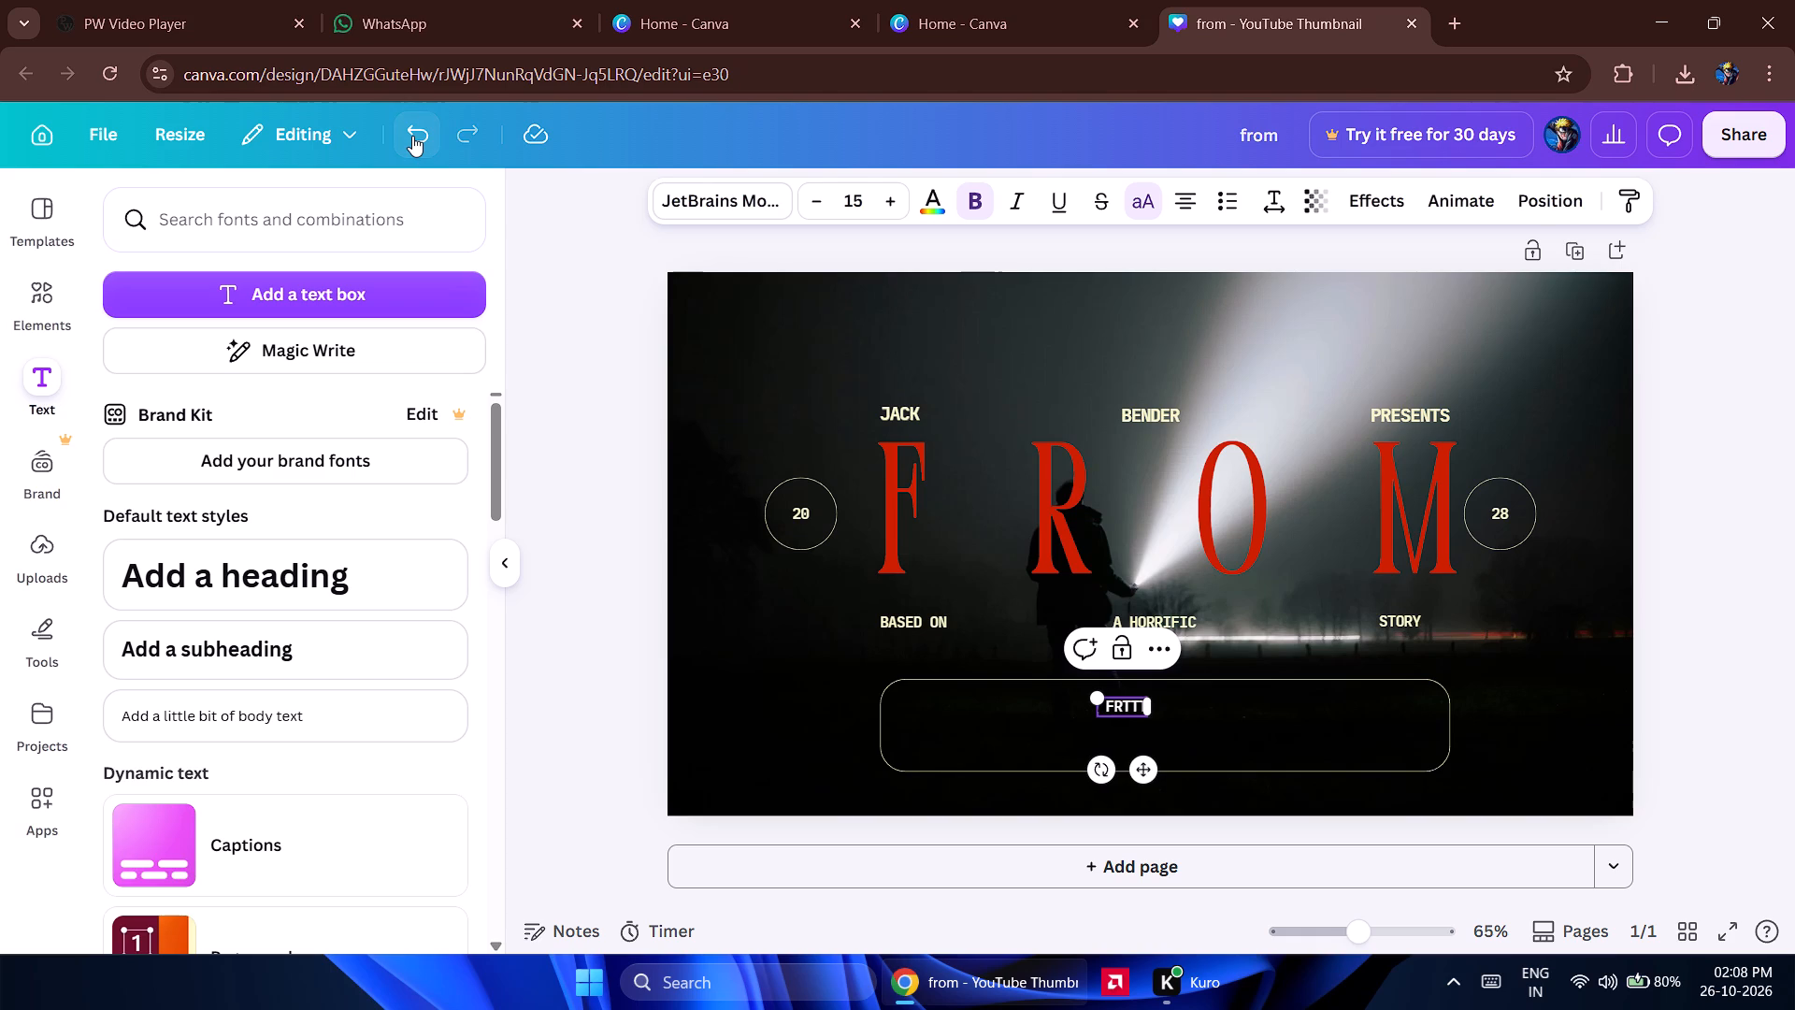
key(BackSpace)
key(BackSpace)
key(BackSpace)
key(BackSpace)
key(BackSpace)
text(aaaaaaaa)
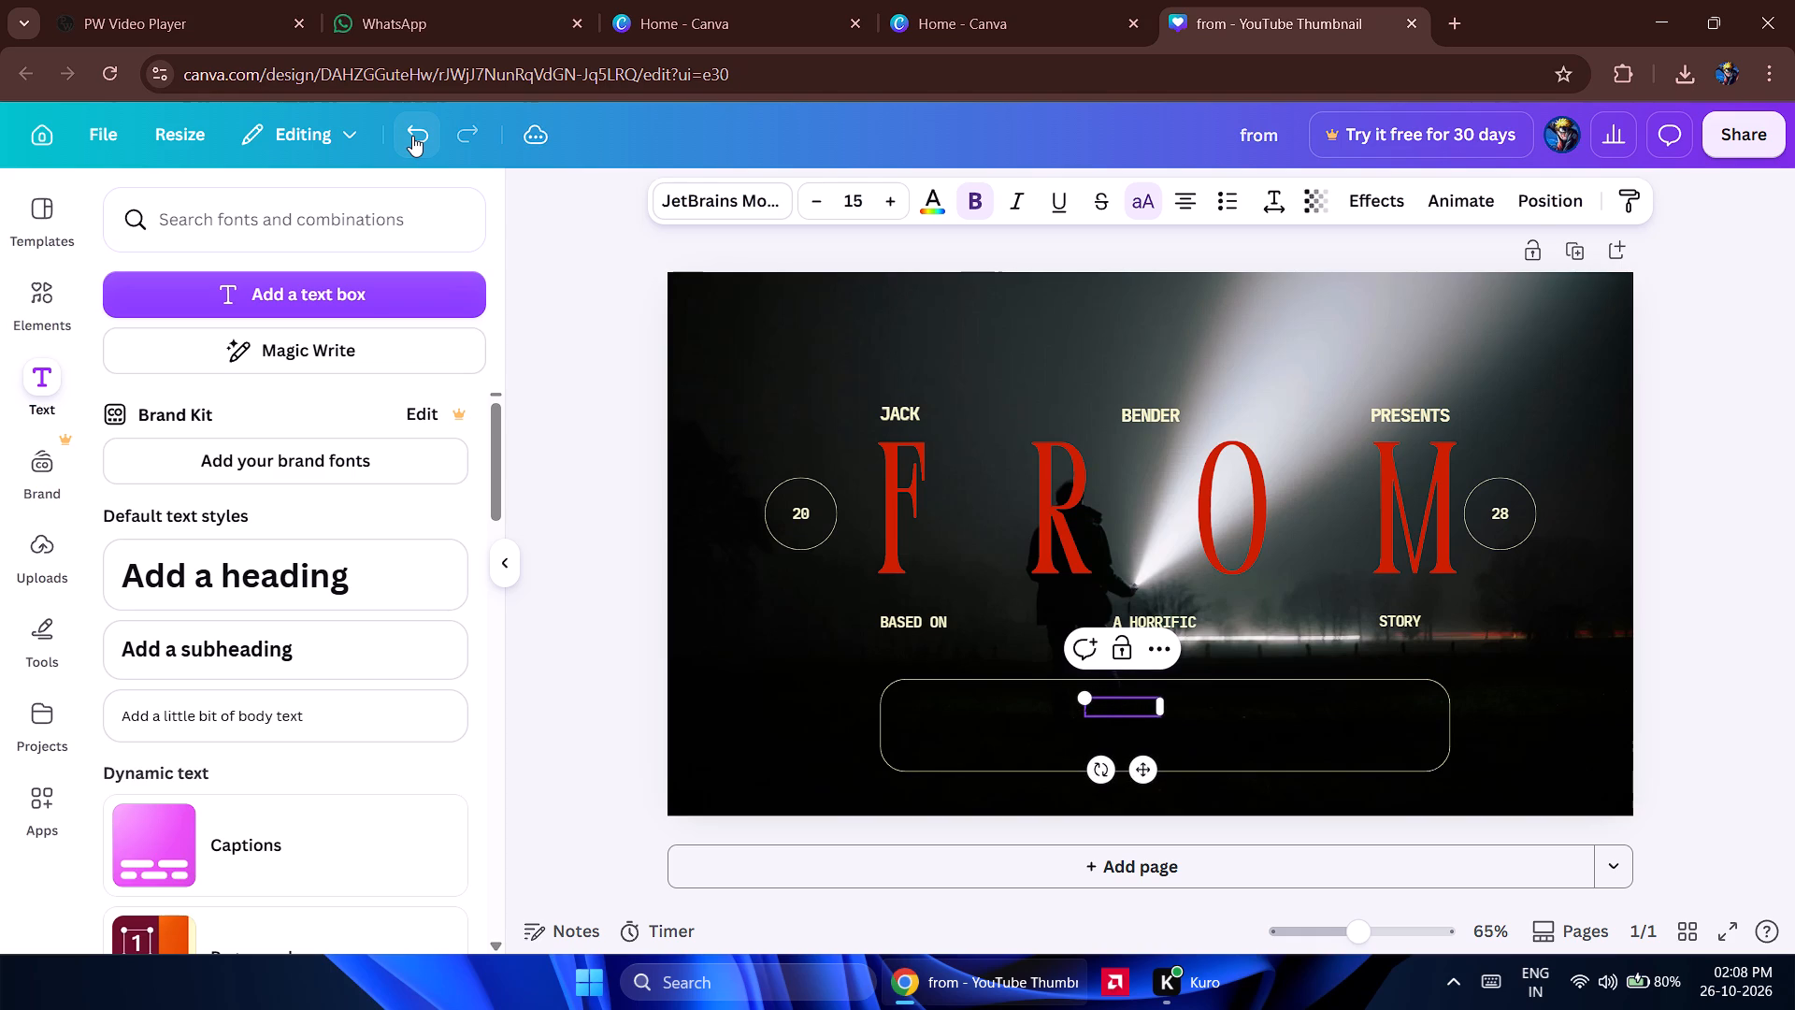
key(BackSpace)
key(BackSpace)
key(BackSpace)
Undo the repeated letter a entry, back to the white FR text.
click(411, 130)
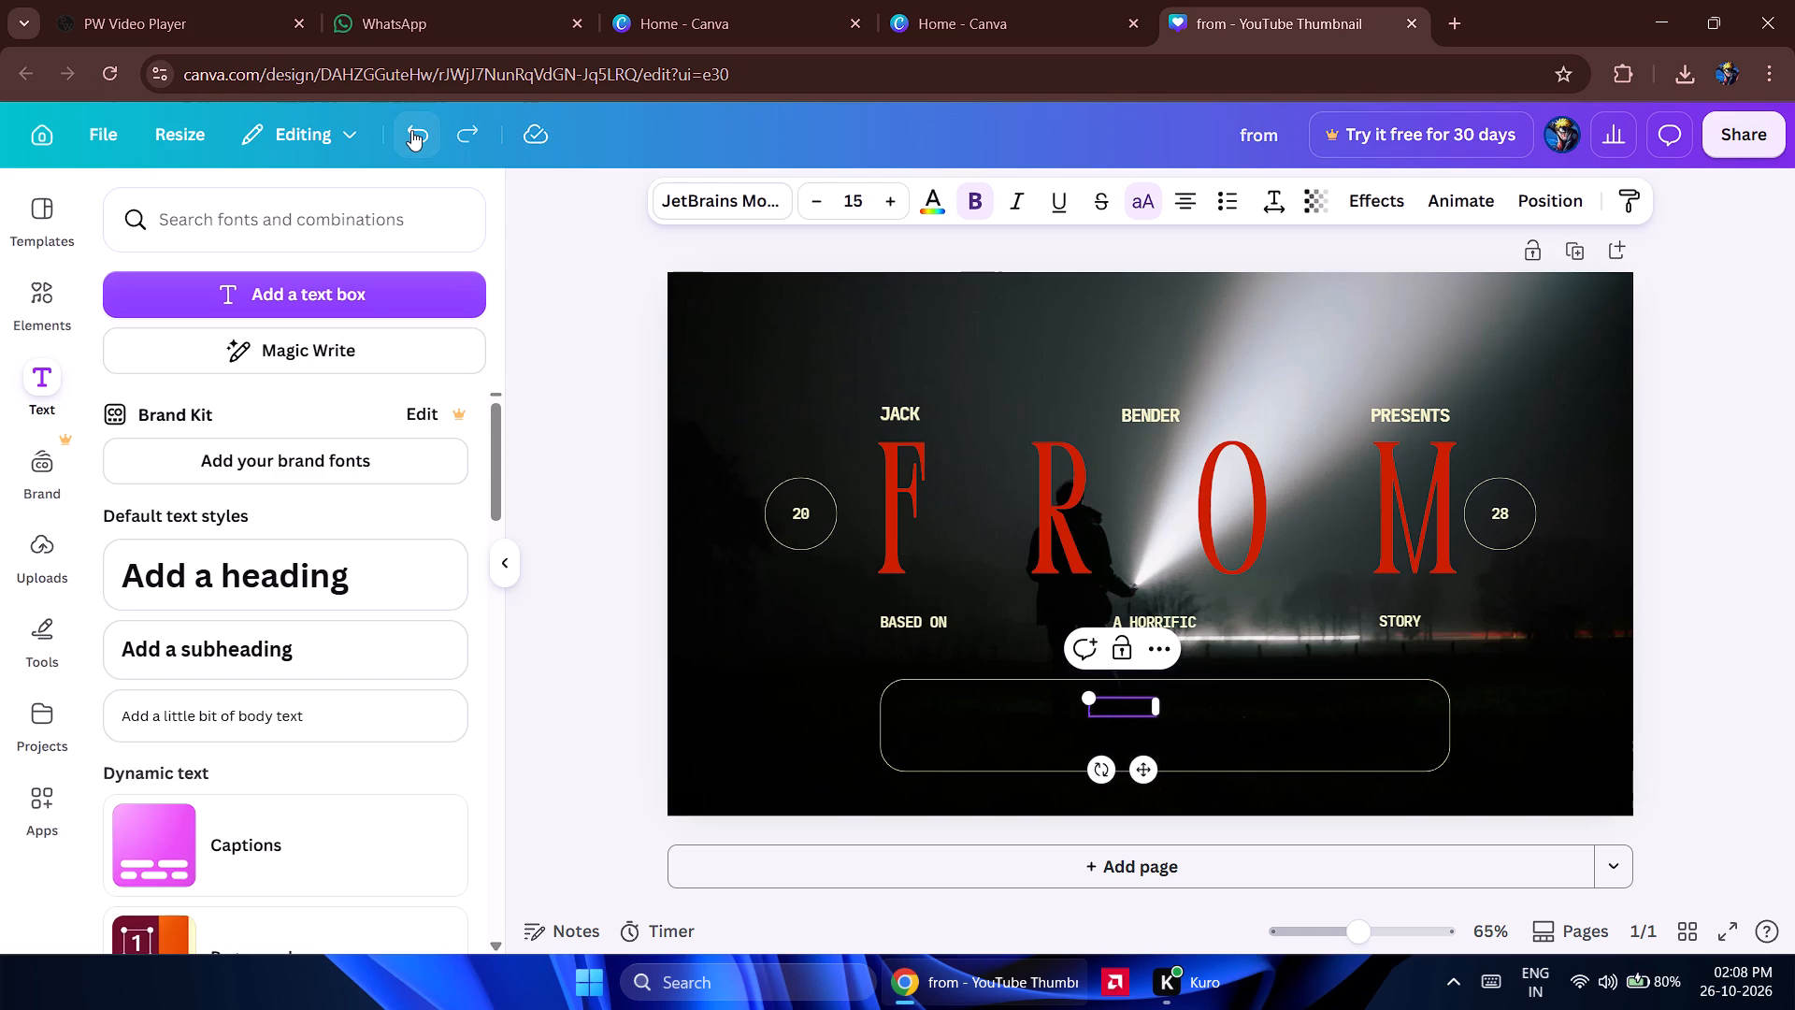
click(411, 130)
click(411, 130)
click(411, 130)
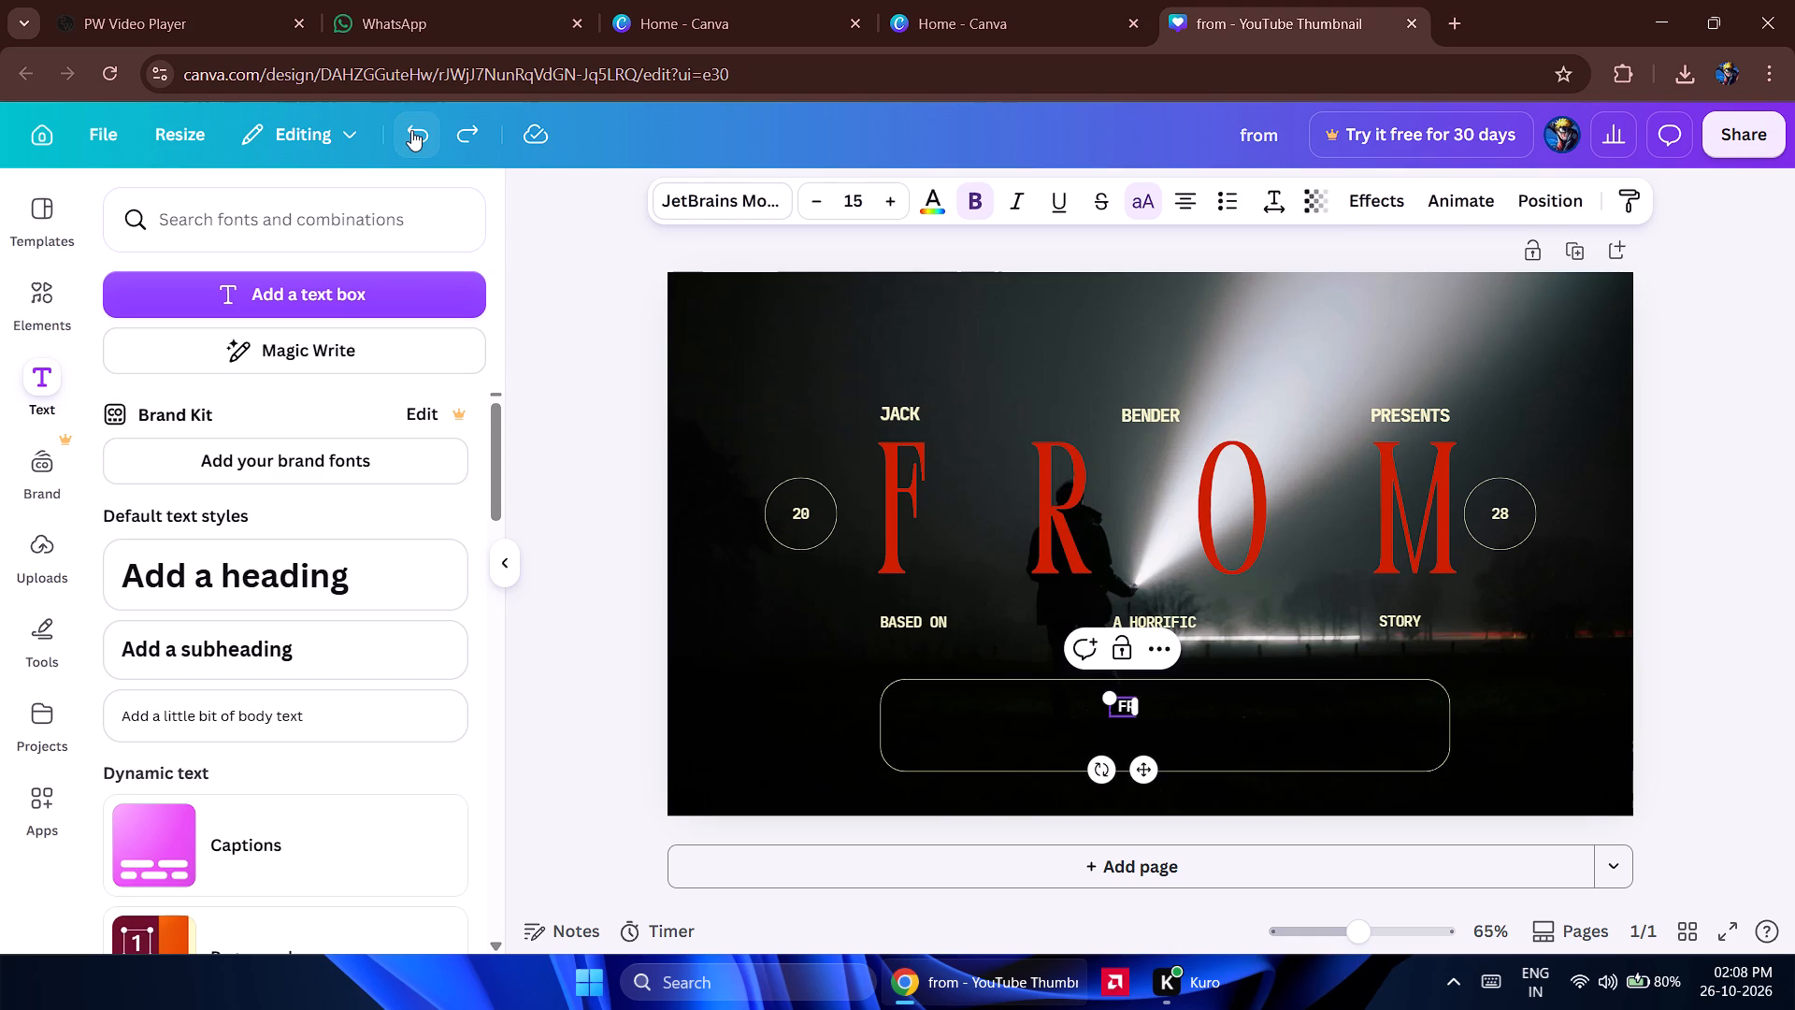
Append "a town that" directly after the white FR text inside the rounded outline.
text(a)
key(space)
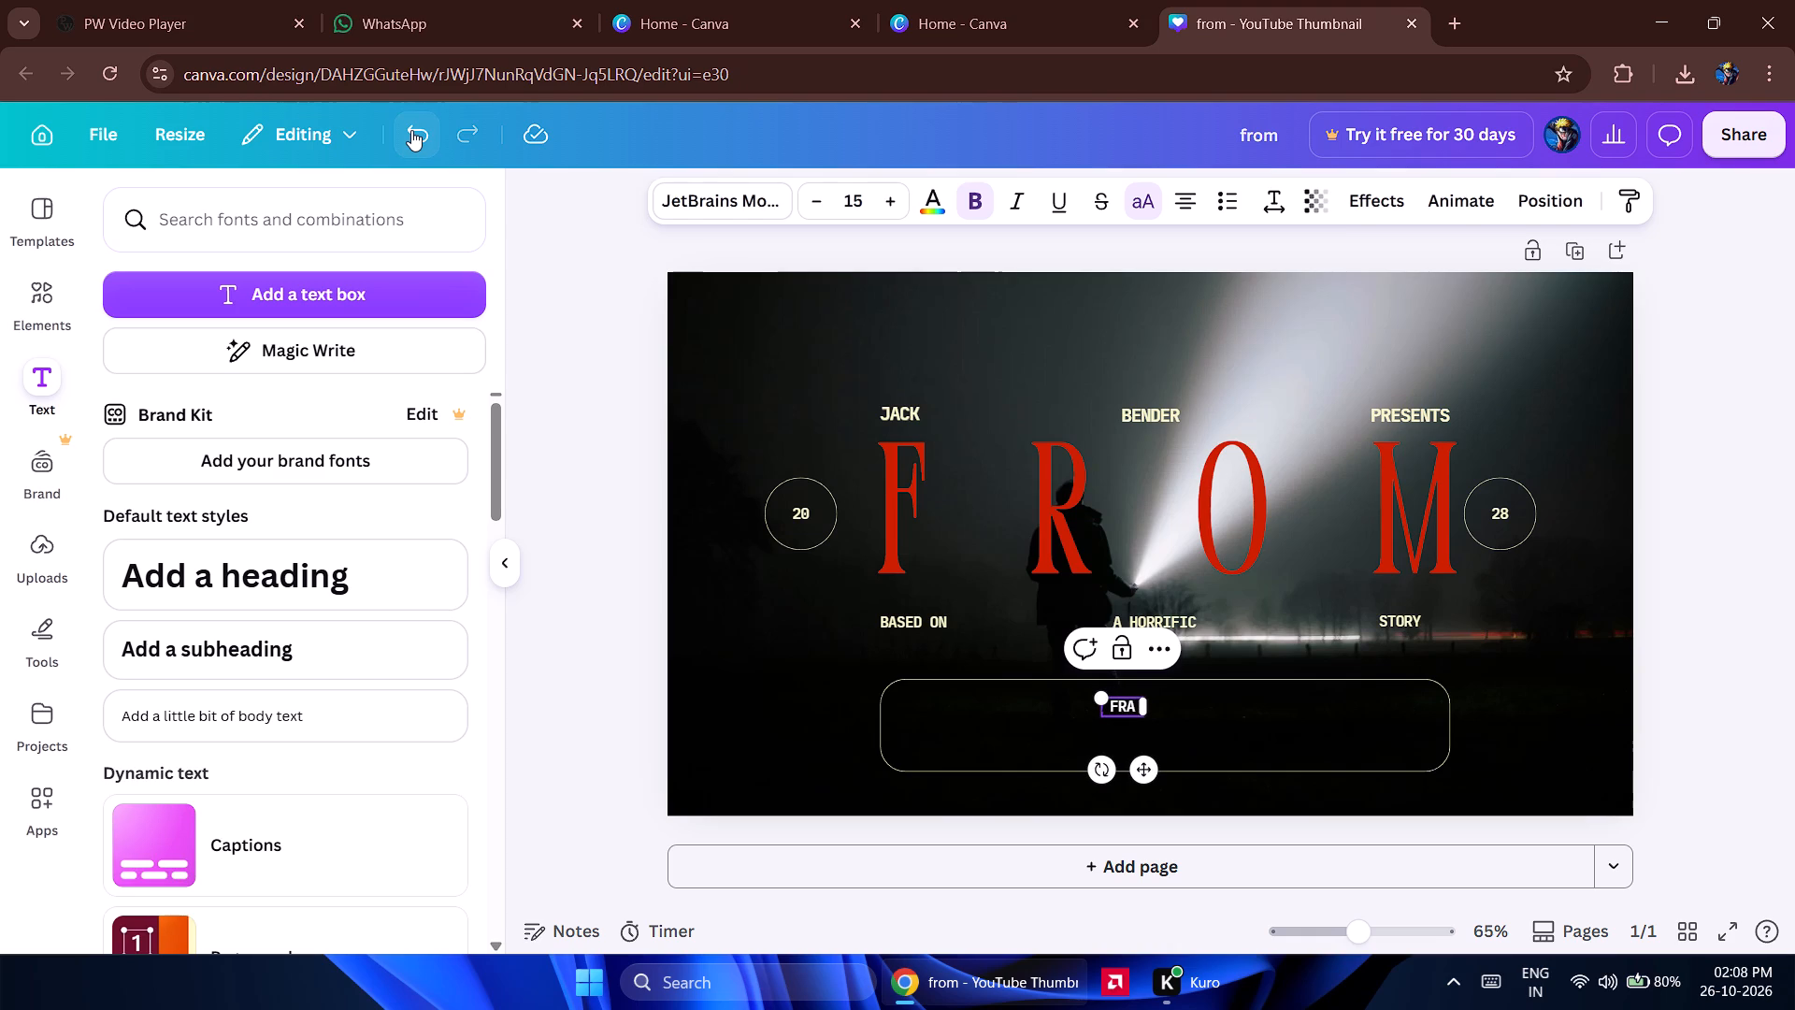
text(to)
text(wn)
key(space)
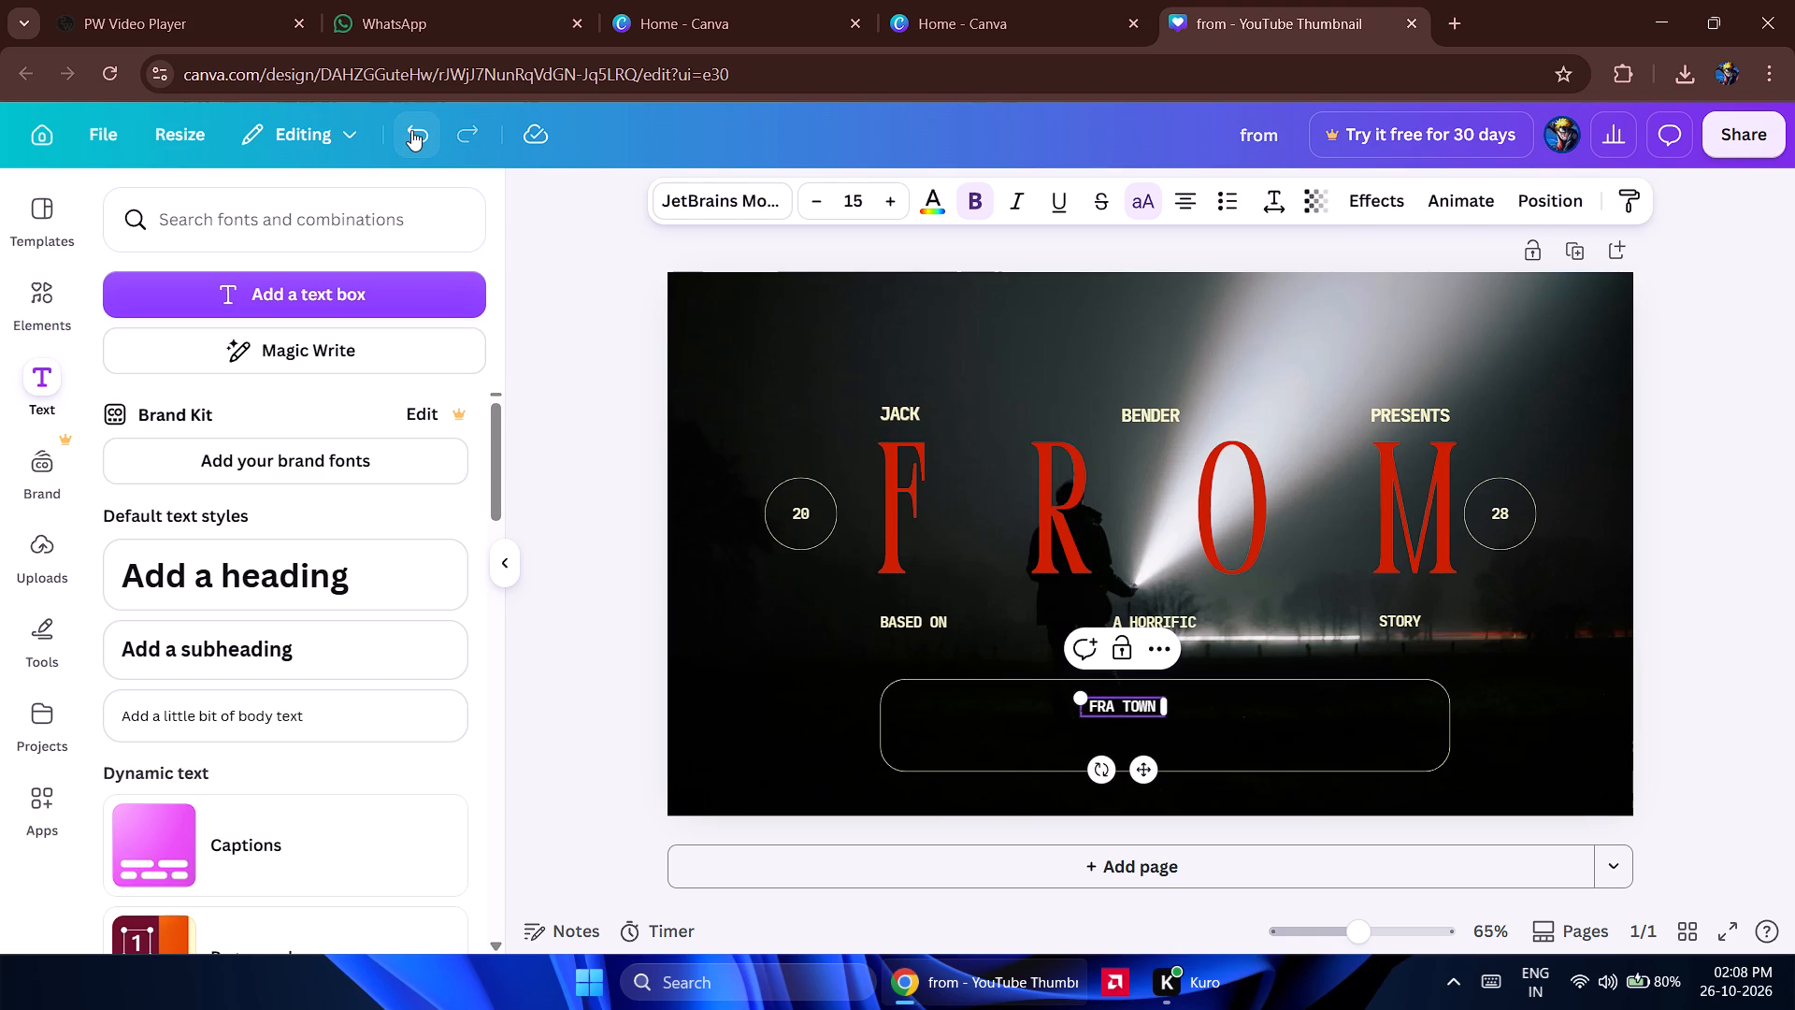
text(that)
key(space)
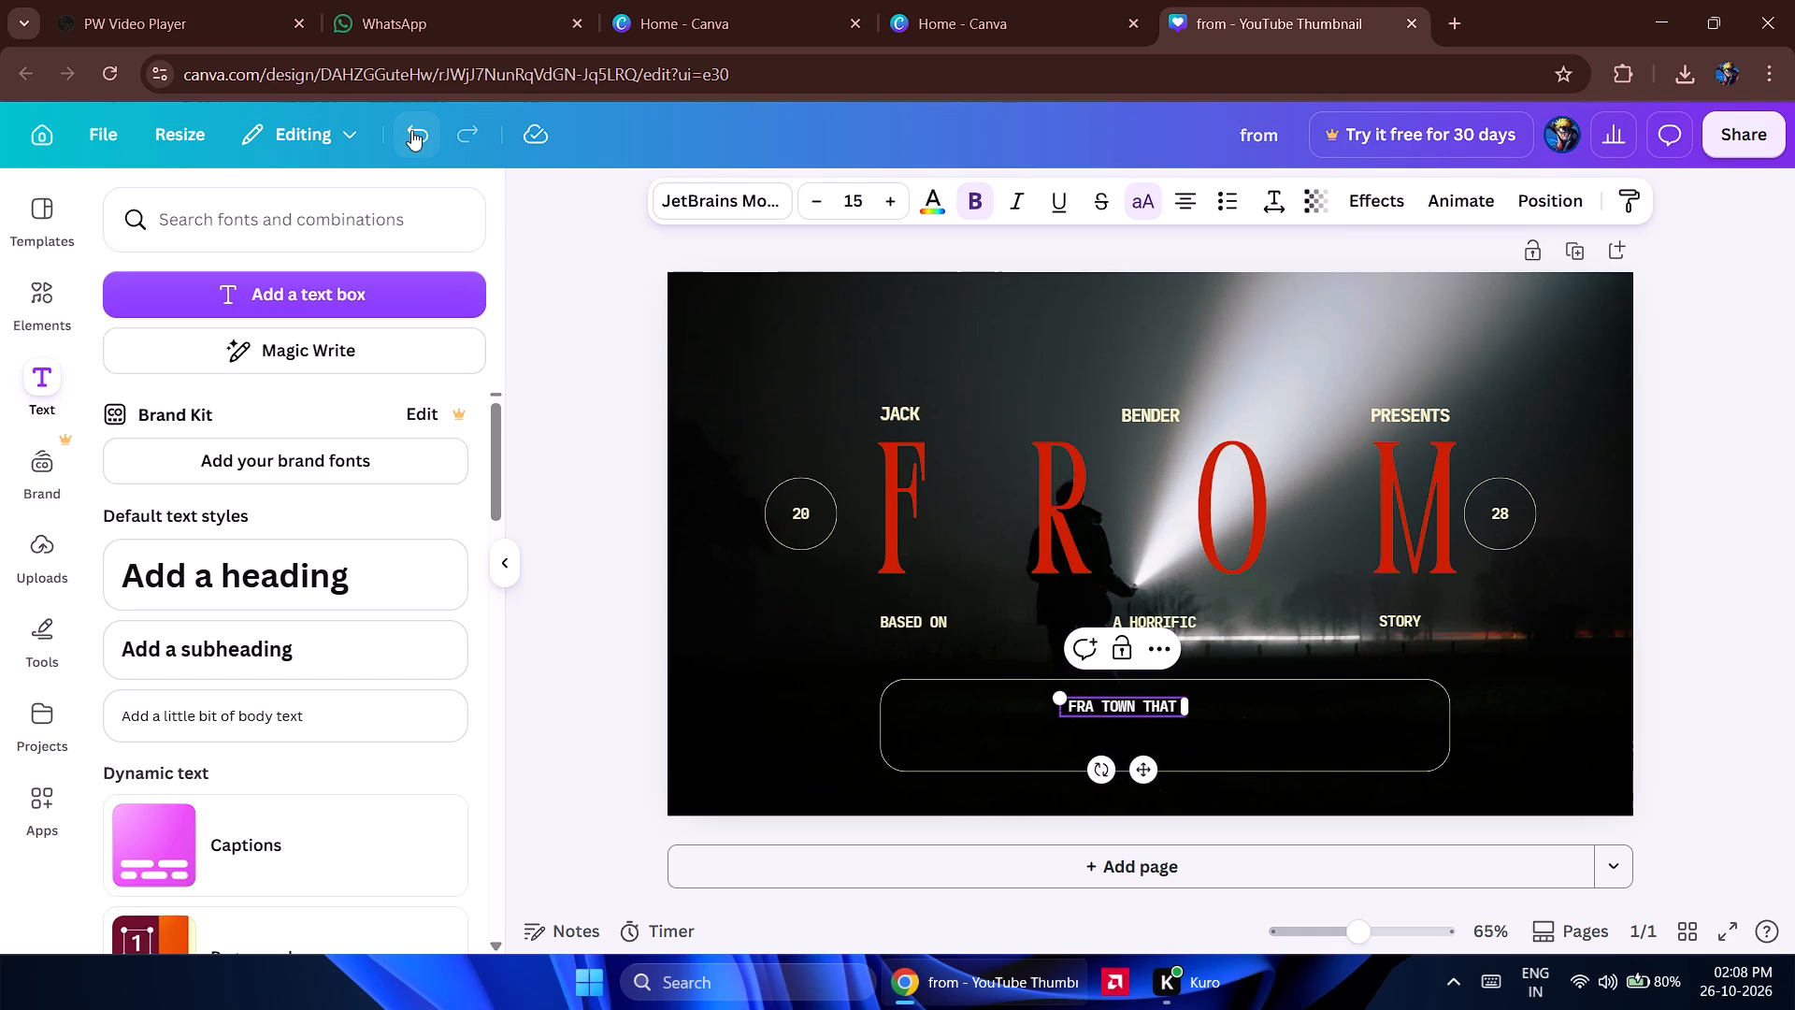
Remove the leading FR from the white tagline so it reads "A town that".
key(Left)
key(Left)
key(Left)
key(Left)
key(Left)
key(Left)
key(Left)
key(Left)
key(Left)
key(Left)
key(Left)
key(Left)
key(BackSpace)
key(BackSpace)
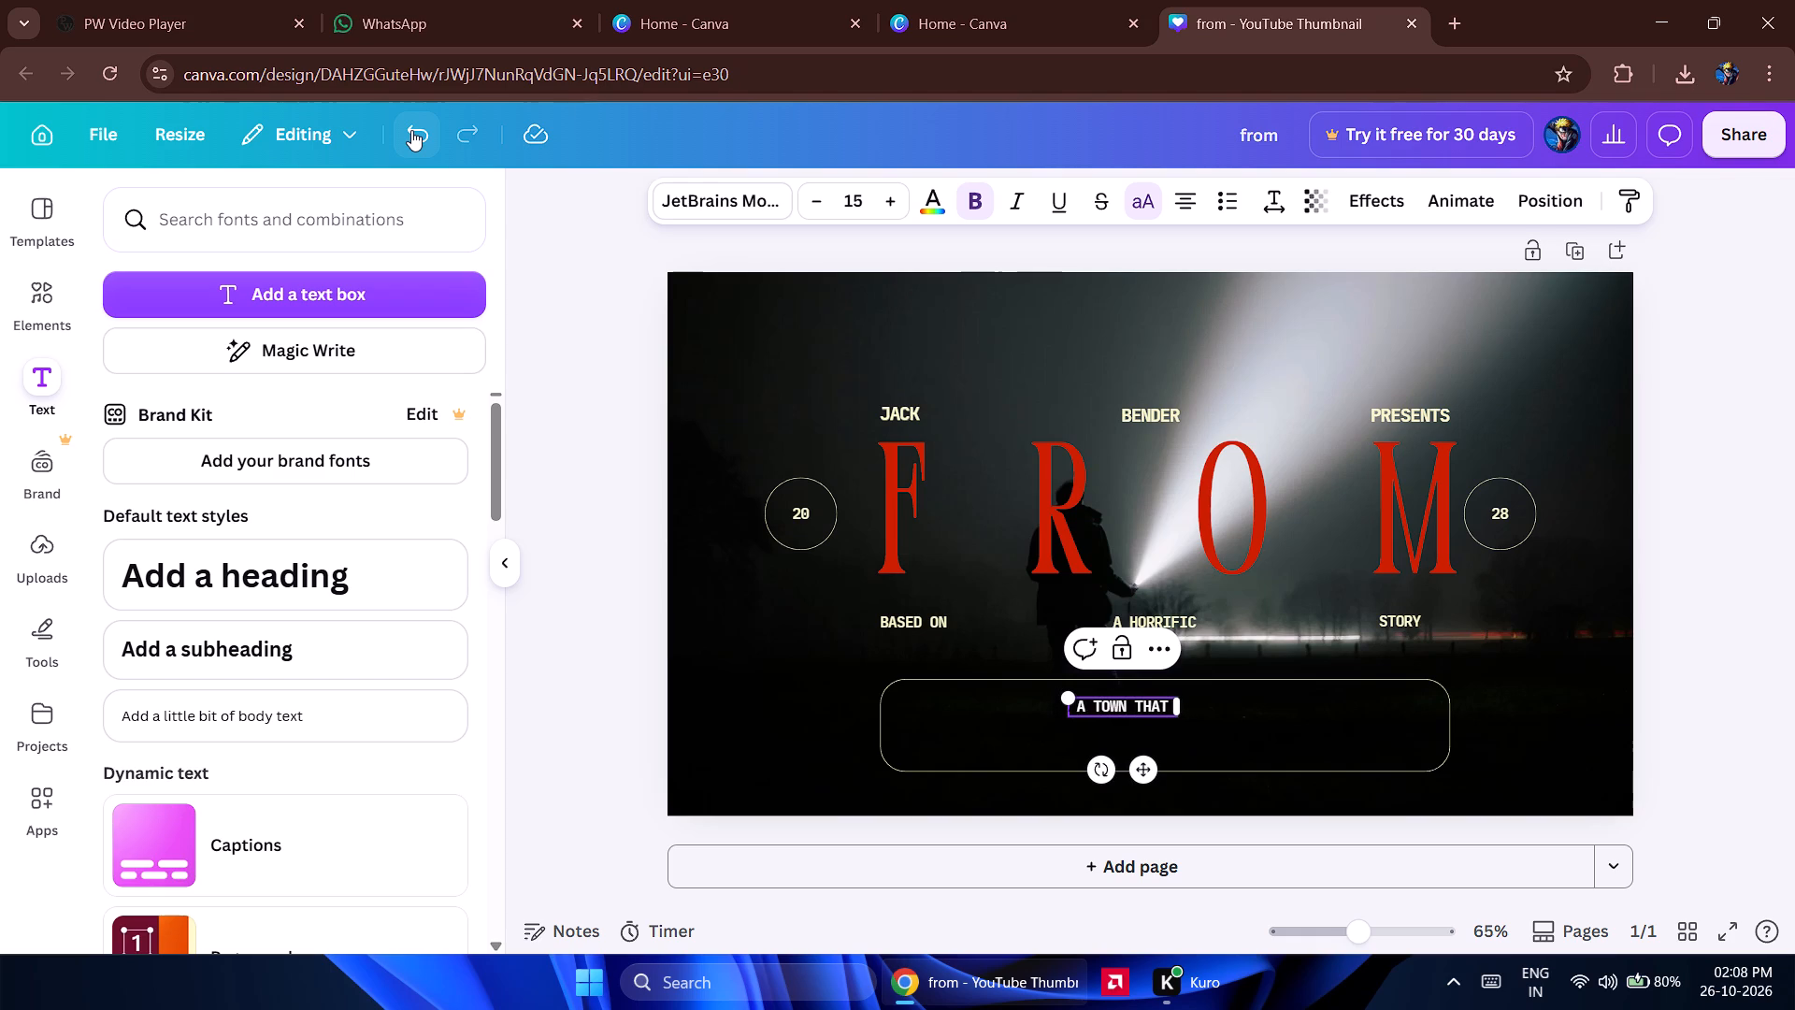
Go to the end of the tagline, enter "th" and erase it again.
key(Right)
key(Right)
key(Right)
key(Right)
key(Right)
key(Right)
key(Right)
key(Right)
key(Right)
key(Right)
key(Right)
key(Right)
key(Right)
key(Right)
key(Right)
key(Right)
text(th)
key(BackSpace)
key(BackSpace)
Erase the word "that" from the end of the tagline, leaving "A town".
key(space)
key(BackSpace)
key(BackSpace)
key(BackSpace)
key(BackSpace)
key(BackSpace)
key(BackSpace)
key(BackSpace)
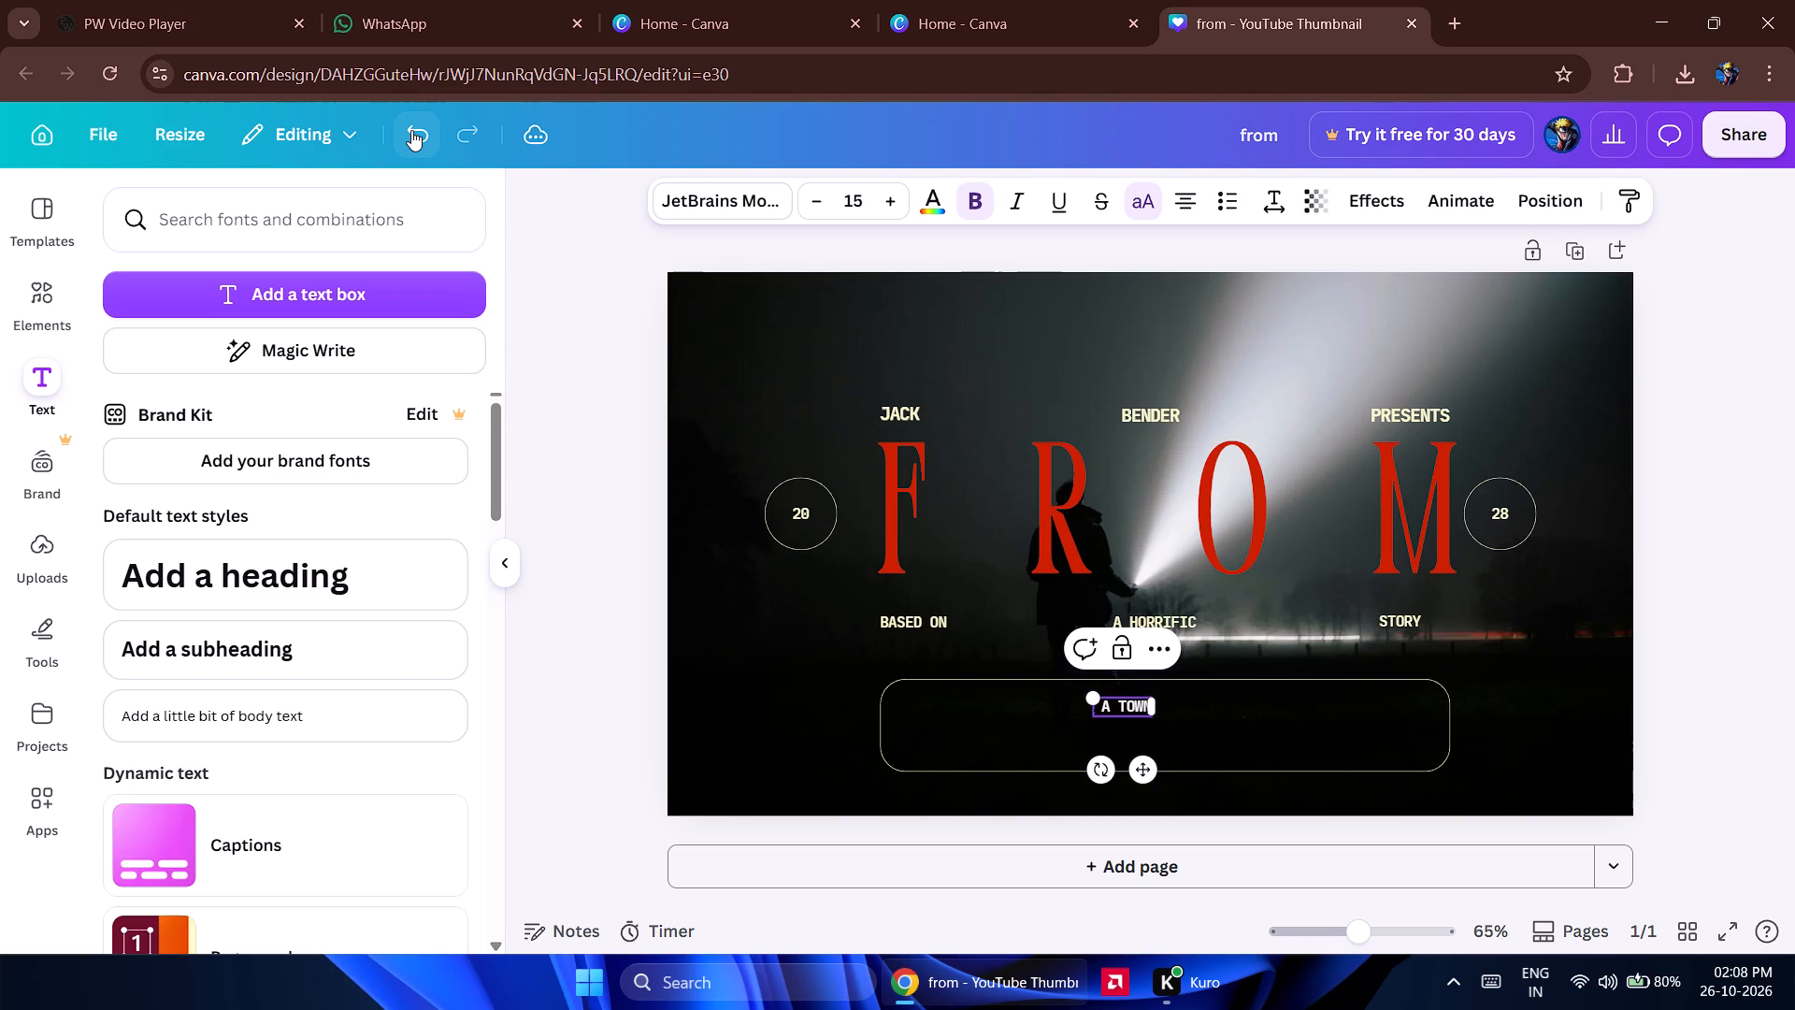
Add a space after "A town" and re-enter the space between "A" and "town".
key(space)
key(Left)
key(Left)
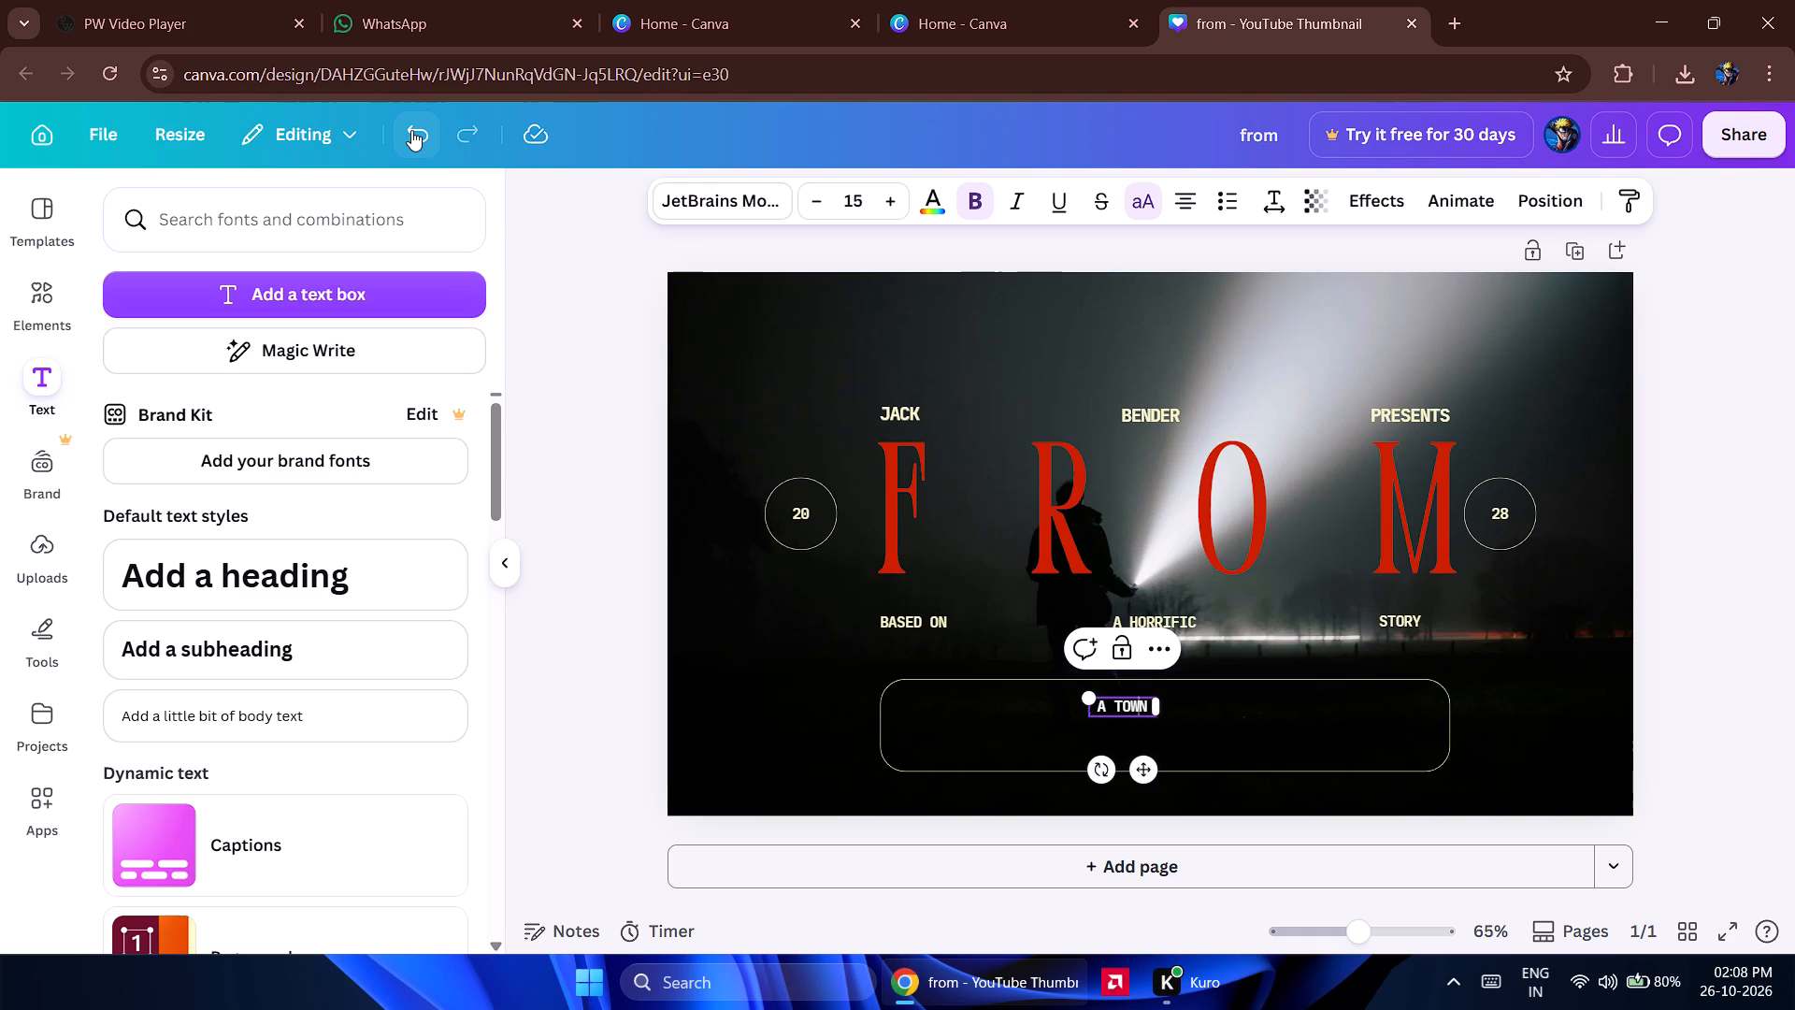
key(Left)
key(Left)
key(Left)
key(BackSpace)
key(space)
Continue the tagline after "A town" with "that normal in daytime but when its".
key(Right)
key(Right)
key(Right)
key(Right)
key(space)
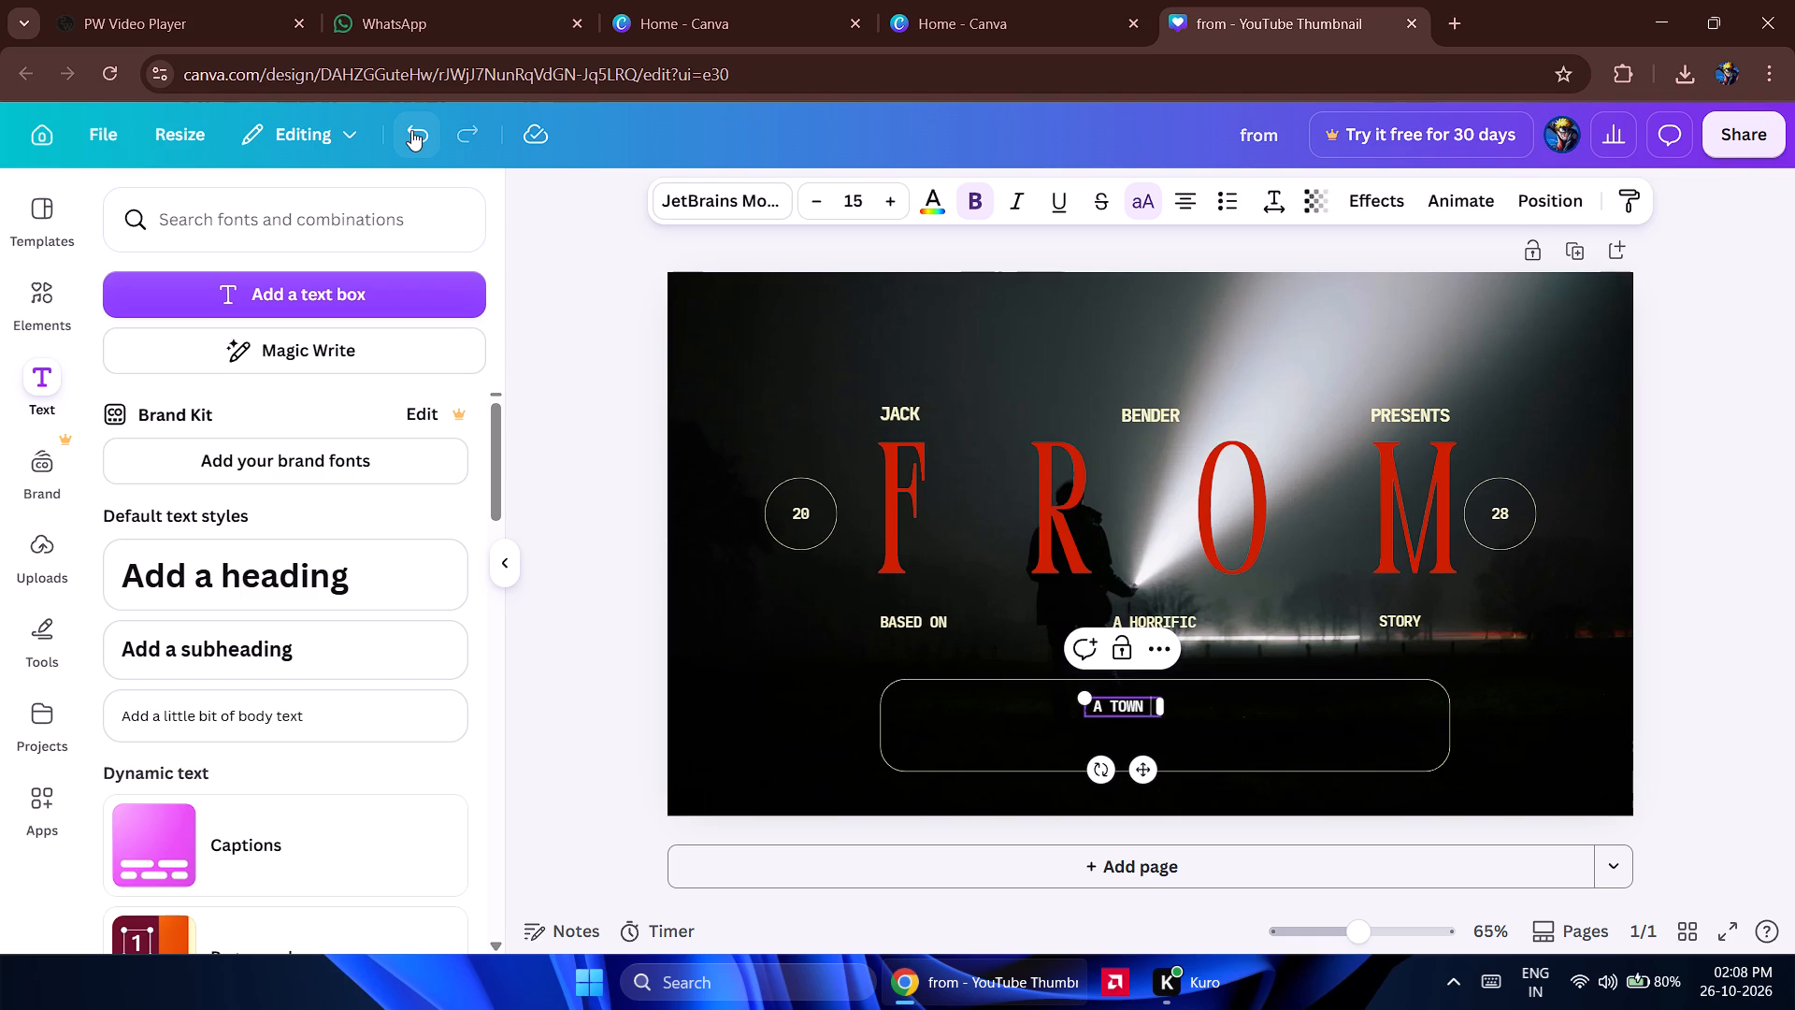
text(that)
key(space)
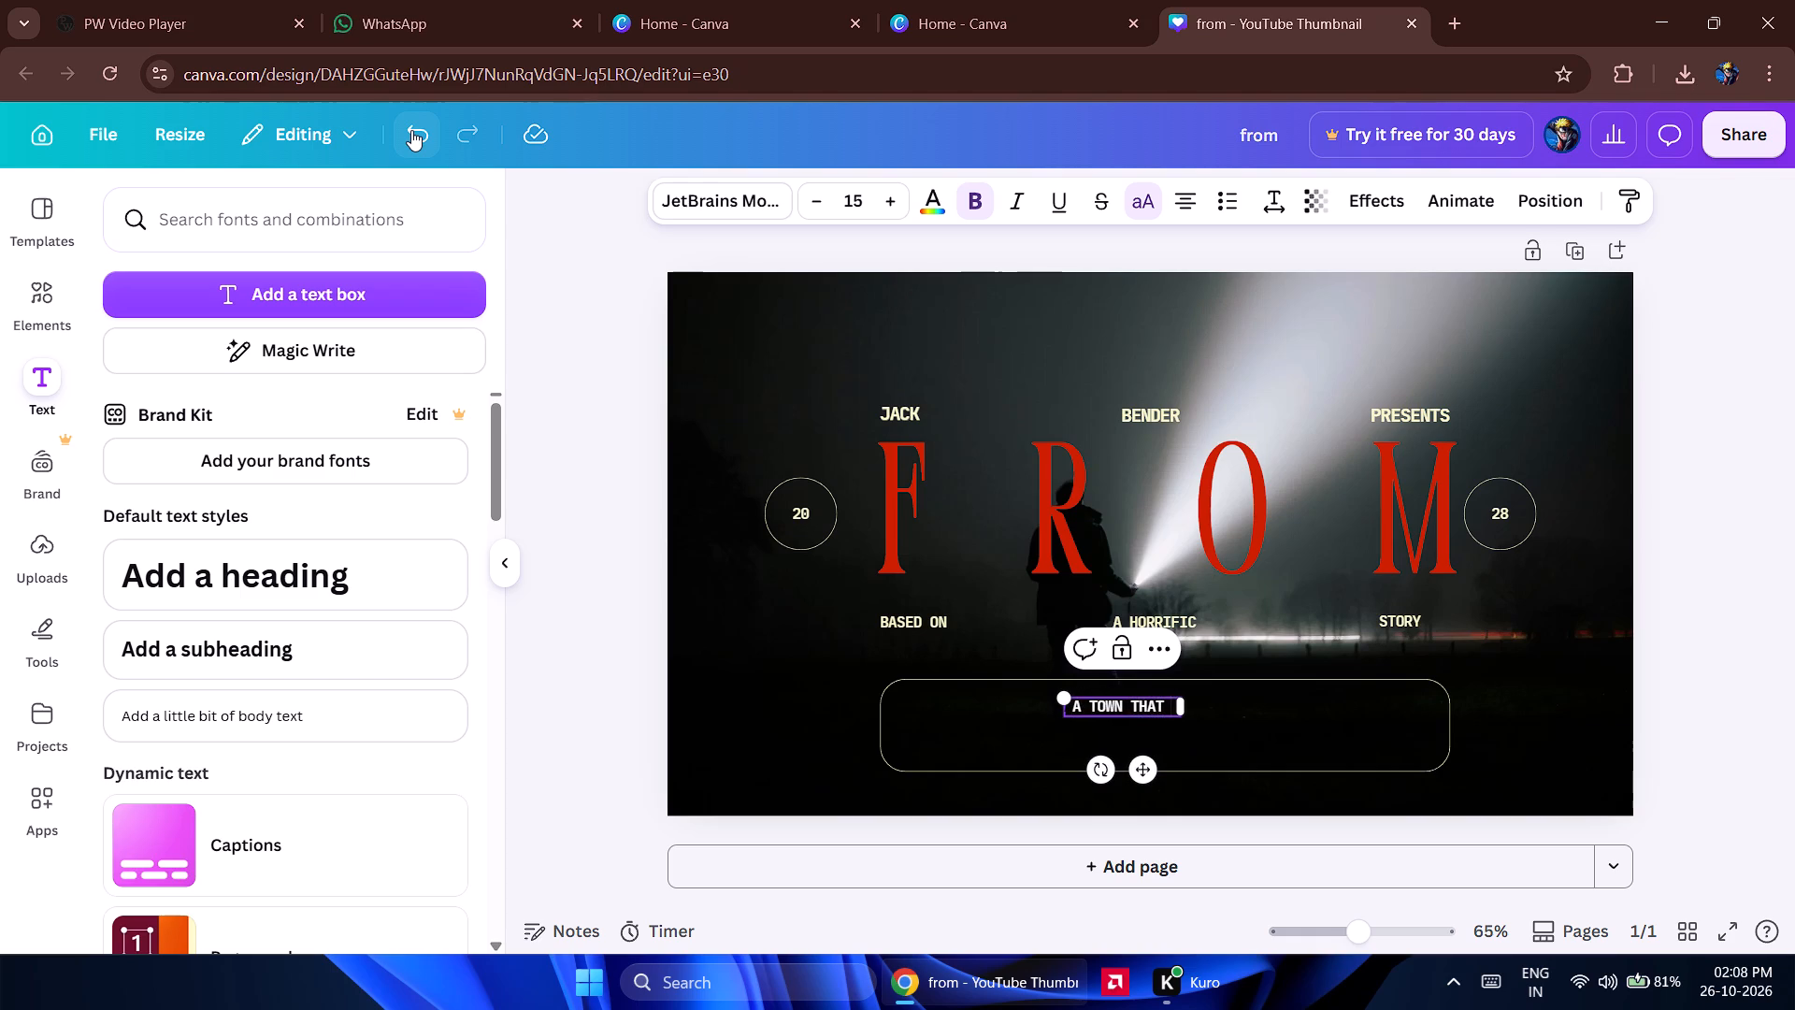
text(no)
text(rmal in daytime)
key(space)
text(but when its)
key(space)
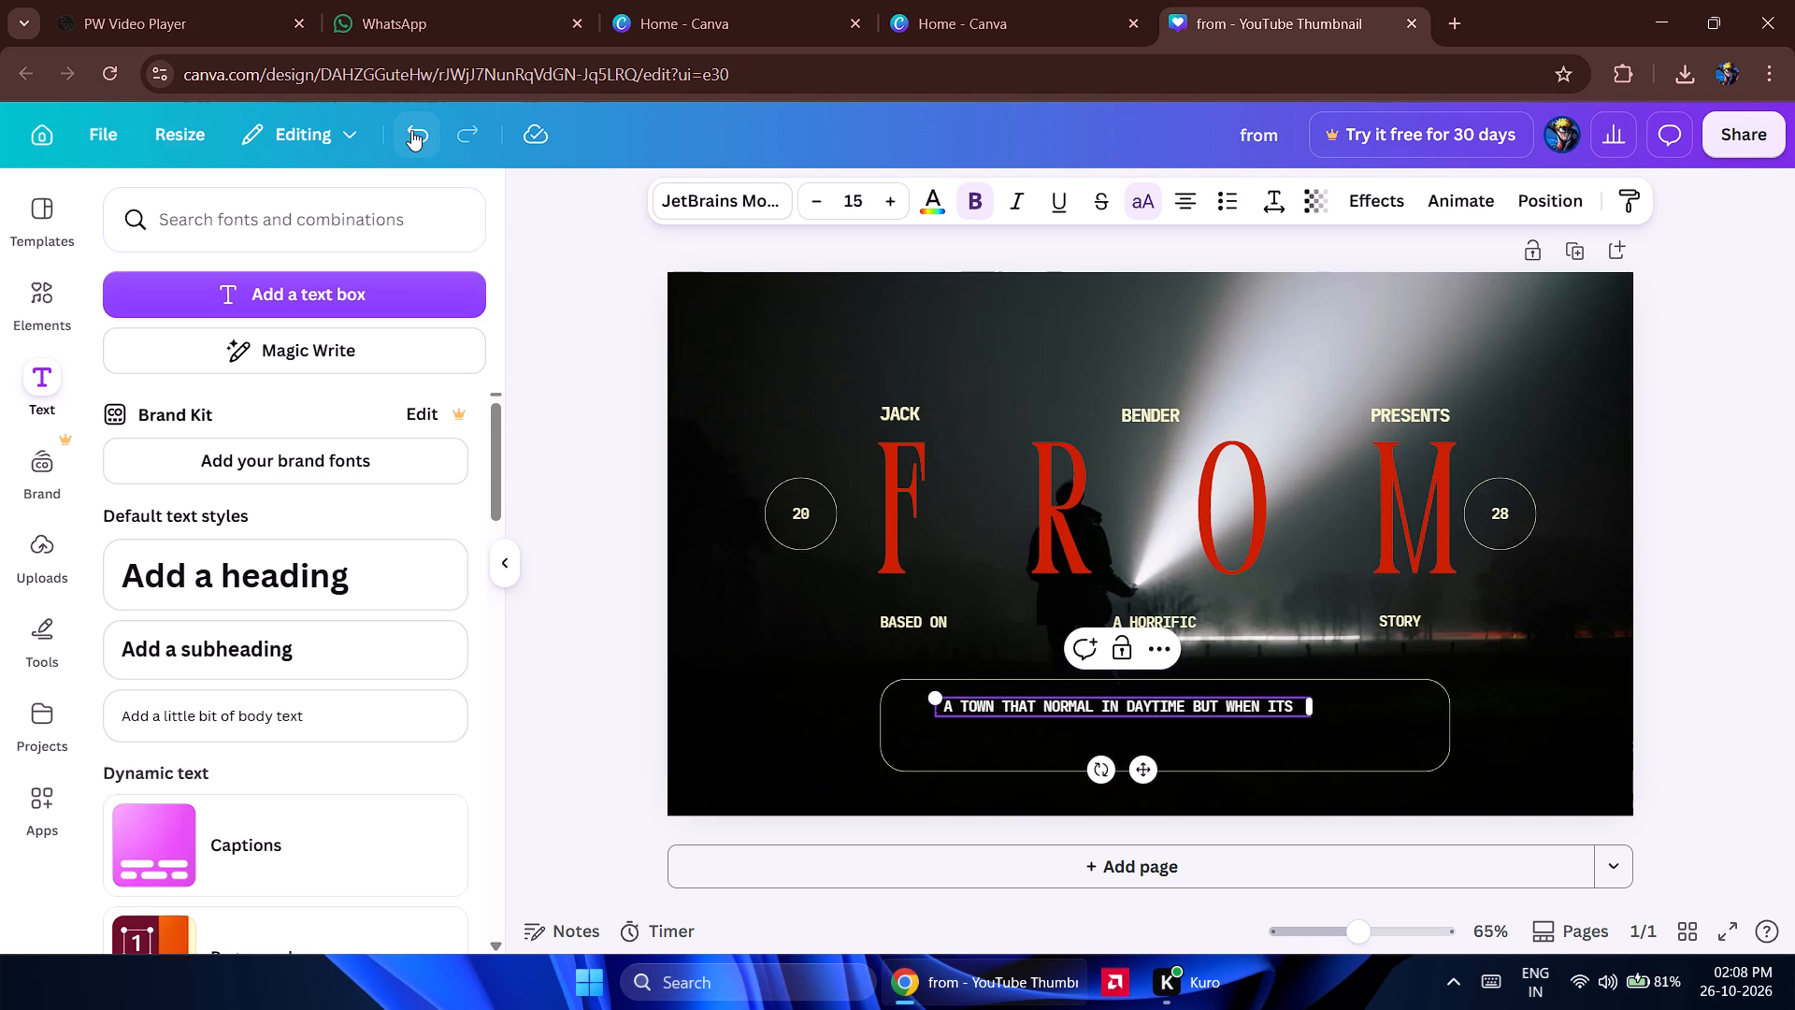
Append "sunset evryone has one fear" to the end of the tagline.
text(sun)
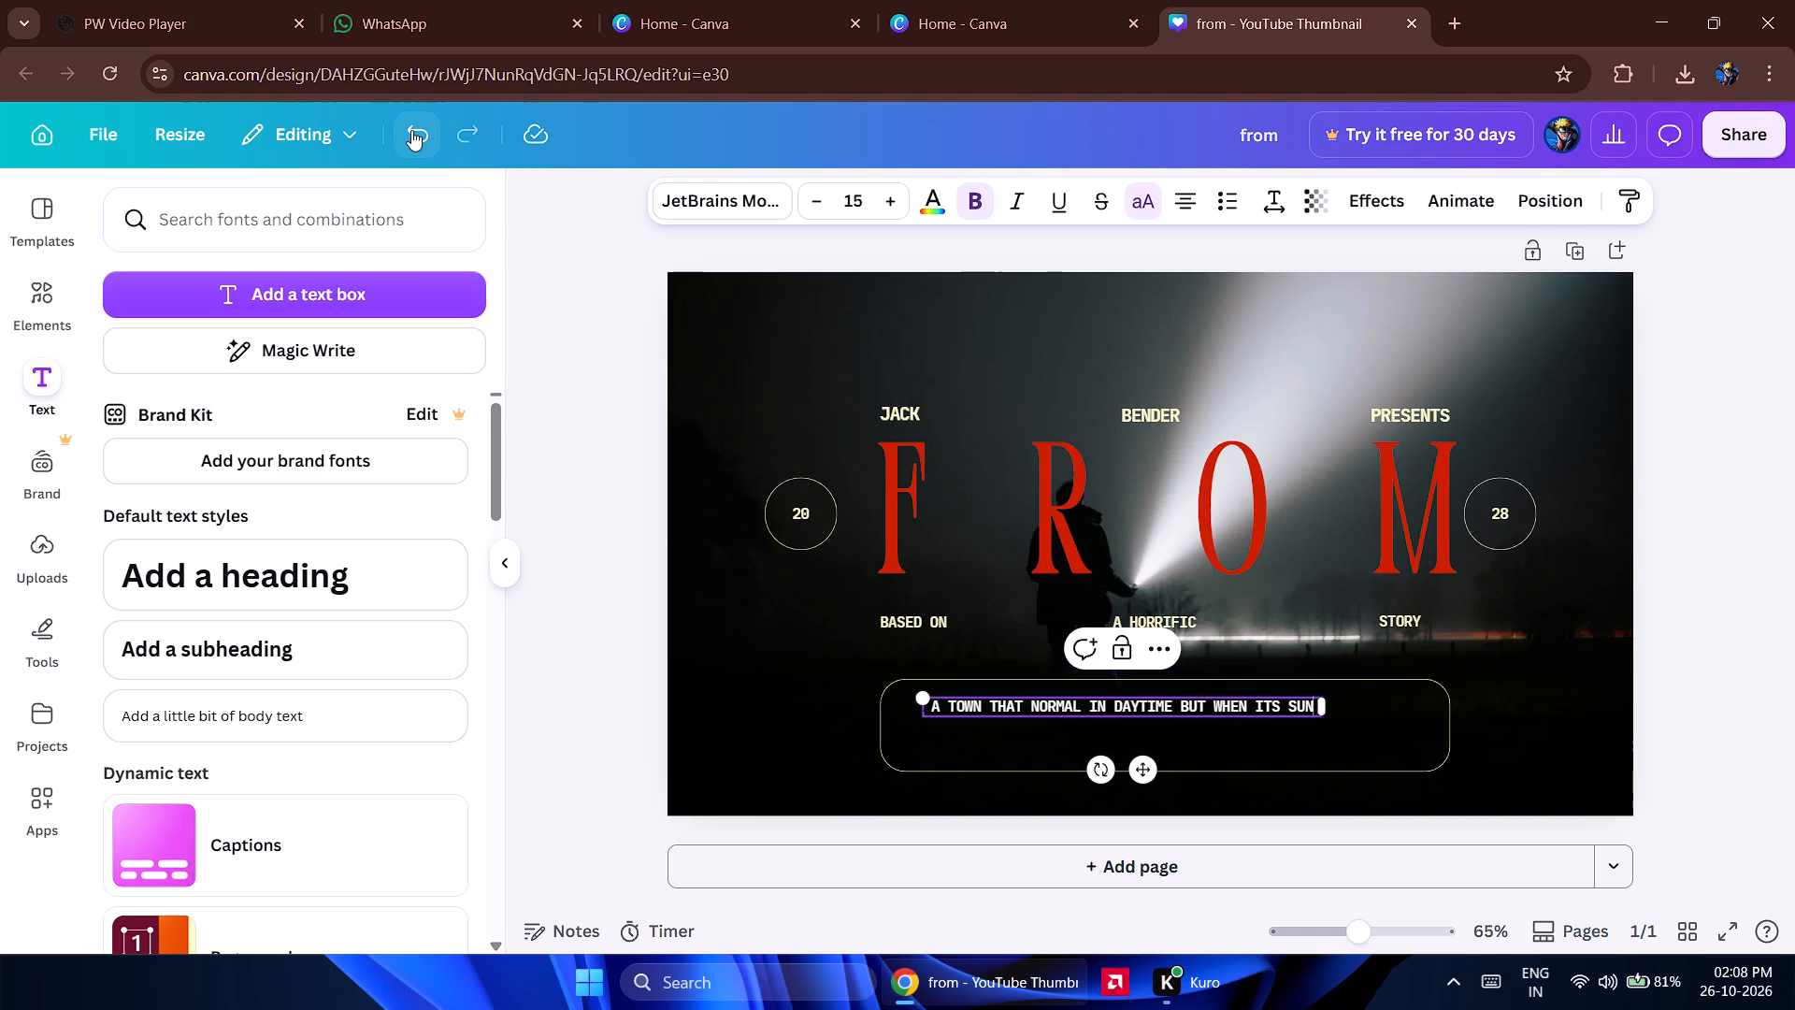
text(sert)
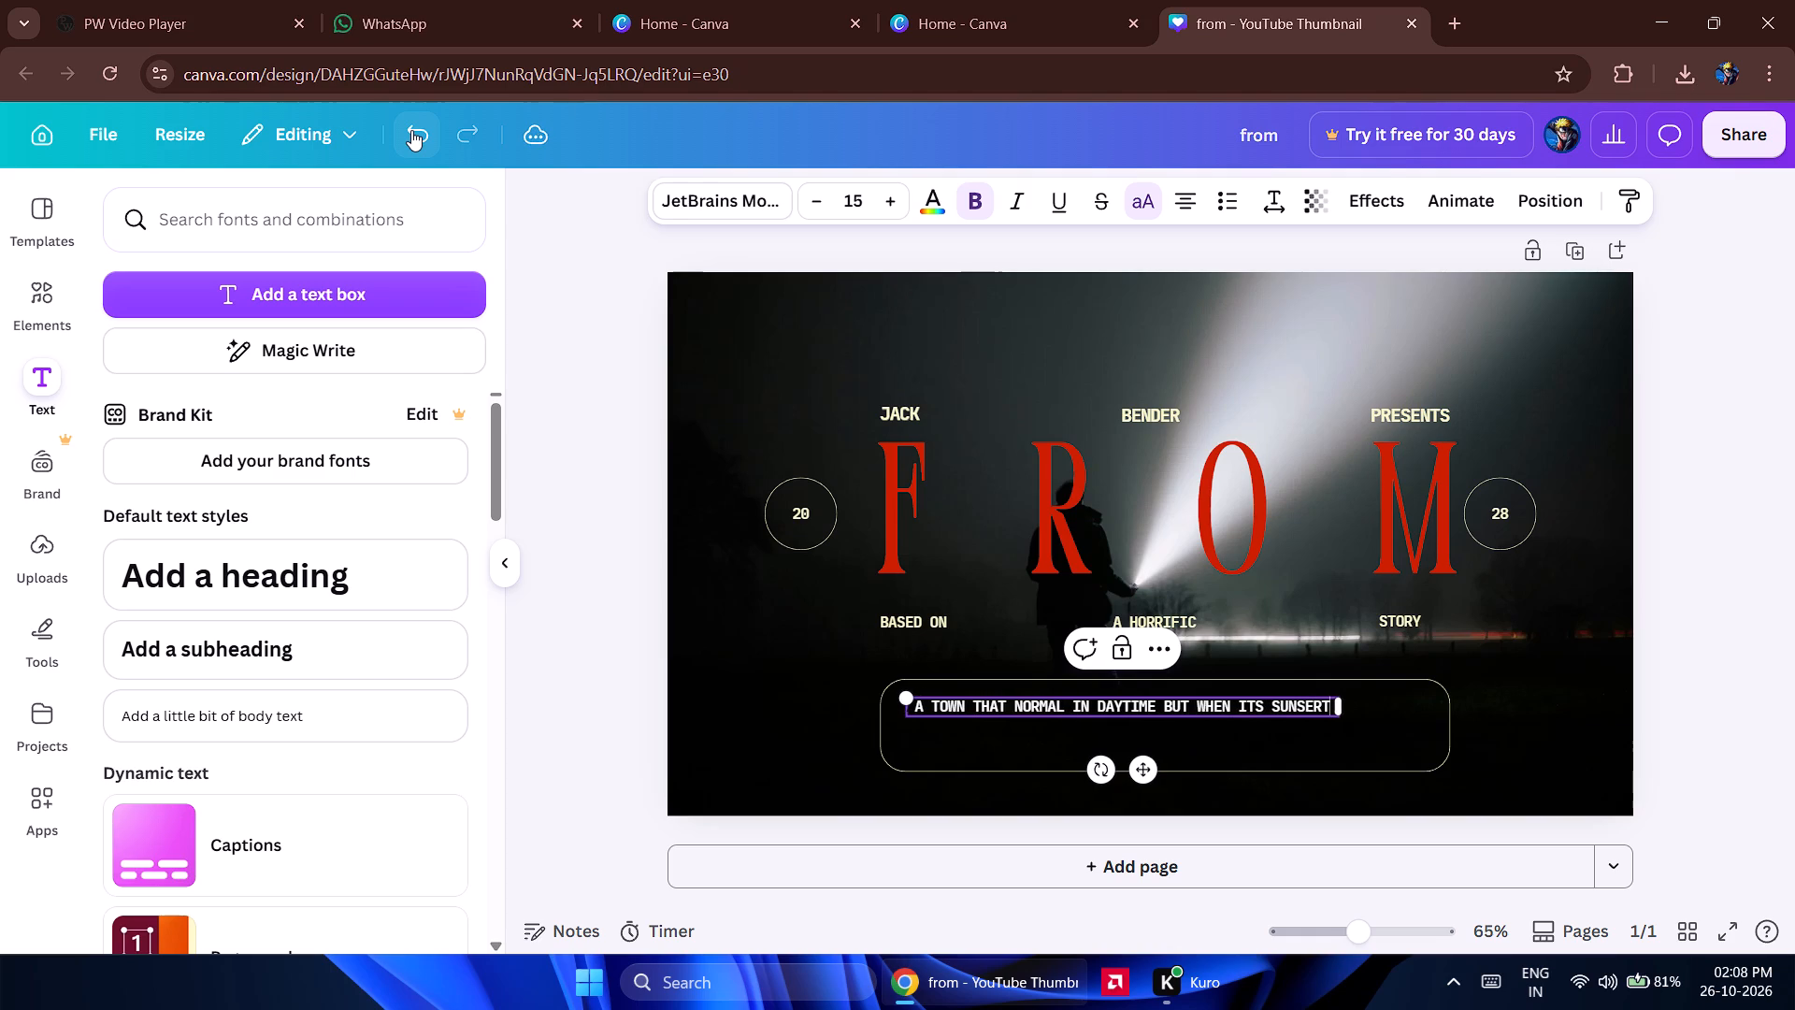
key(BackSpace)
key(BackSpace)
text(t)
key(space)
text(evryone)
key(space)
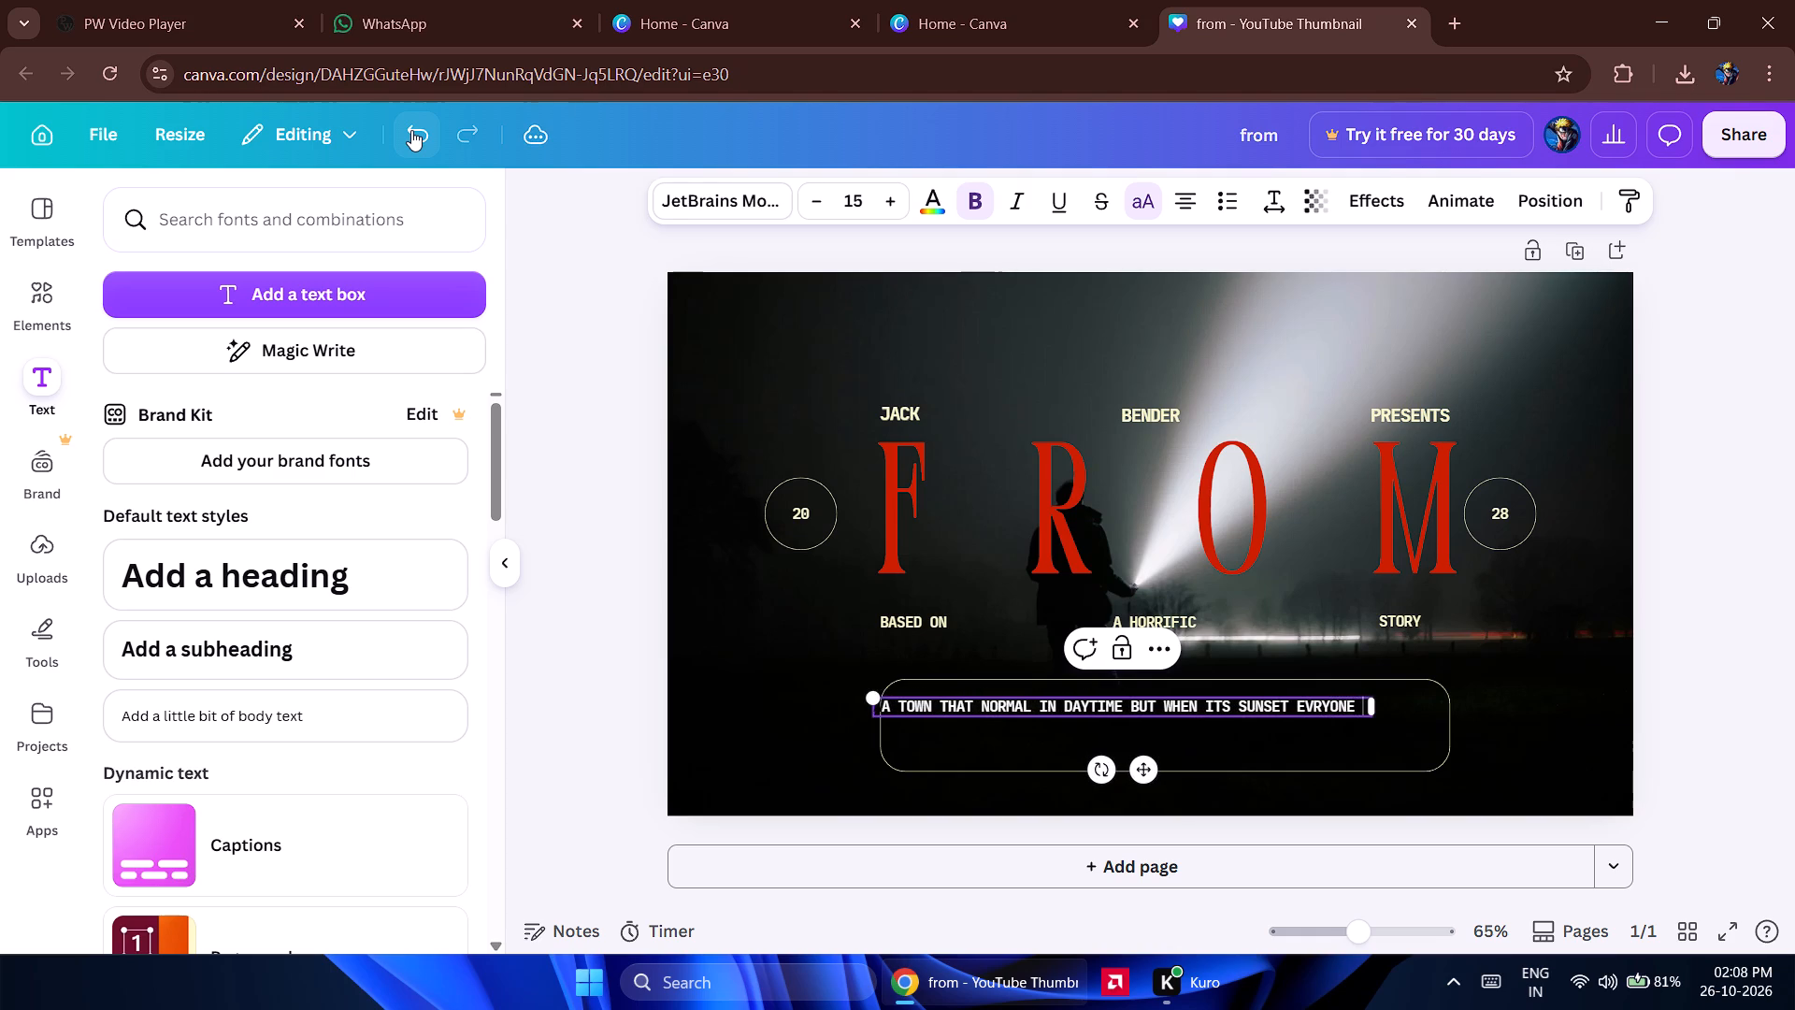
text(has one)
key(space)
text(fear)
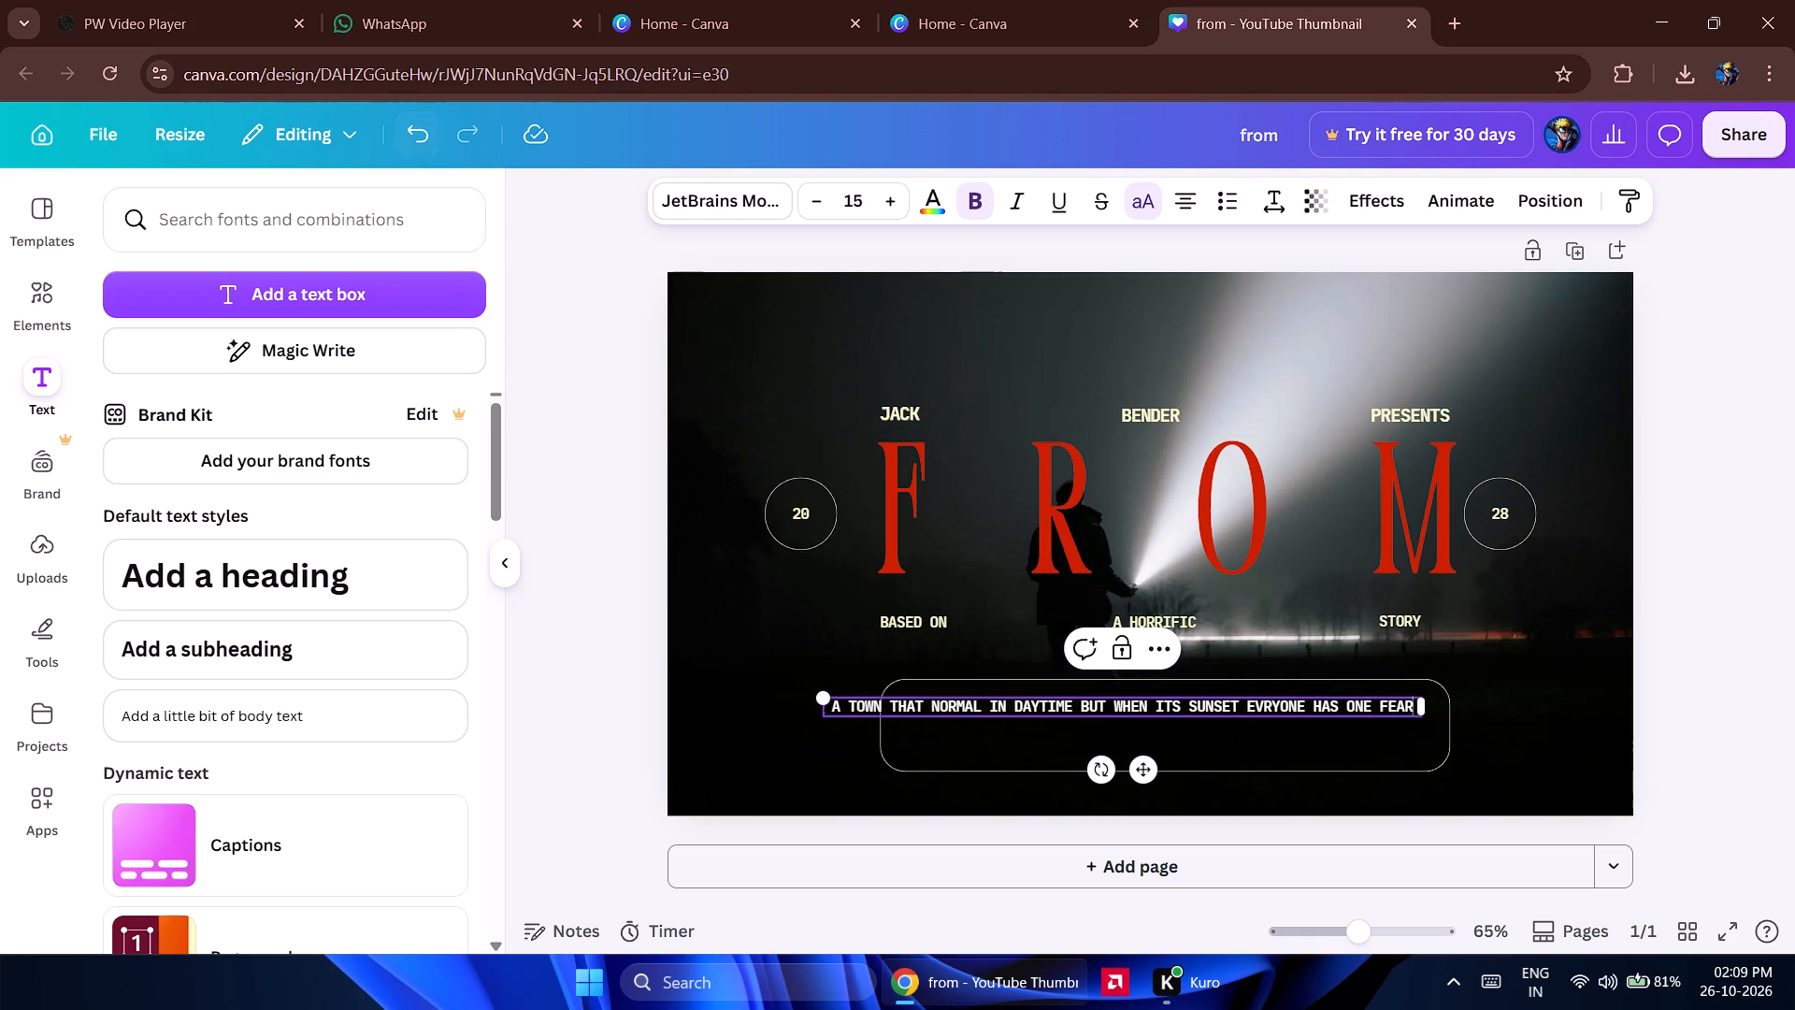
Move the tagline so its text box starts at the rounded outline's left edge.
drag(1137, 764, 1188, 762)
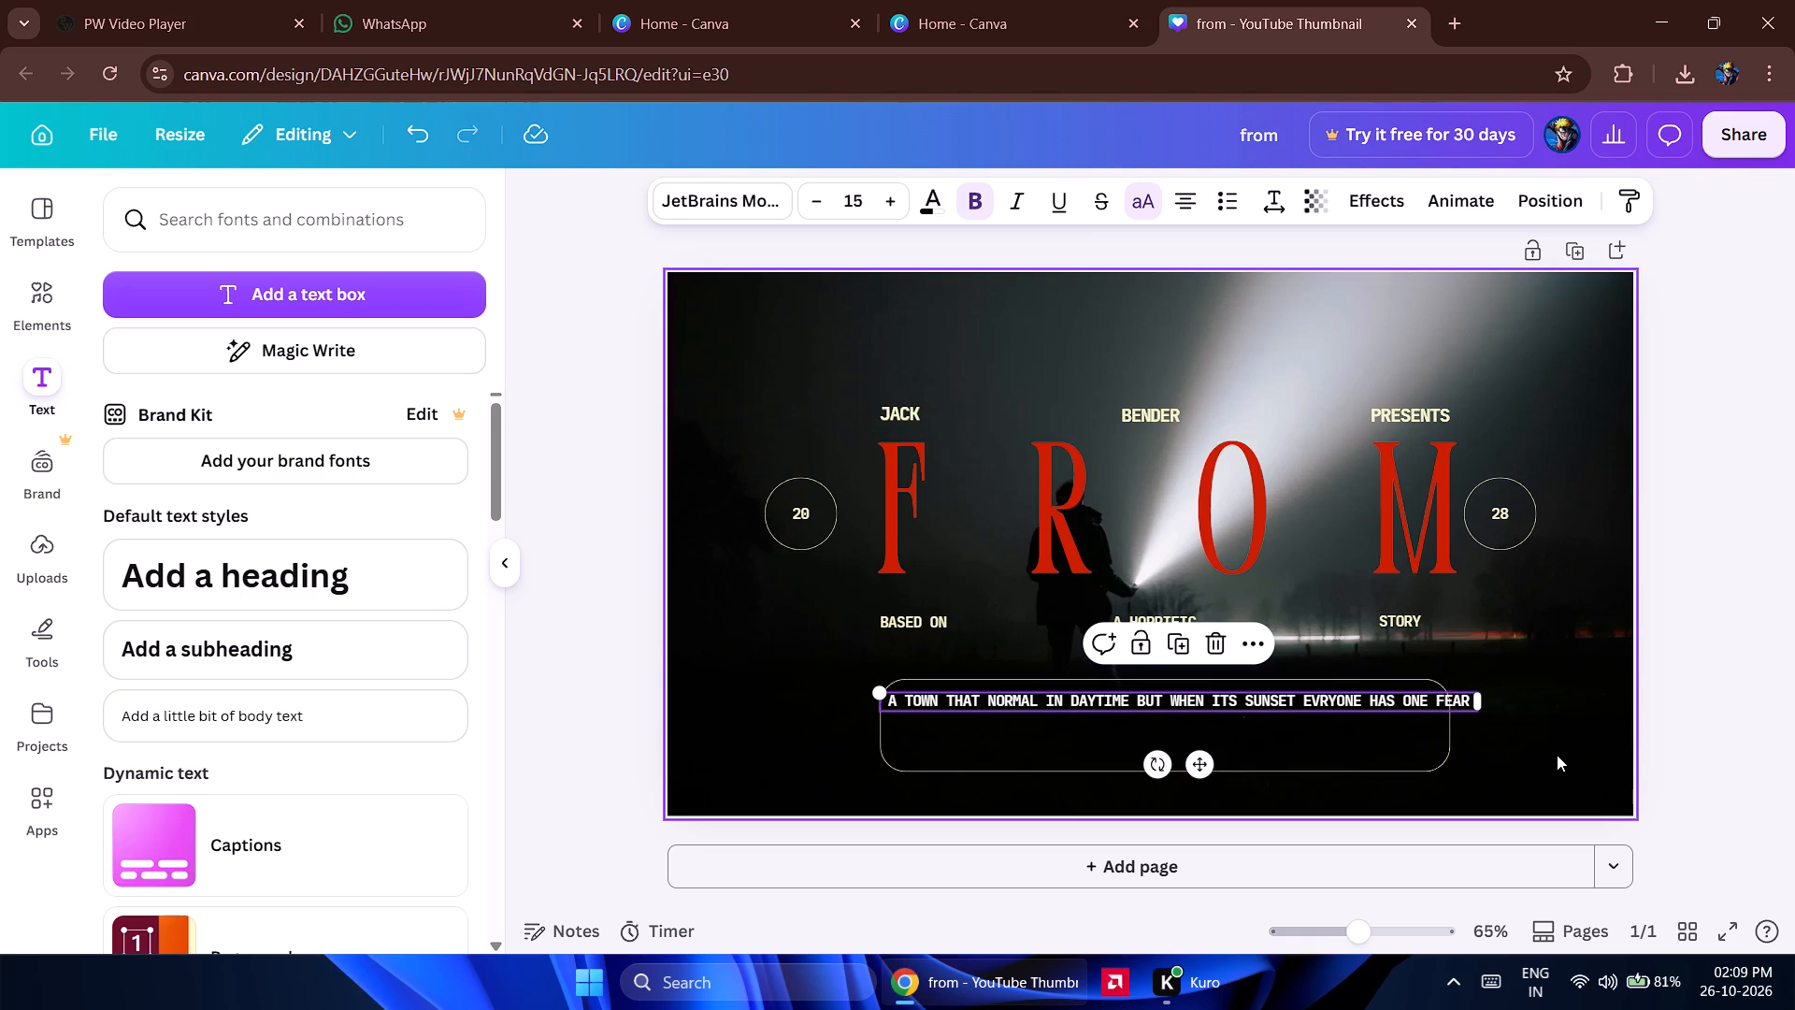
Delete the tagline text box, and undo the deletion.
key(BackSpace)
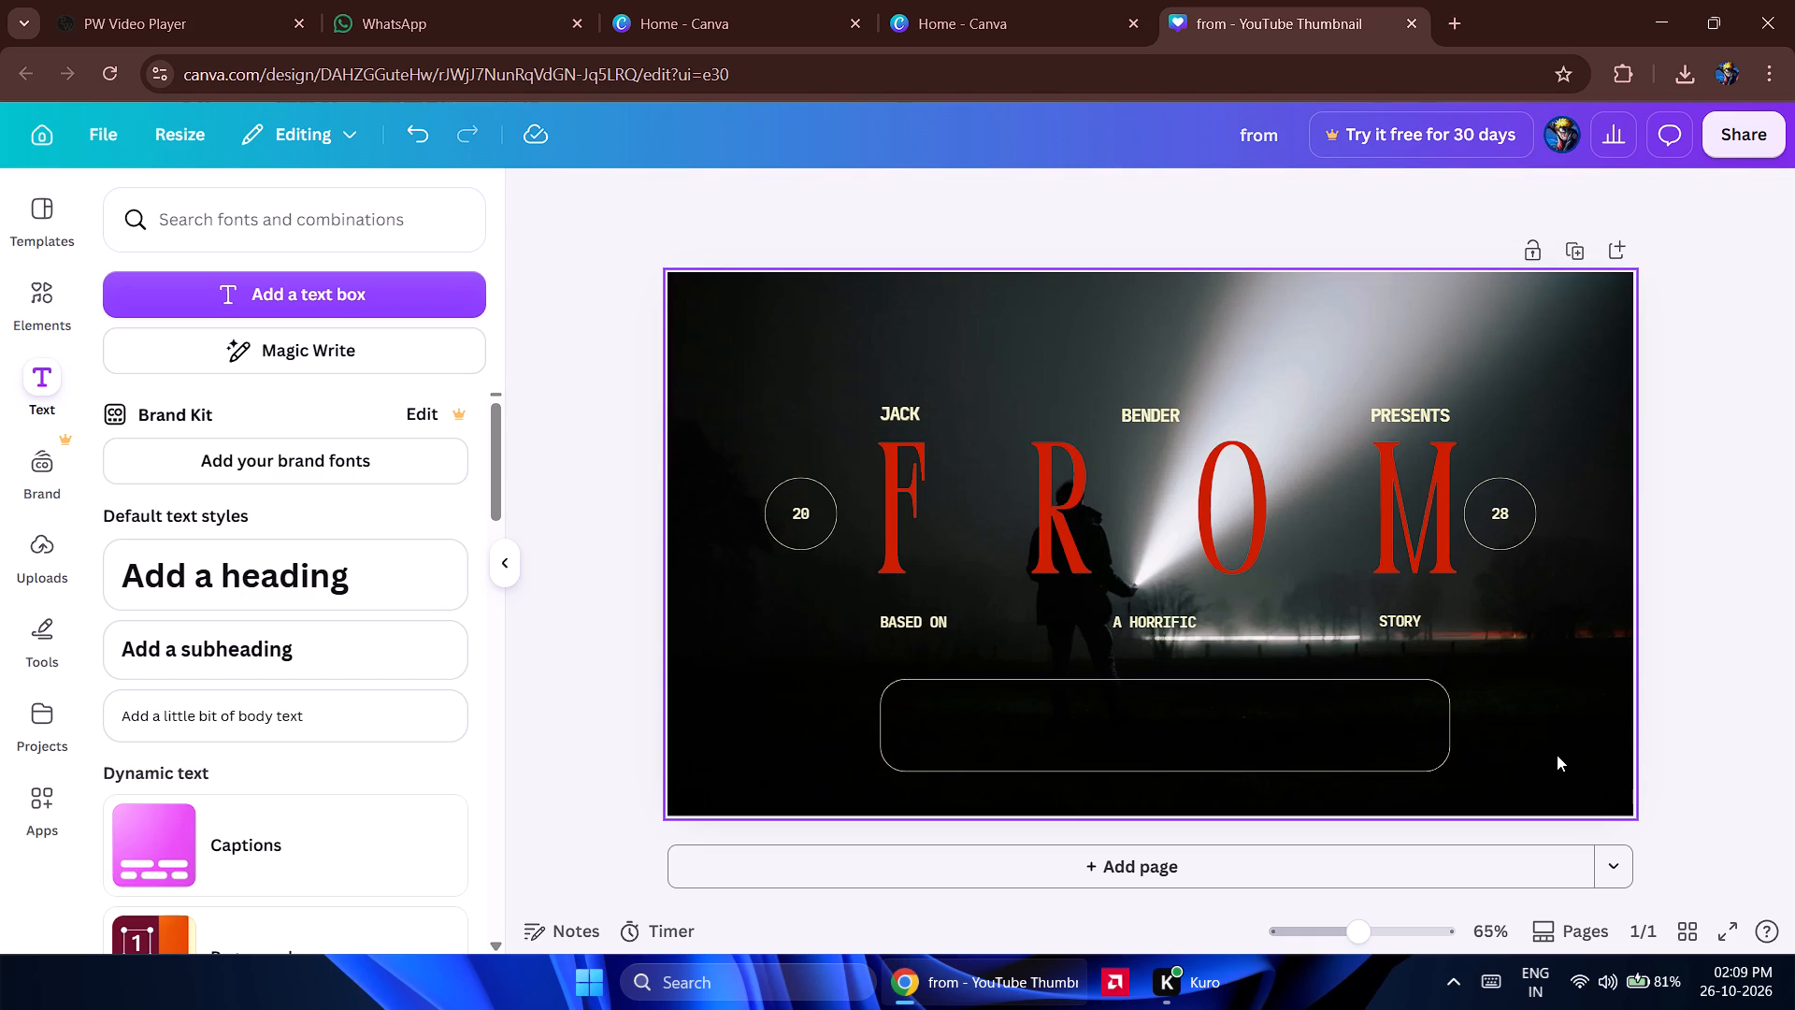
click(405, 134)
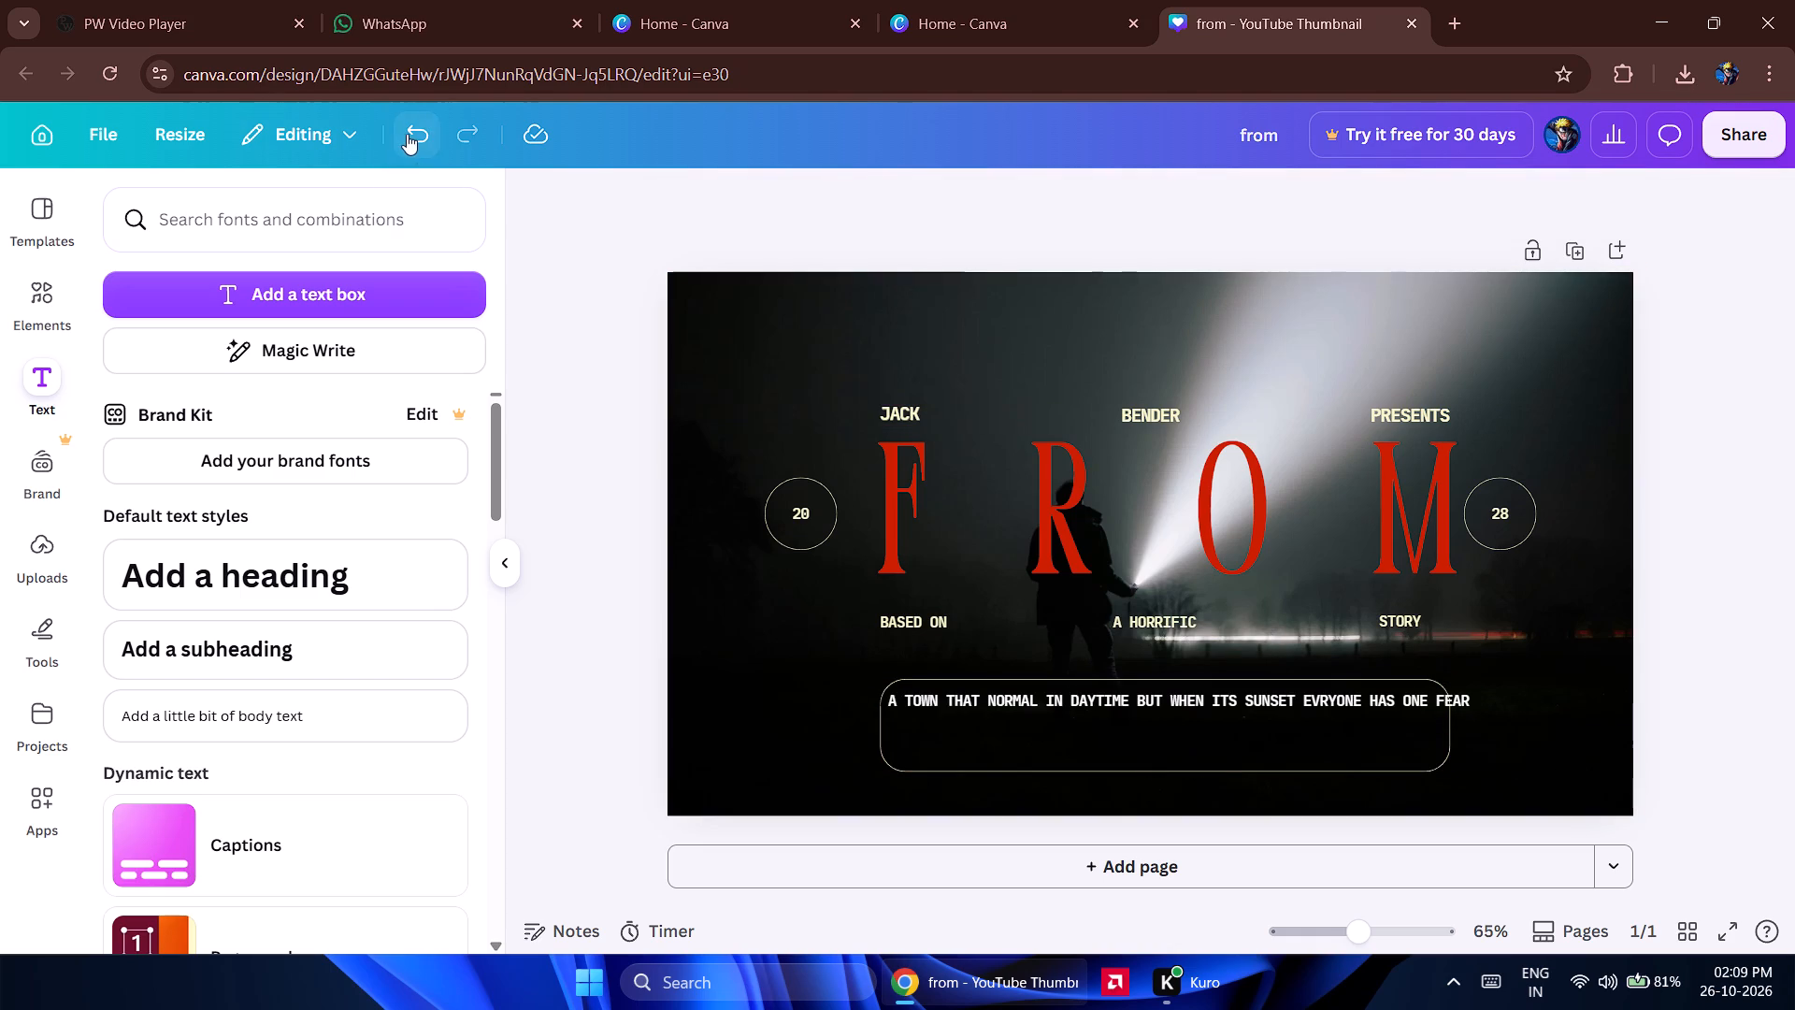
Narrow the tagline's text box to the rounded outline's width so the text wraps onto two lines.
click(1460, 692)
click(1458, 700)
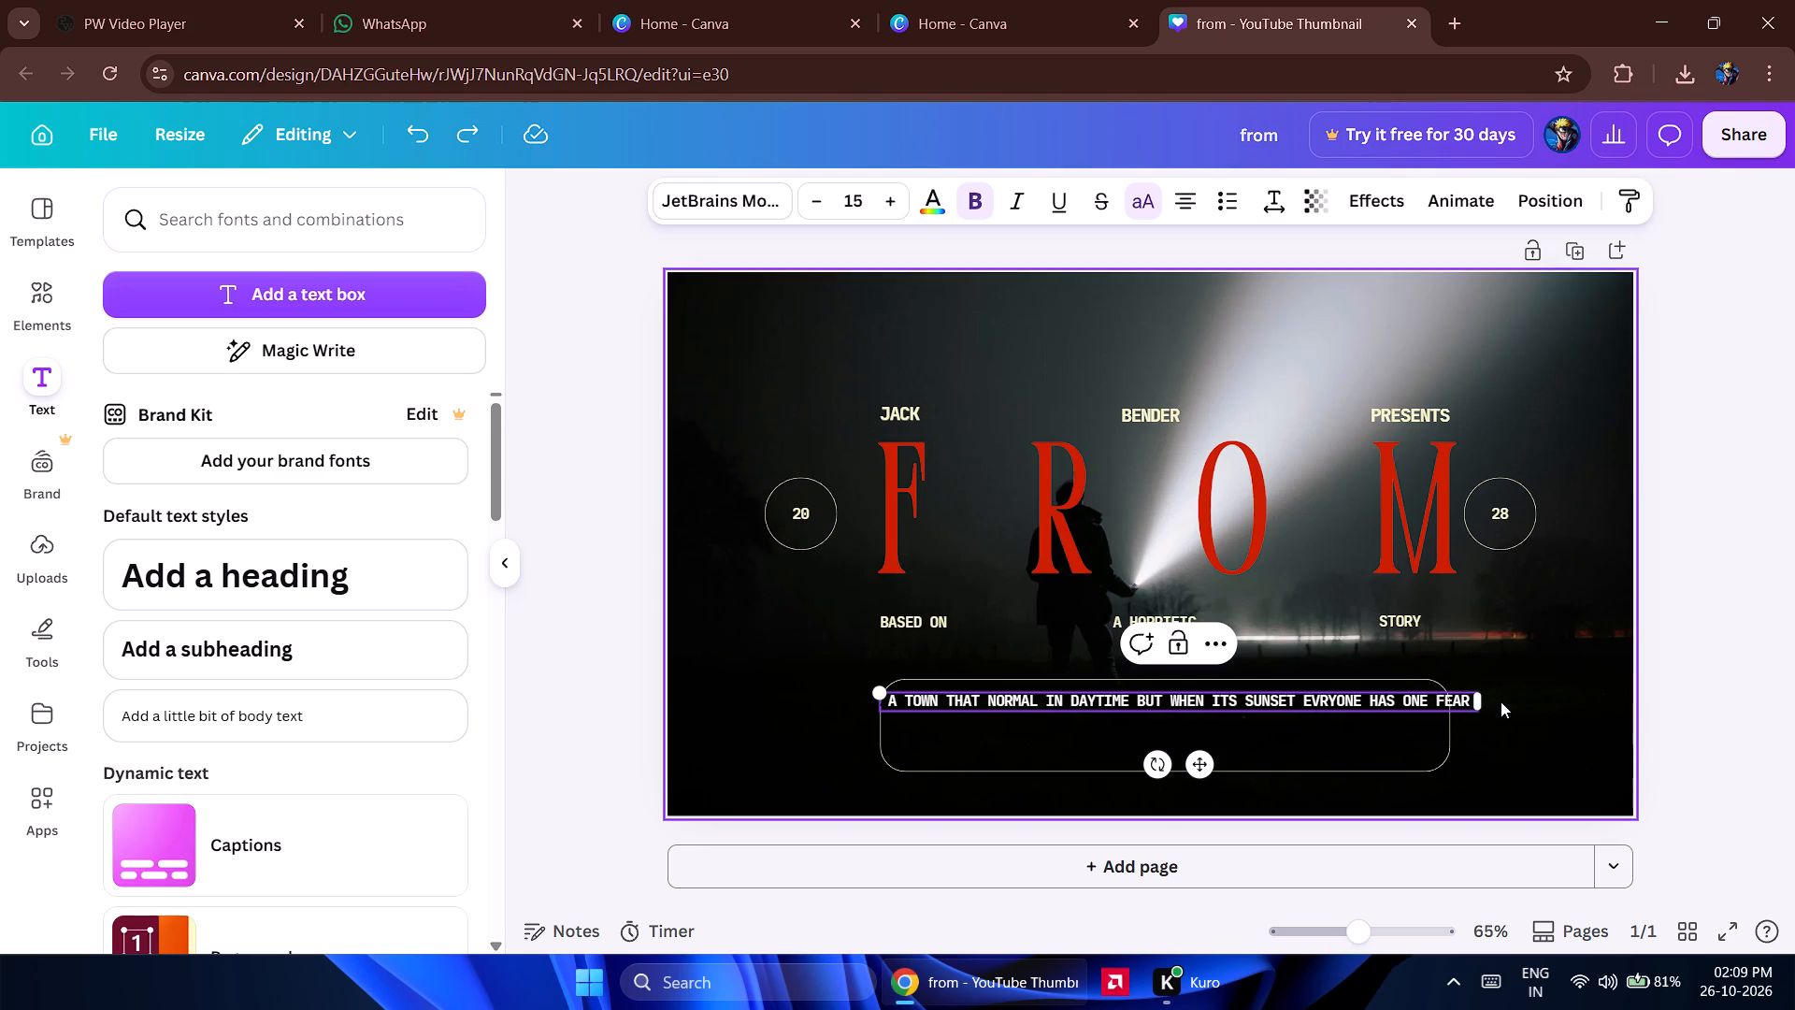
drag(1486, 701, 1464, 714)
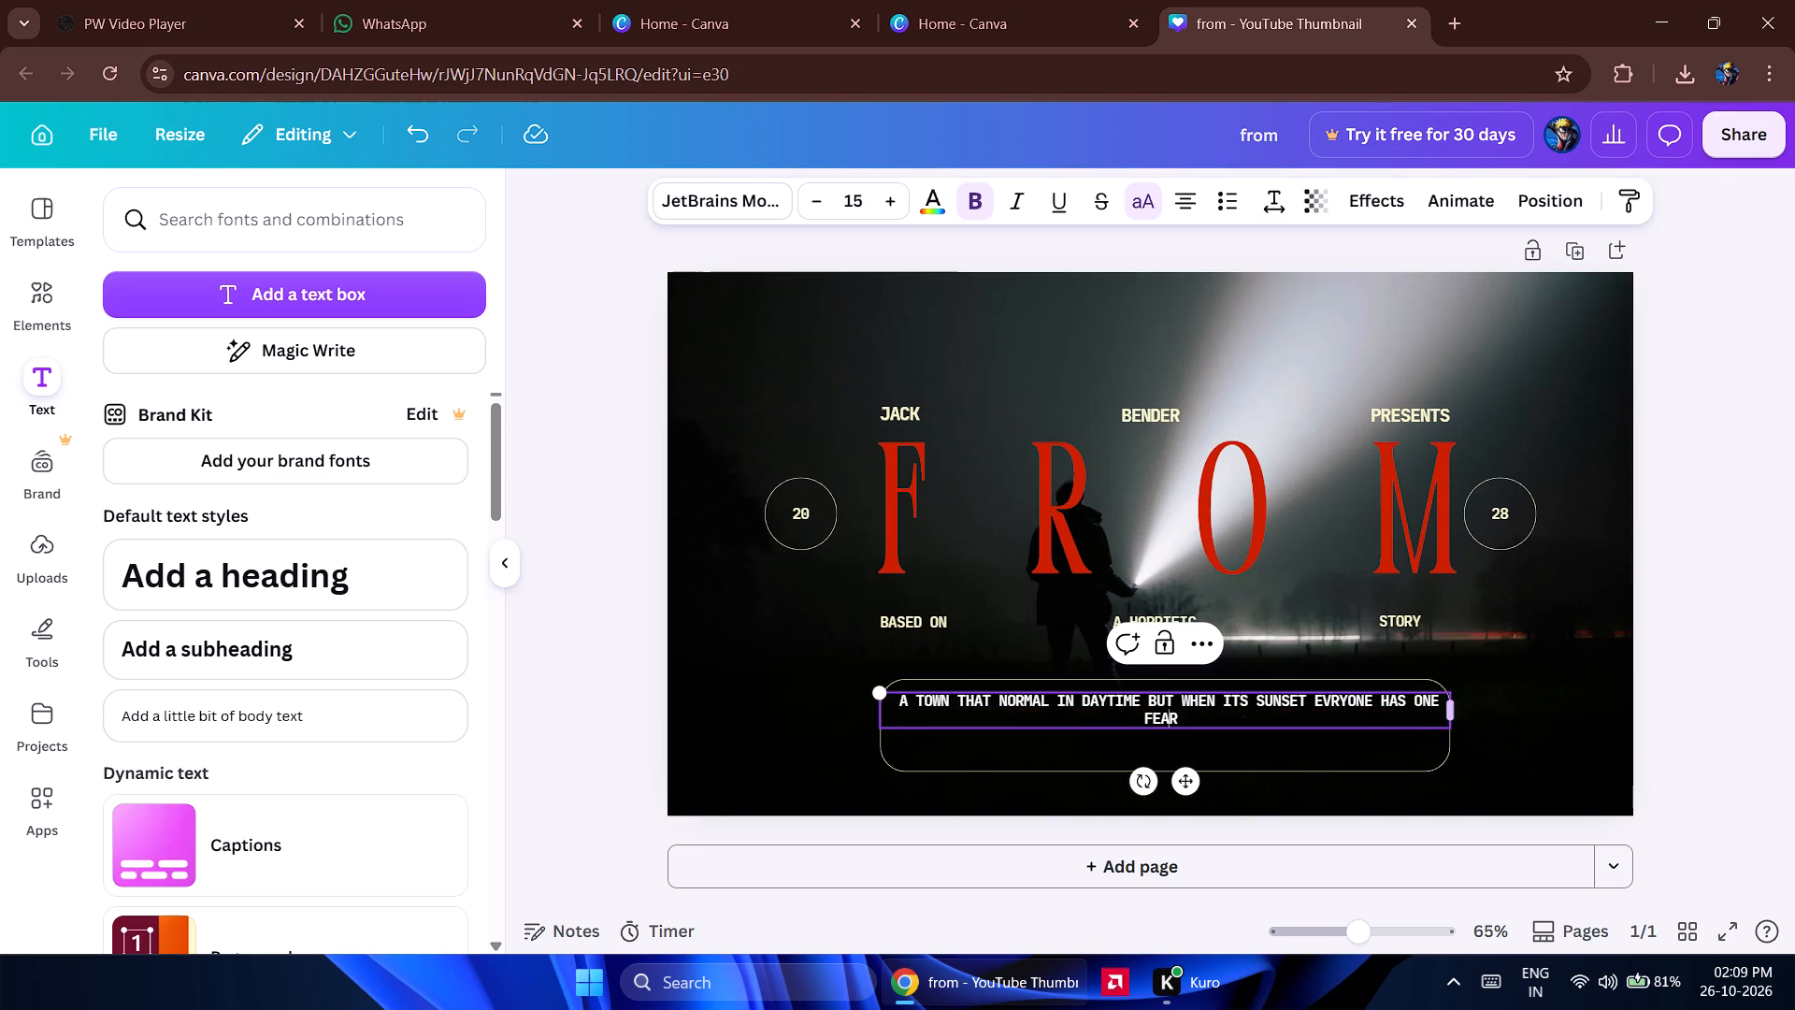
Append "of monster that came" after "fear" on the tagline's second line.
click(1258, 717)
key(BackSpace)
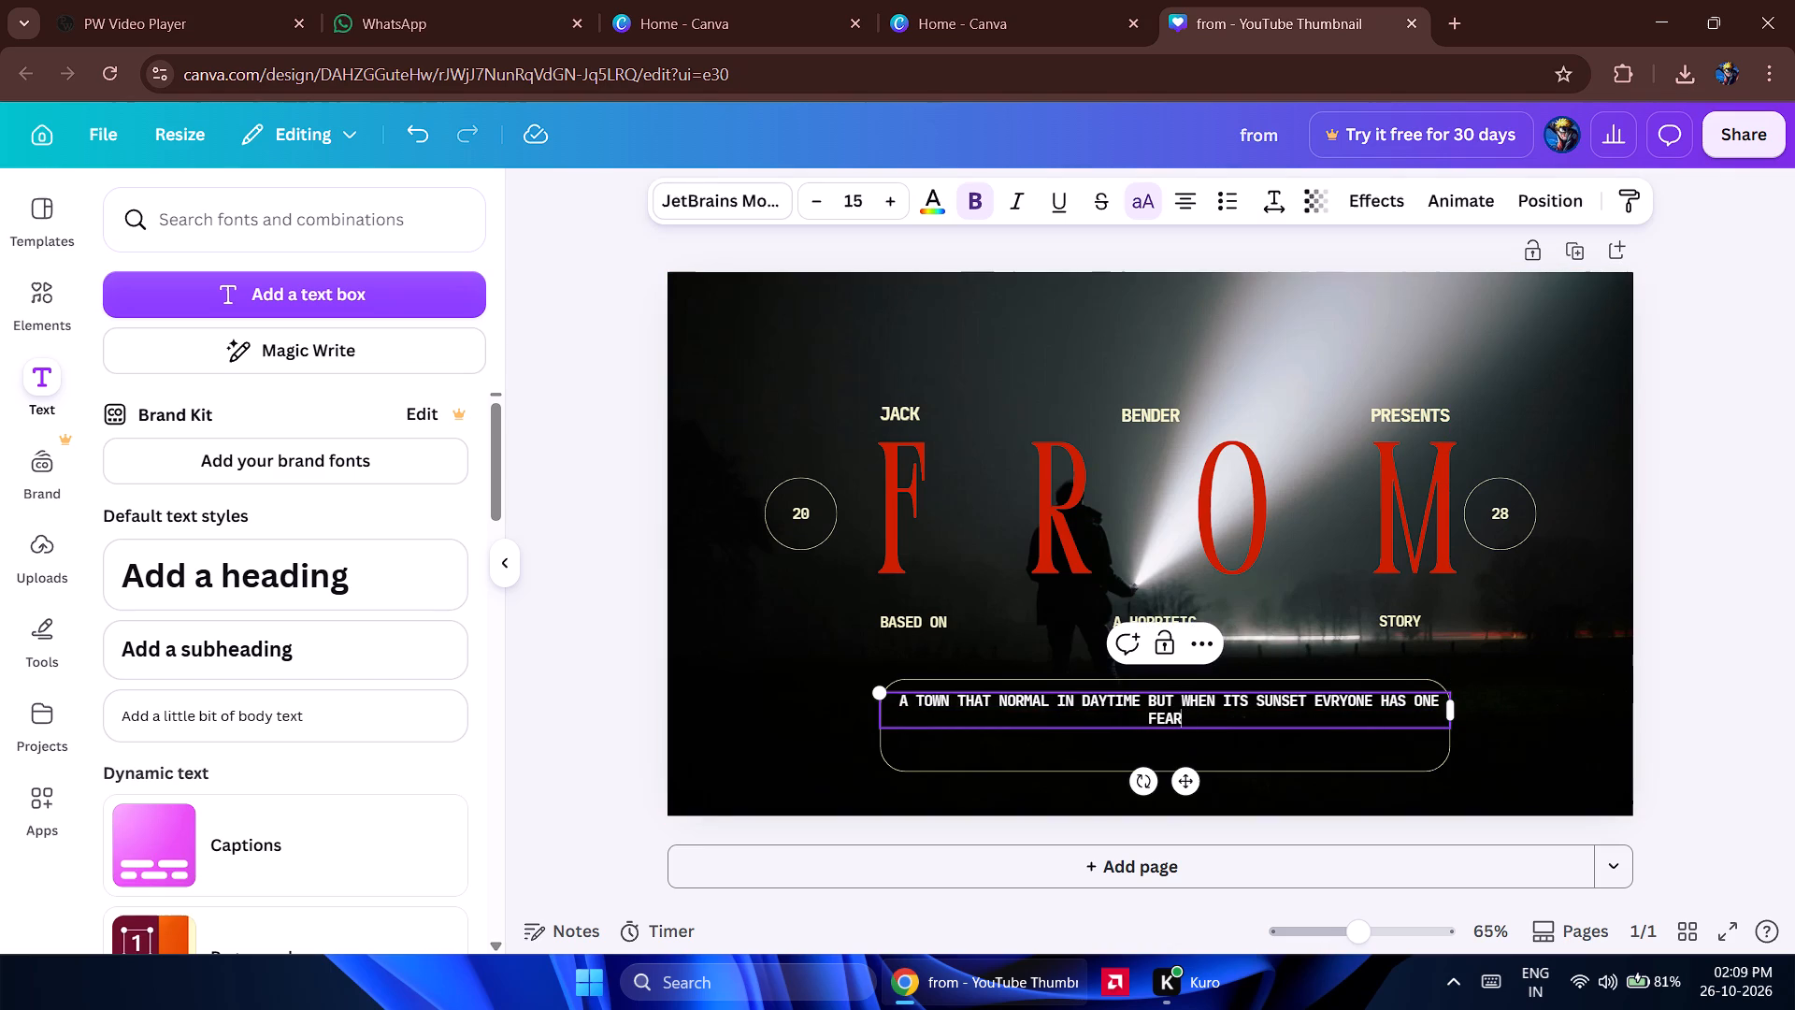
key(space)
text(of most)
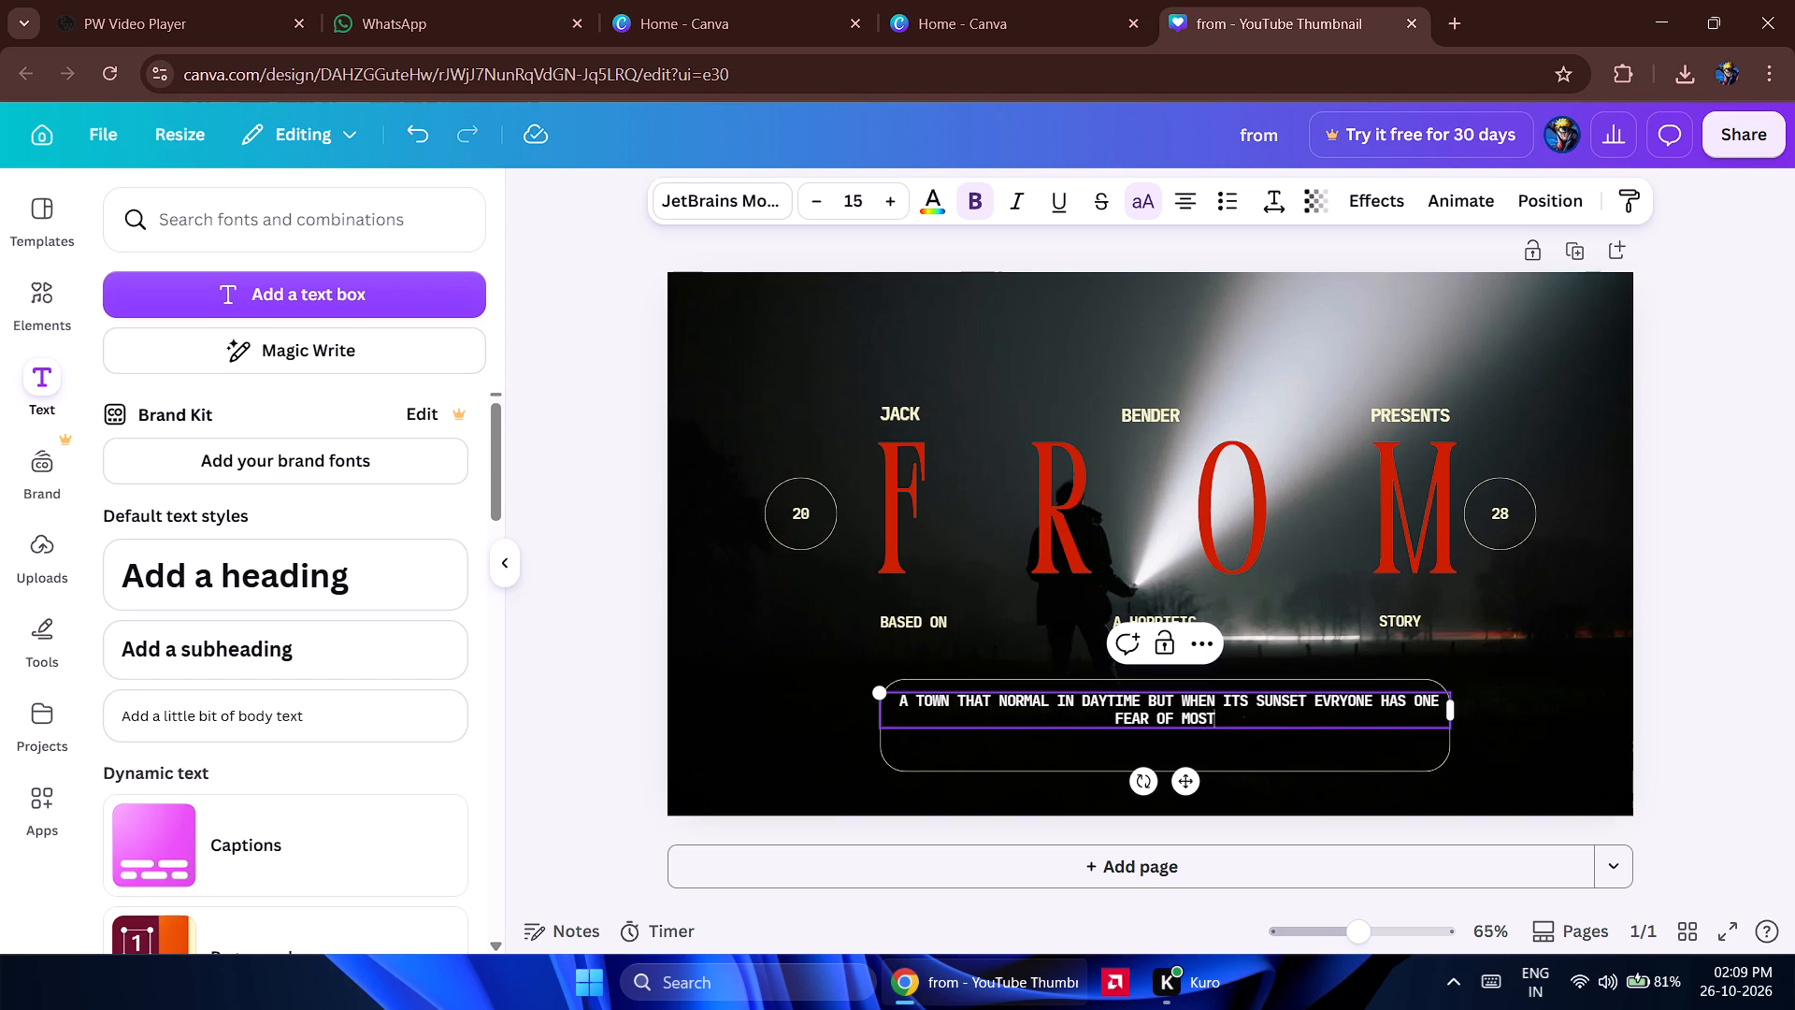
key(BackSpace)
key(BackSpace)
text(nster that came in)
key(space)
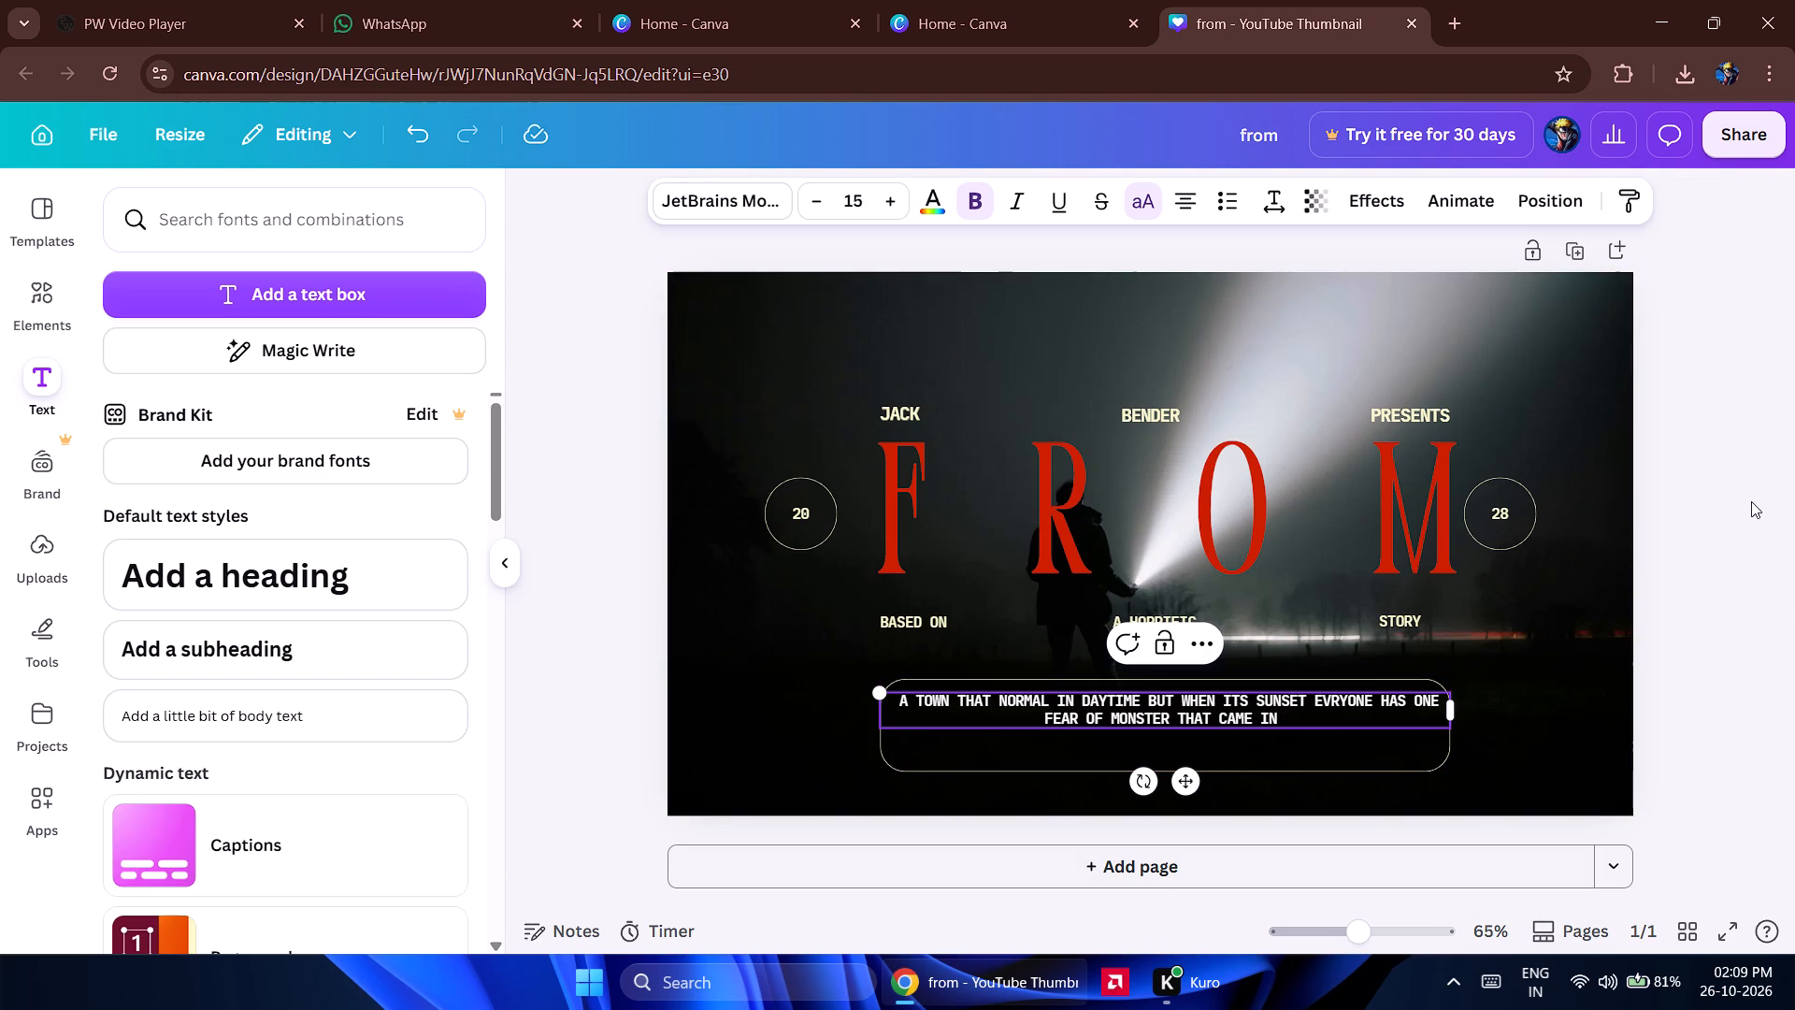
key(BackSpace)
key(BackSpace)
key(BackSpace)
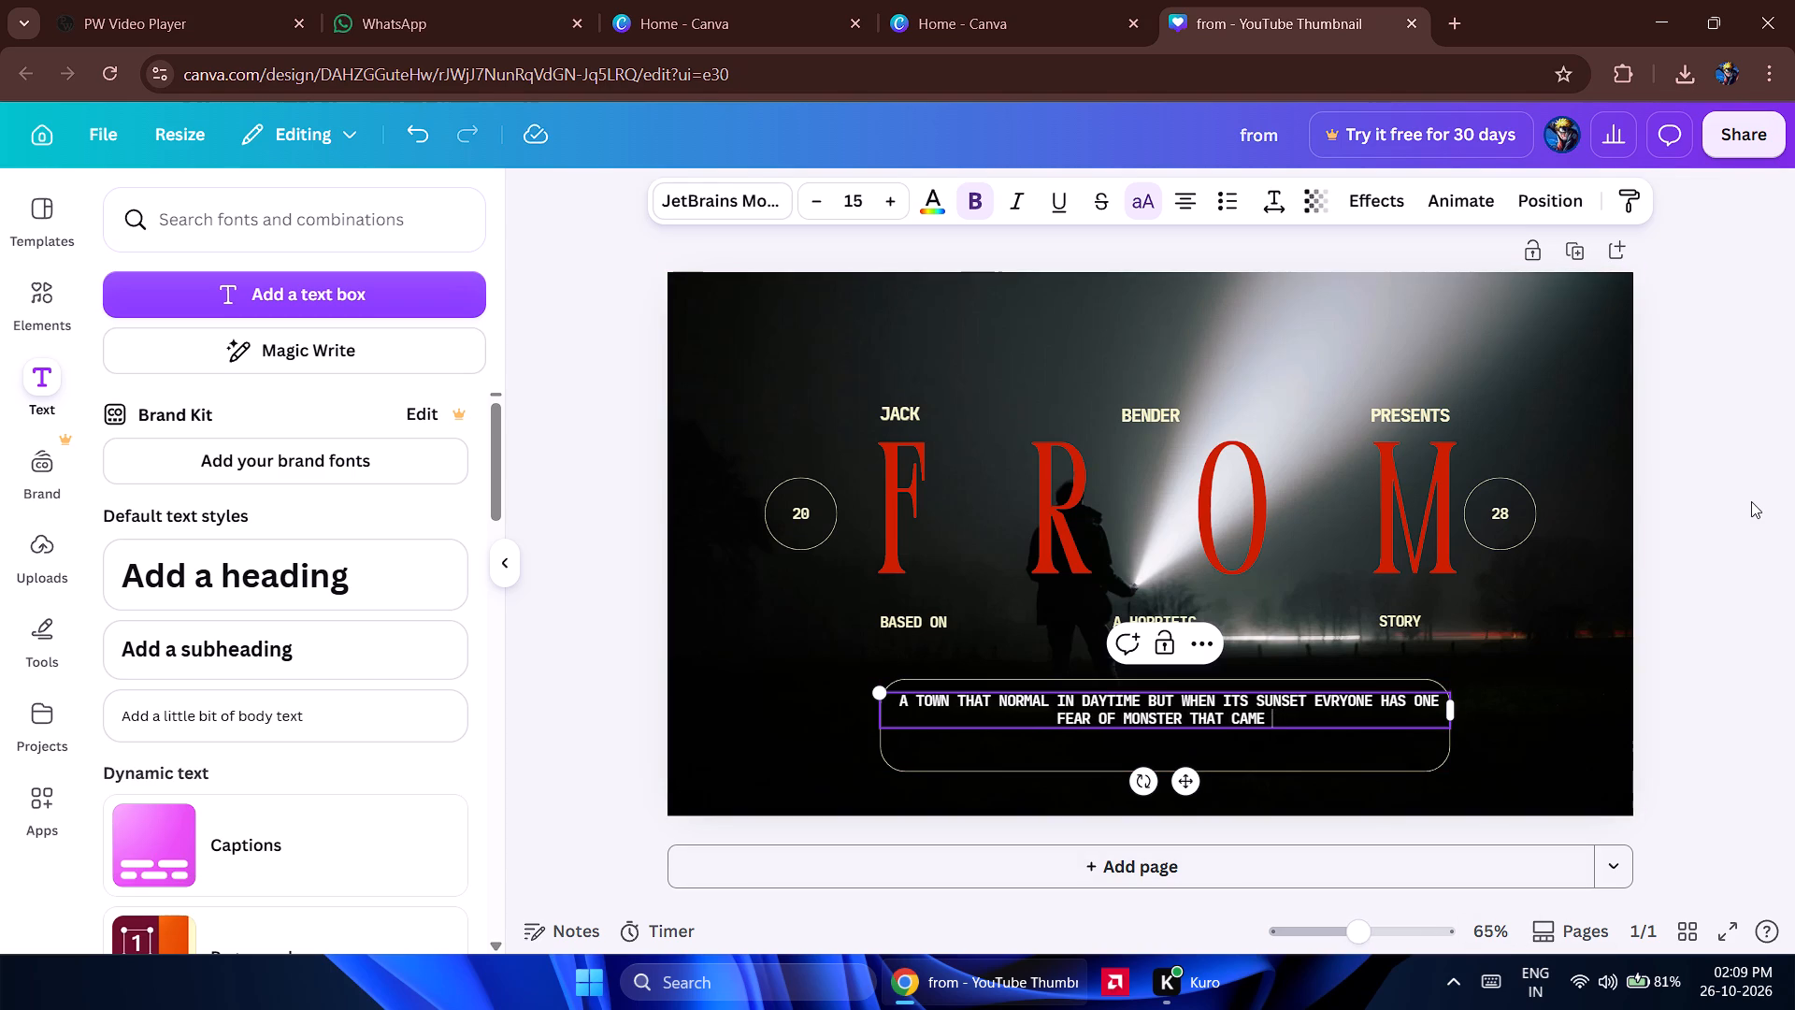
key(BackSpace)
Append "after the dark came" to the end of the tagline's second line.
key(space)
text(after the)
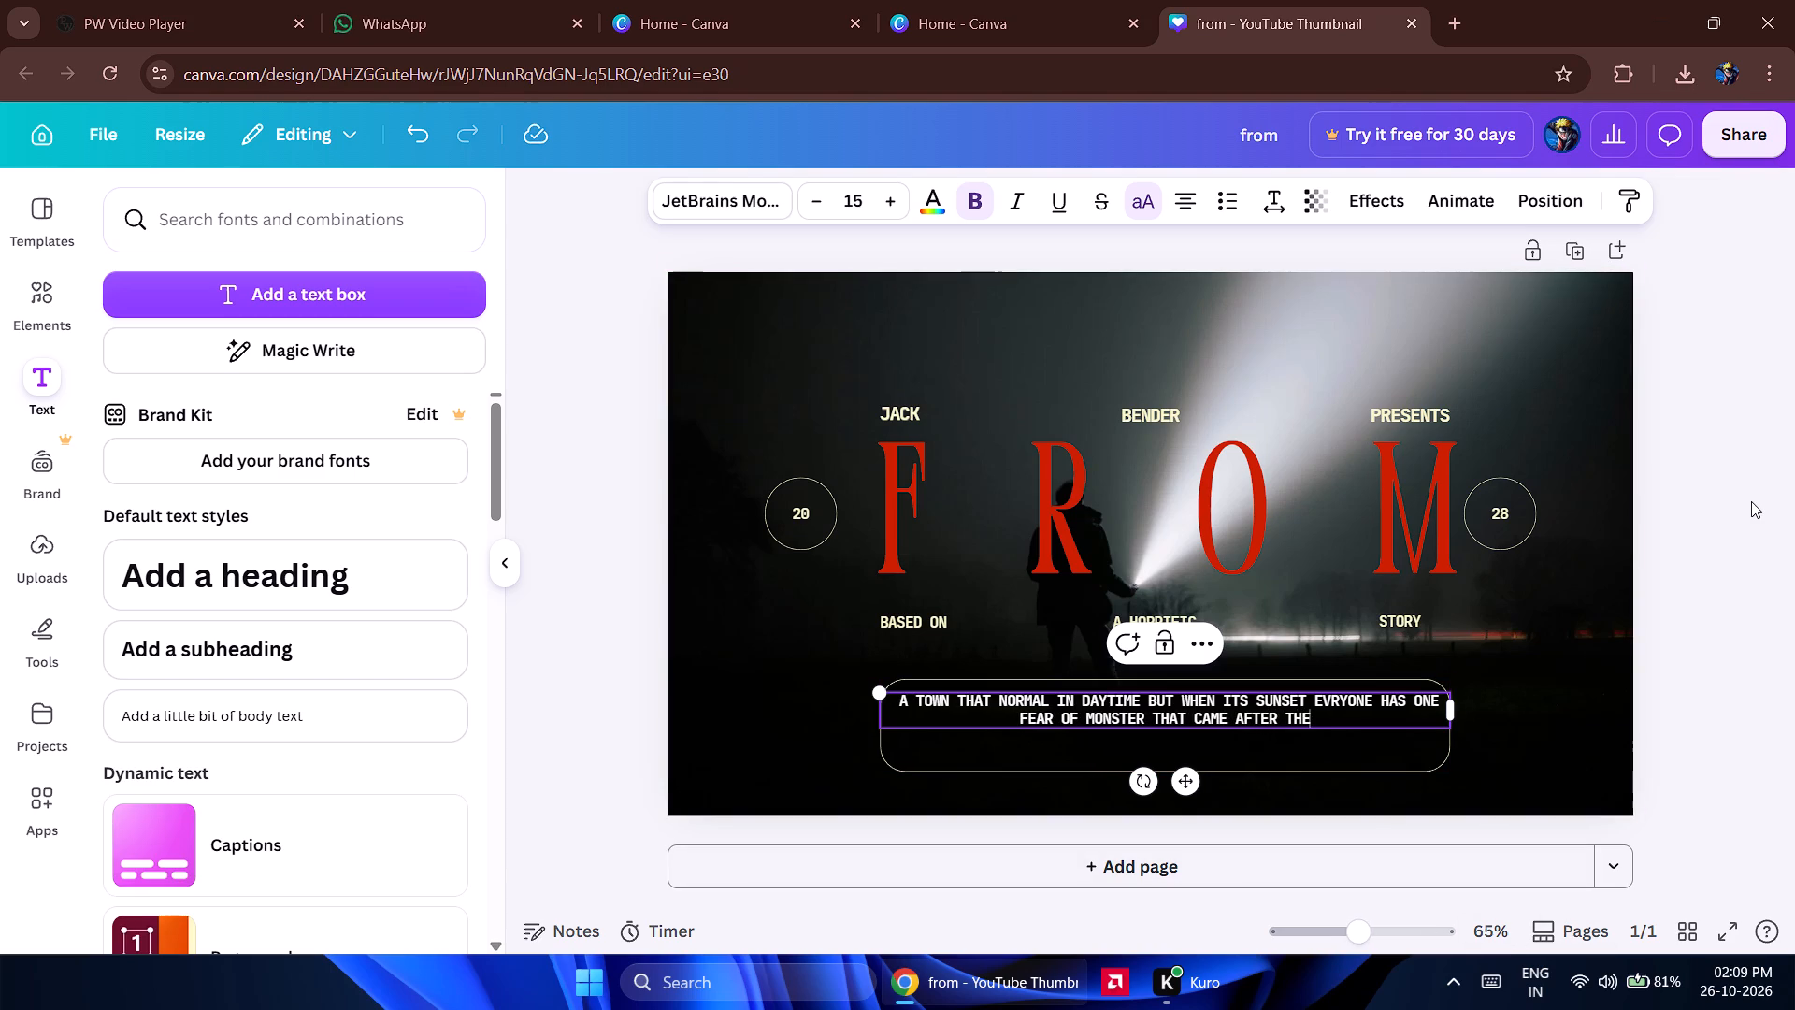
key(space)
text(darj)
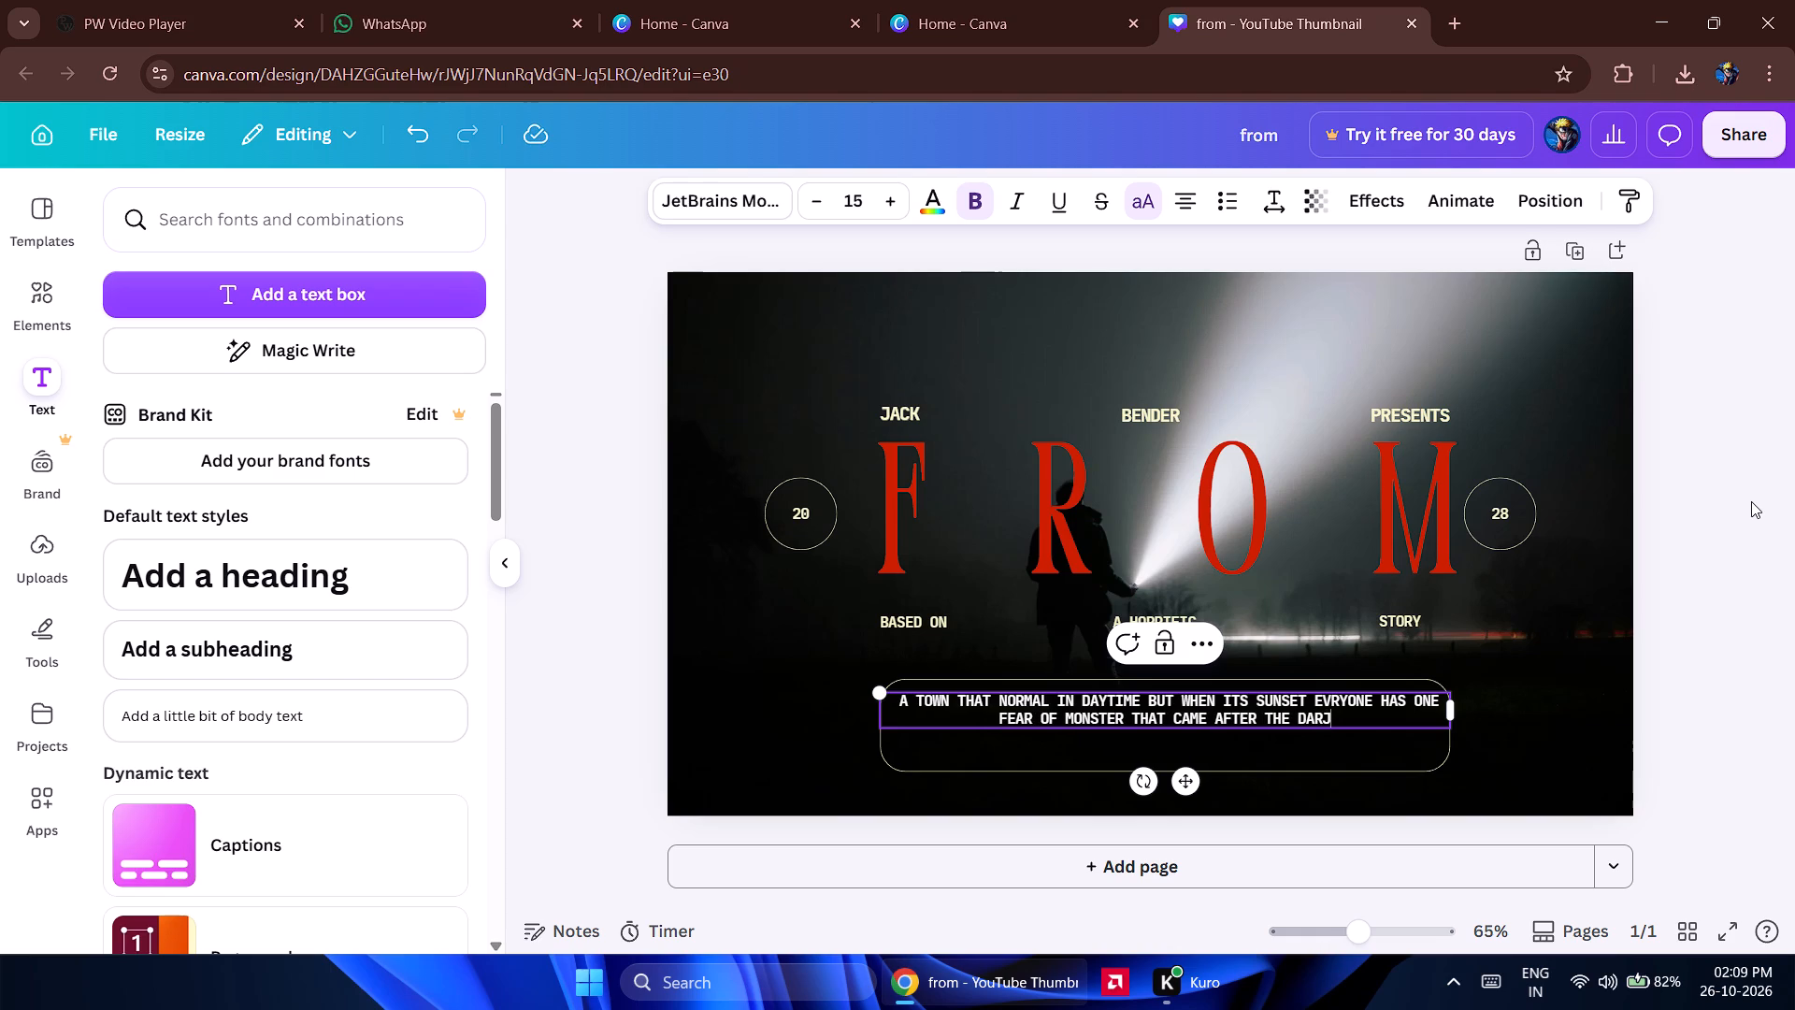
key(BackSpace)
text(k)
key(space)
text(cane)
key(space)
key(BackSpace)
key(BackSpace)
key(BackSpace)
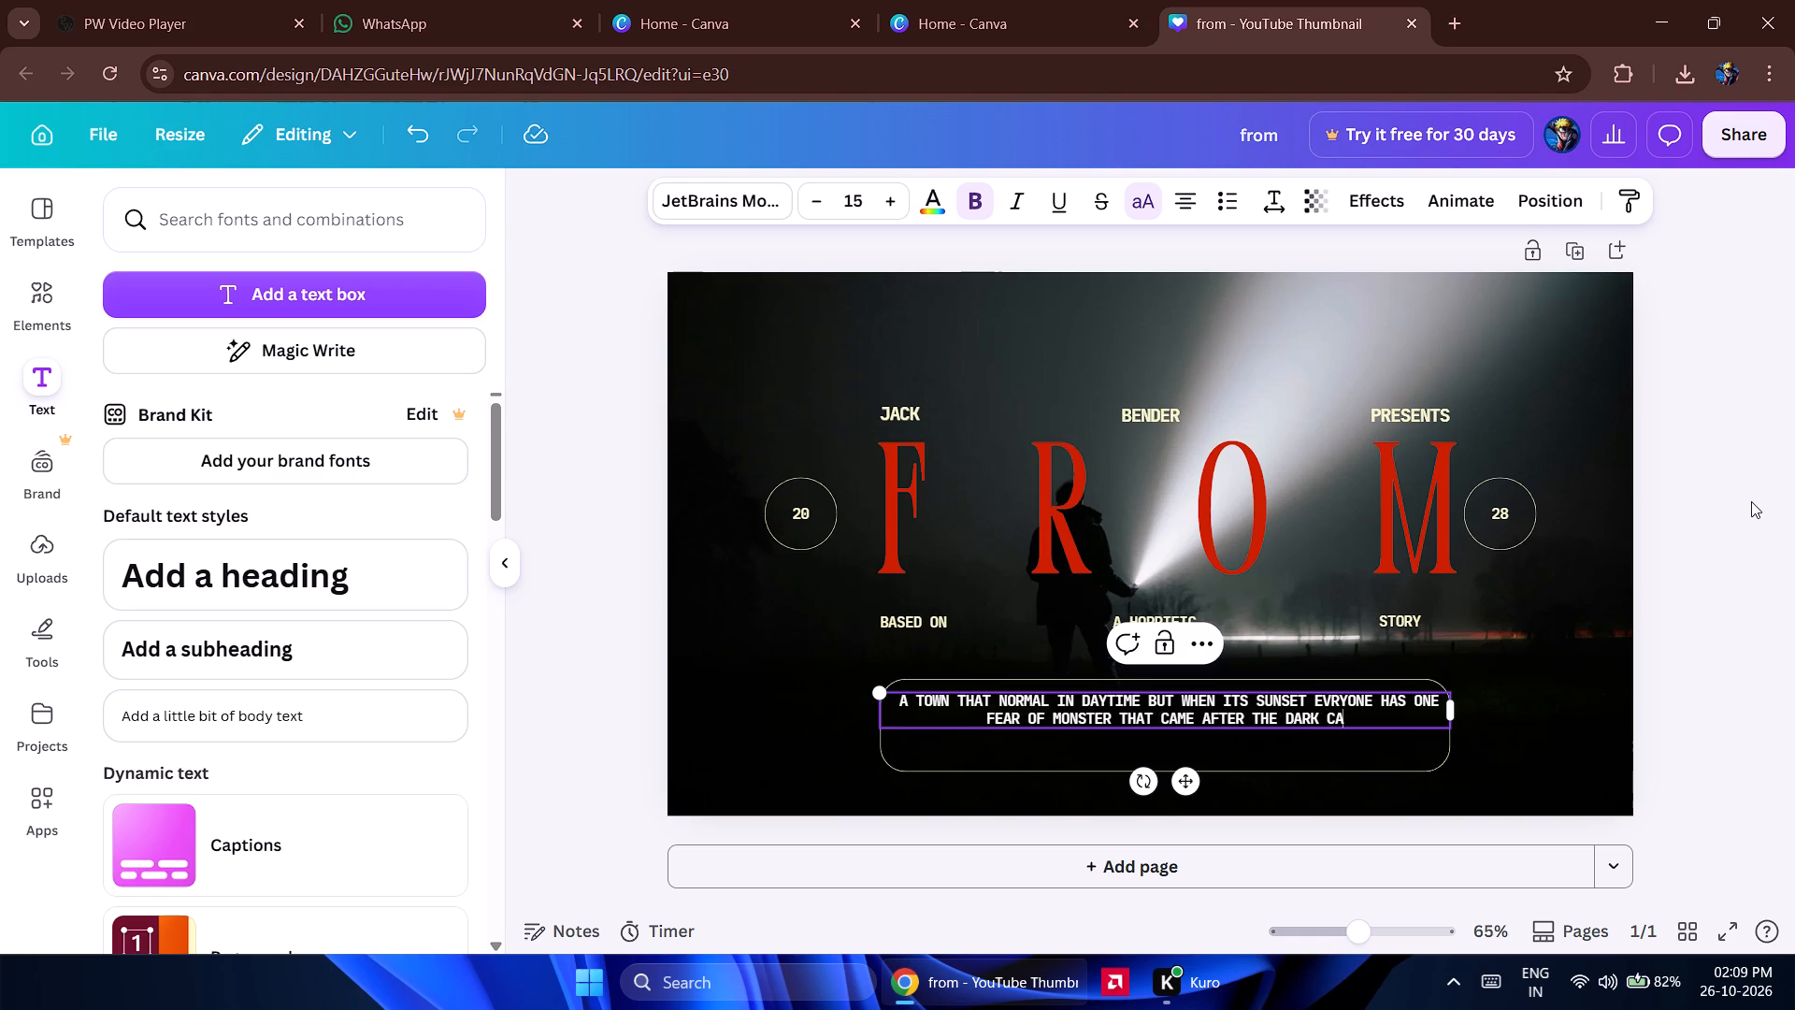
text(me)
key(space)
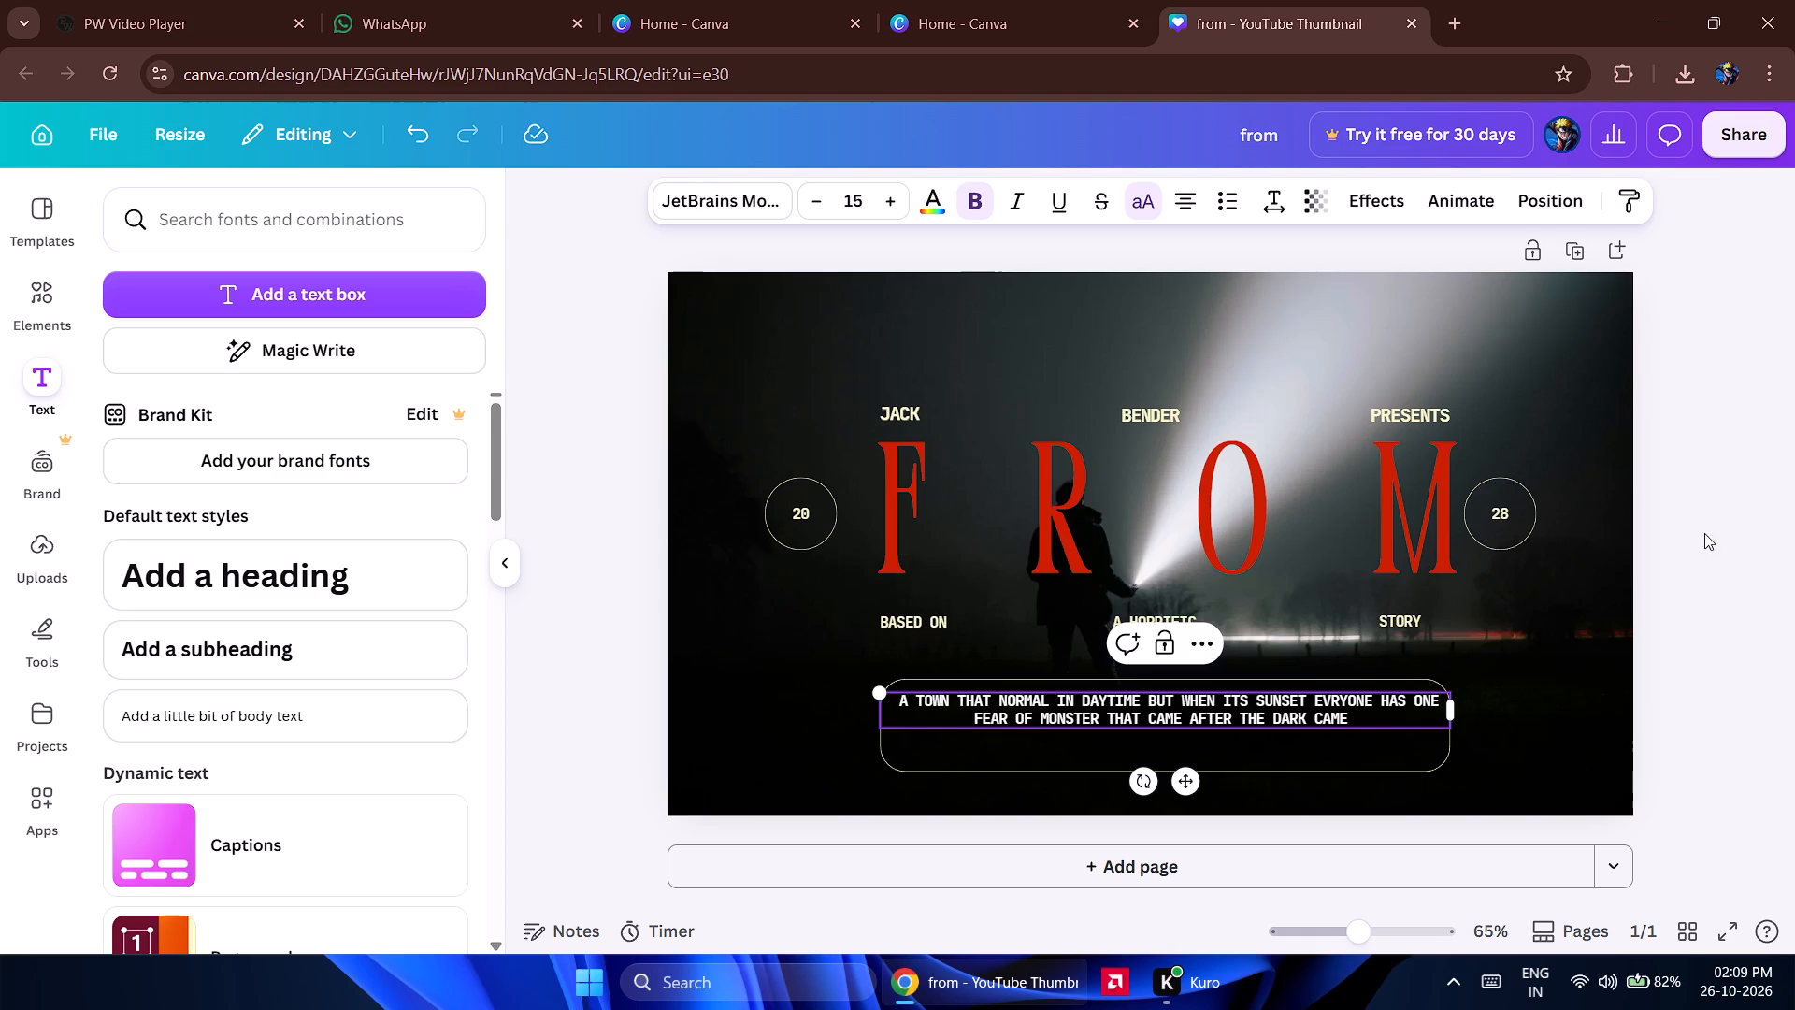
Nudge the two-line tagline slightly upward inside the rounded outline and deselect it.
click(1194, 786)
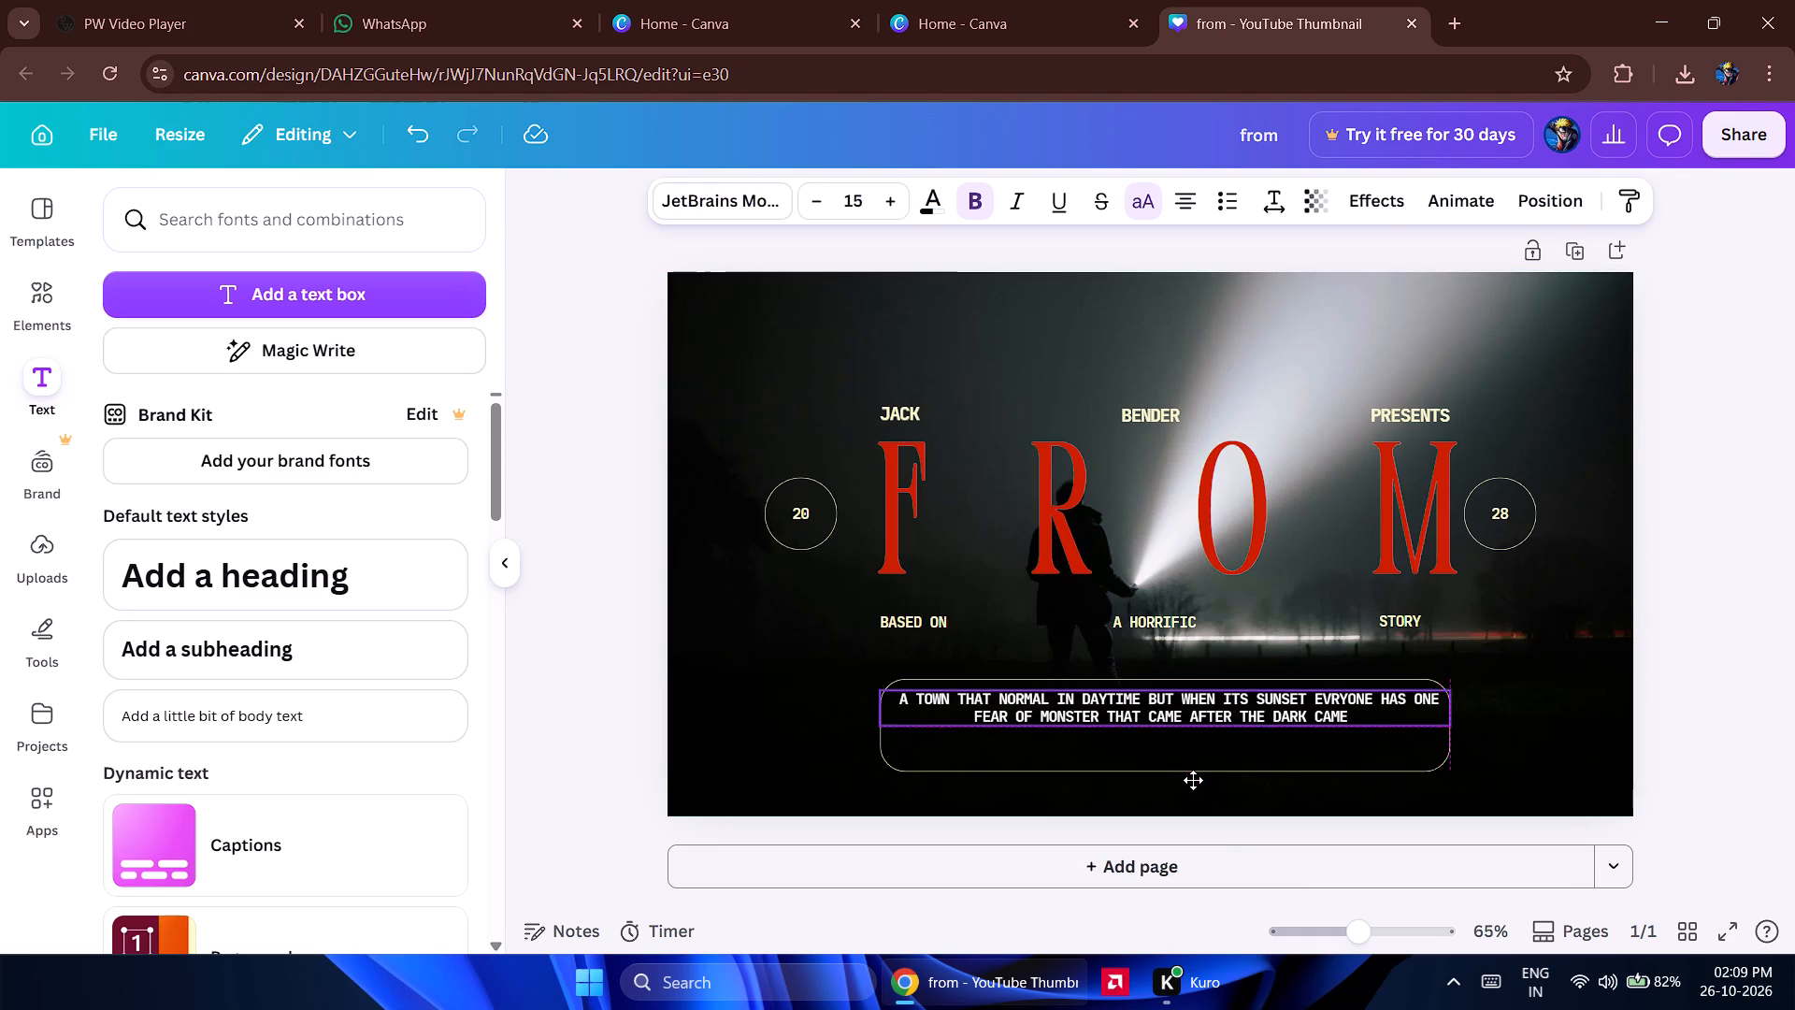
click(840, 723)
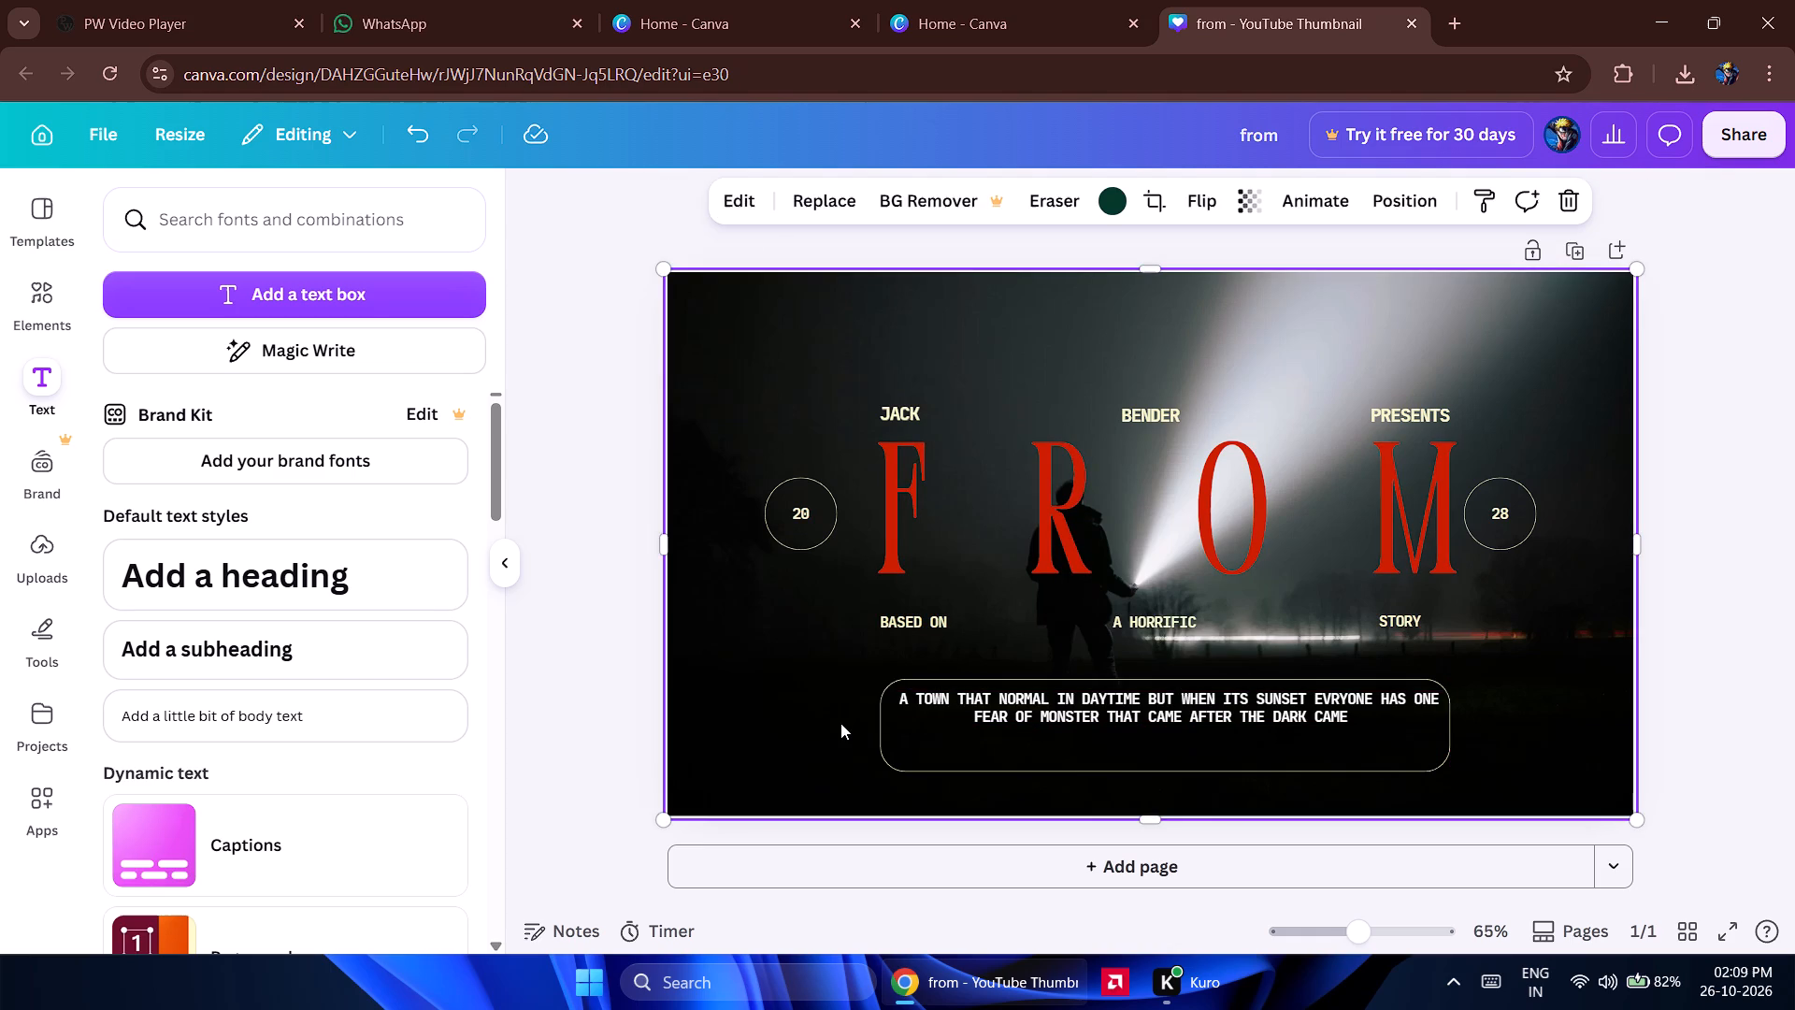
Shrink the rounded outline from its lower-left corner so it fits closely around the two-line tagline.
click(880, 771)
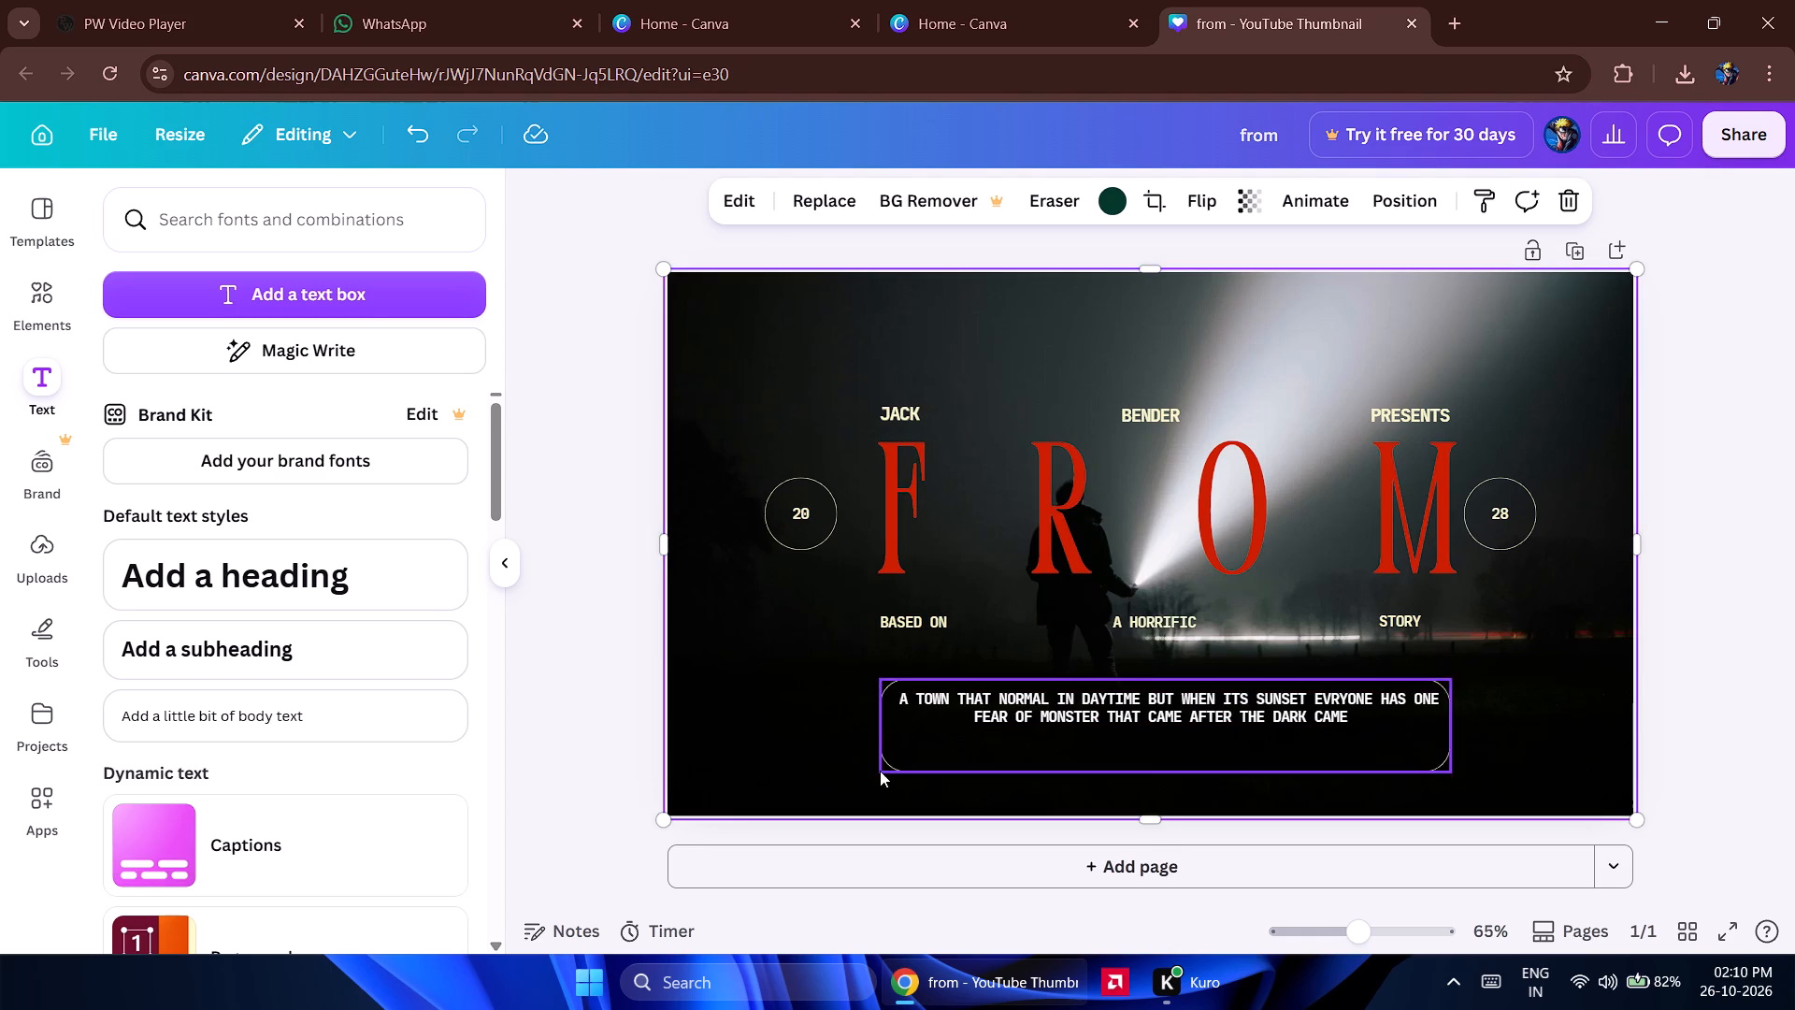
drag(883, 770, 896, 730)
click(781, 719)
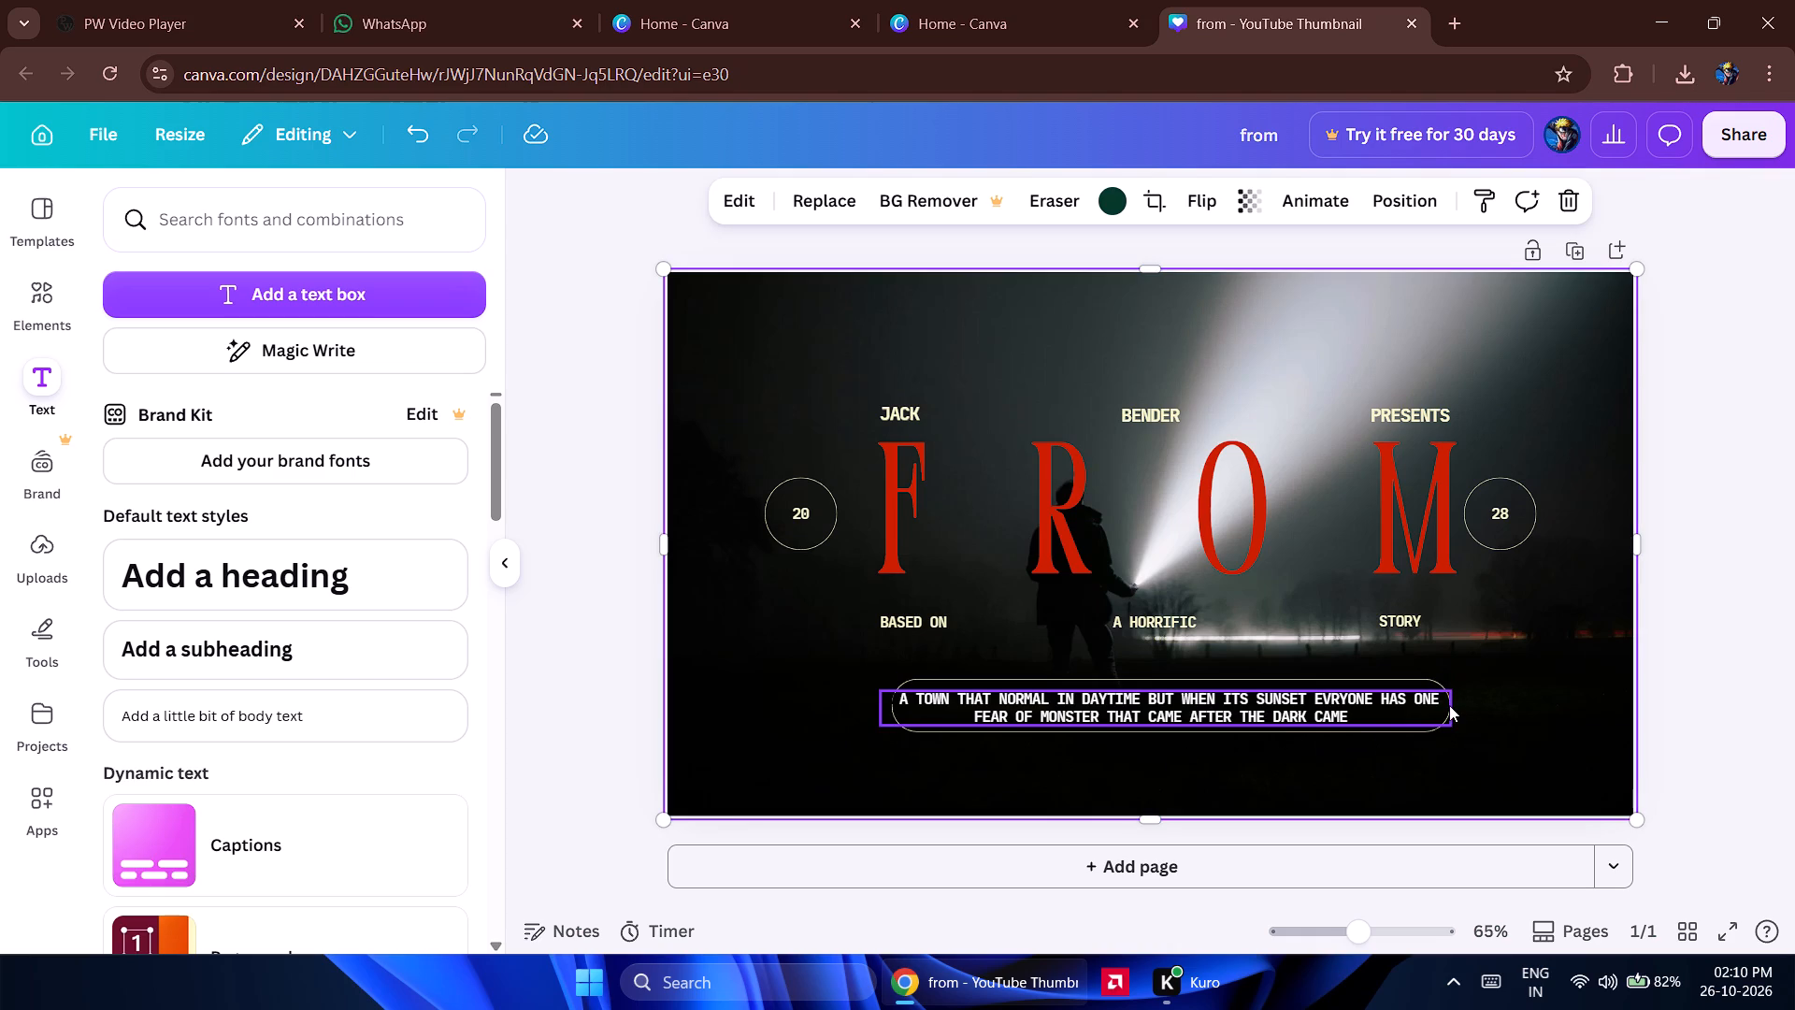
Insert "the" before "fear" at the start of the tagline's second line and leave text editing.
click(957, 711)
click(963, 711)
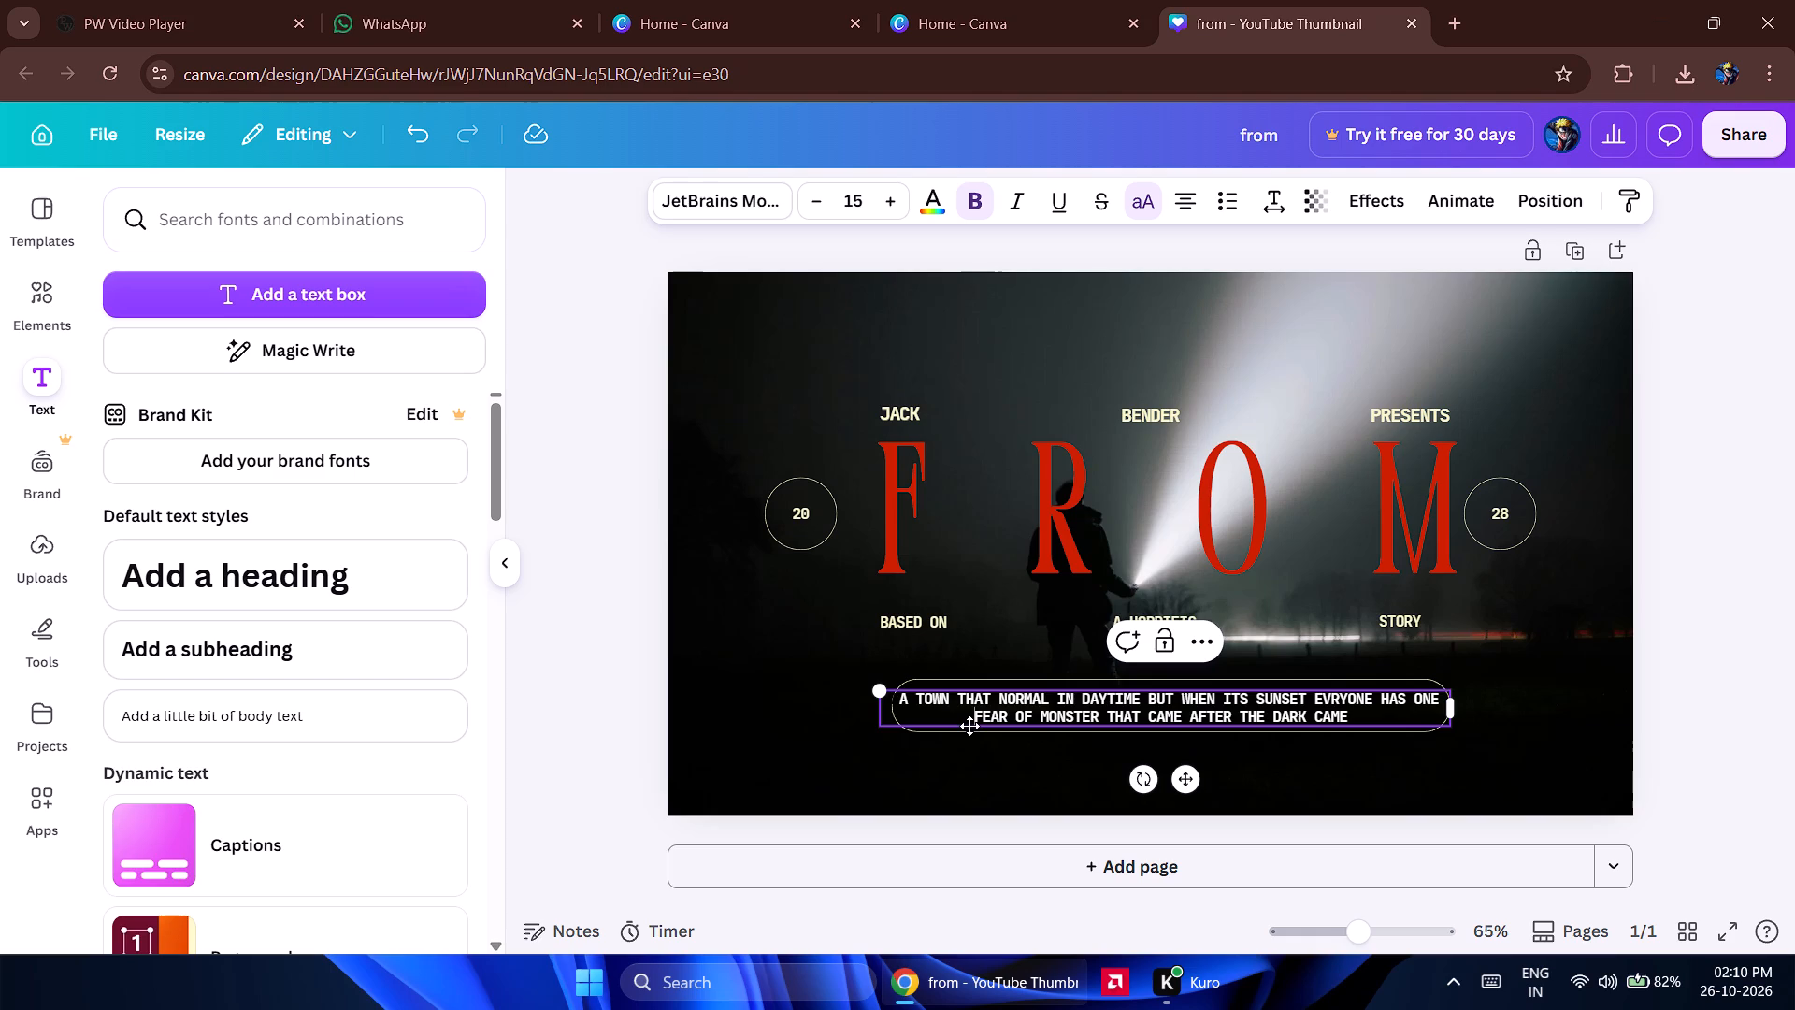
text(the)
key(space)
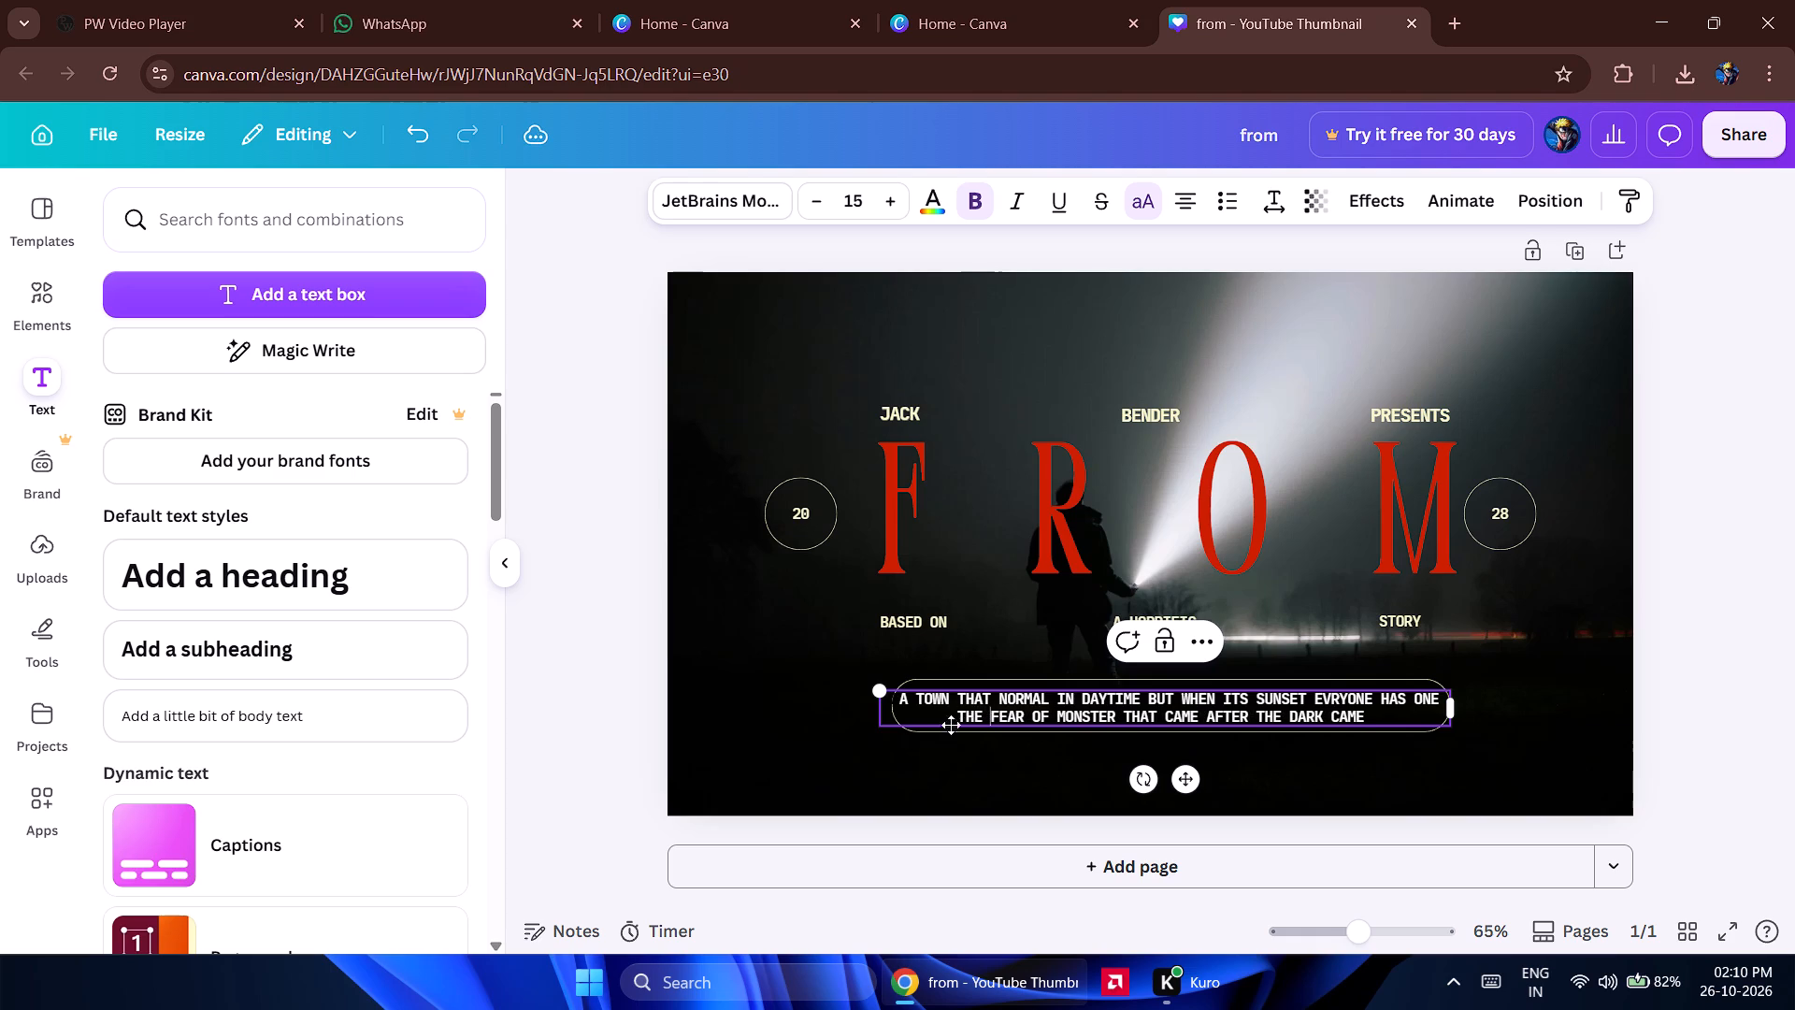
click(965, 772)
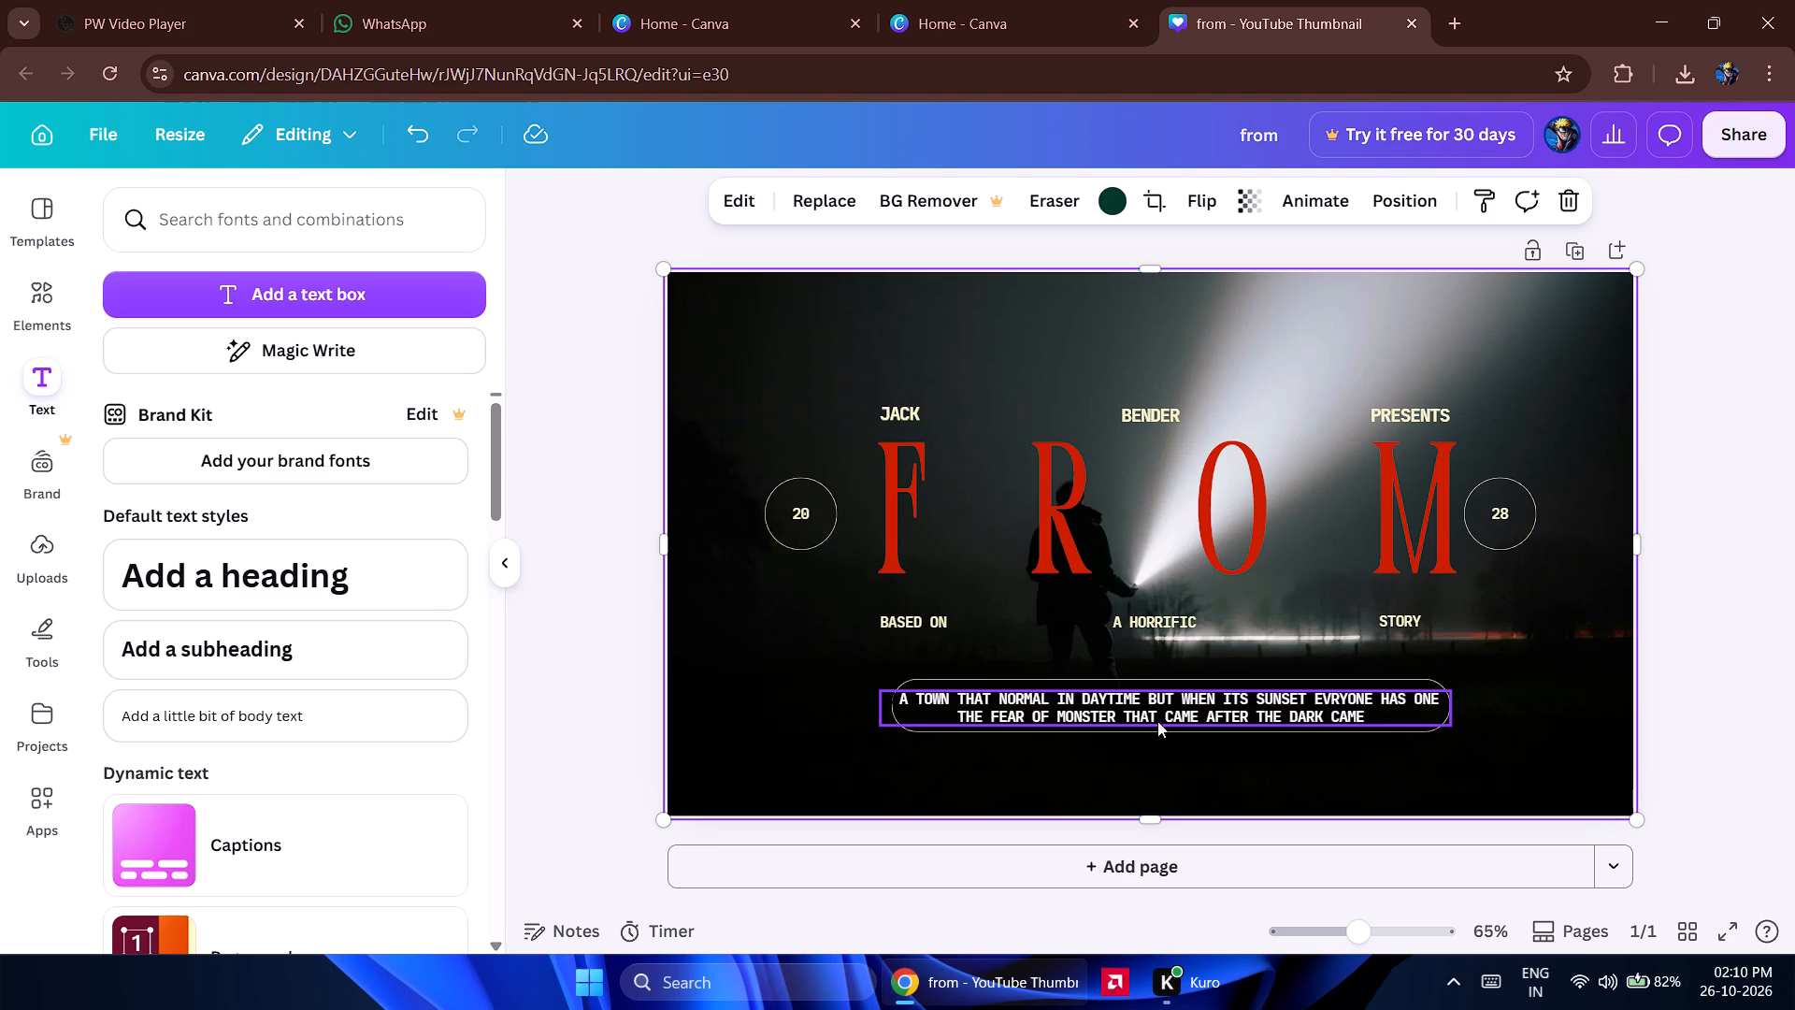
Append "they hunt the humans" to the end of the tagline, after "the dark came".
click(1381, 716)
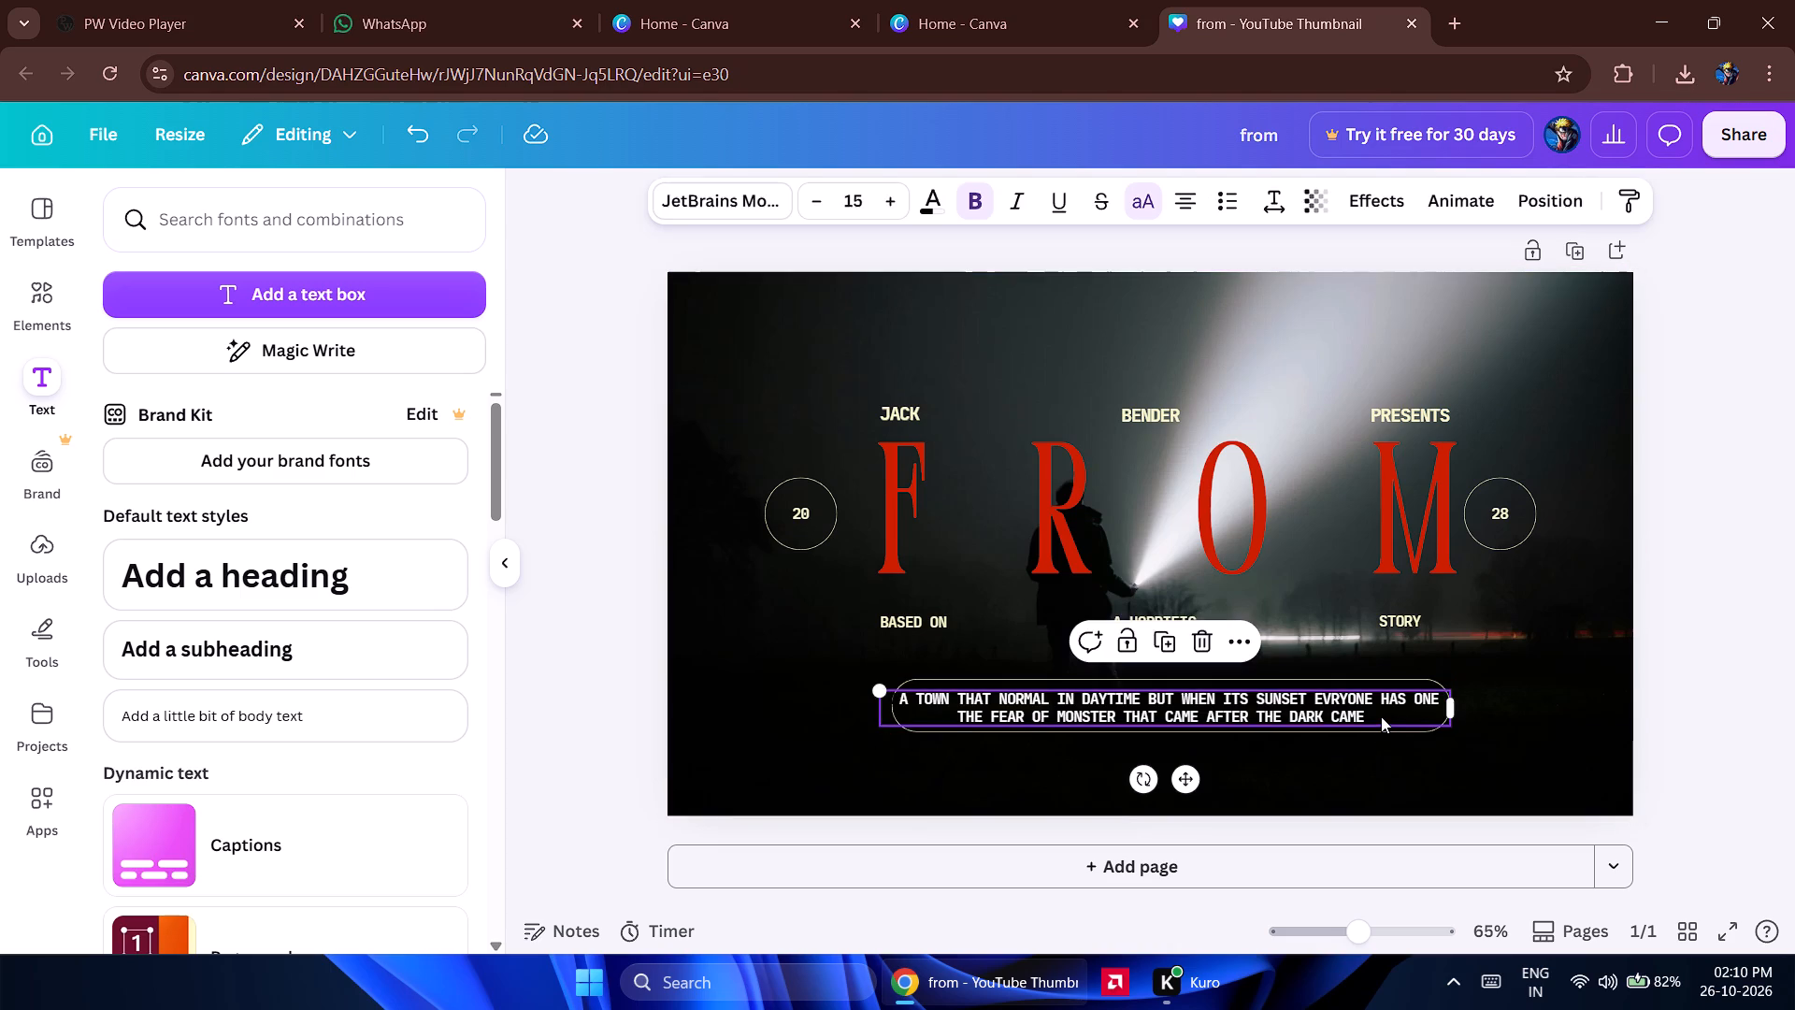
click(1381, 716)
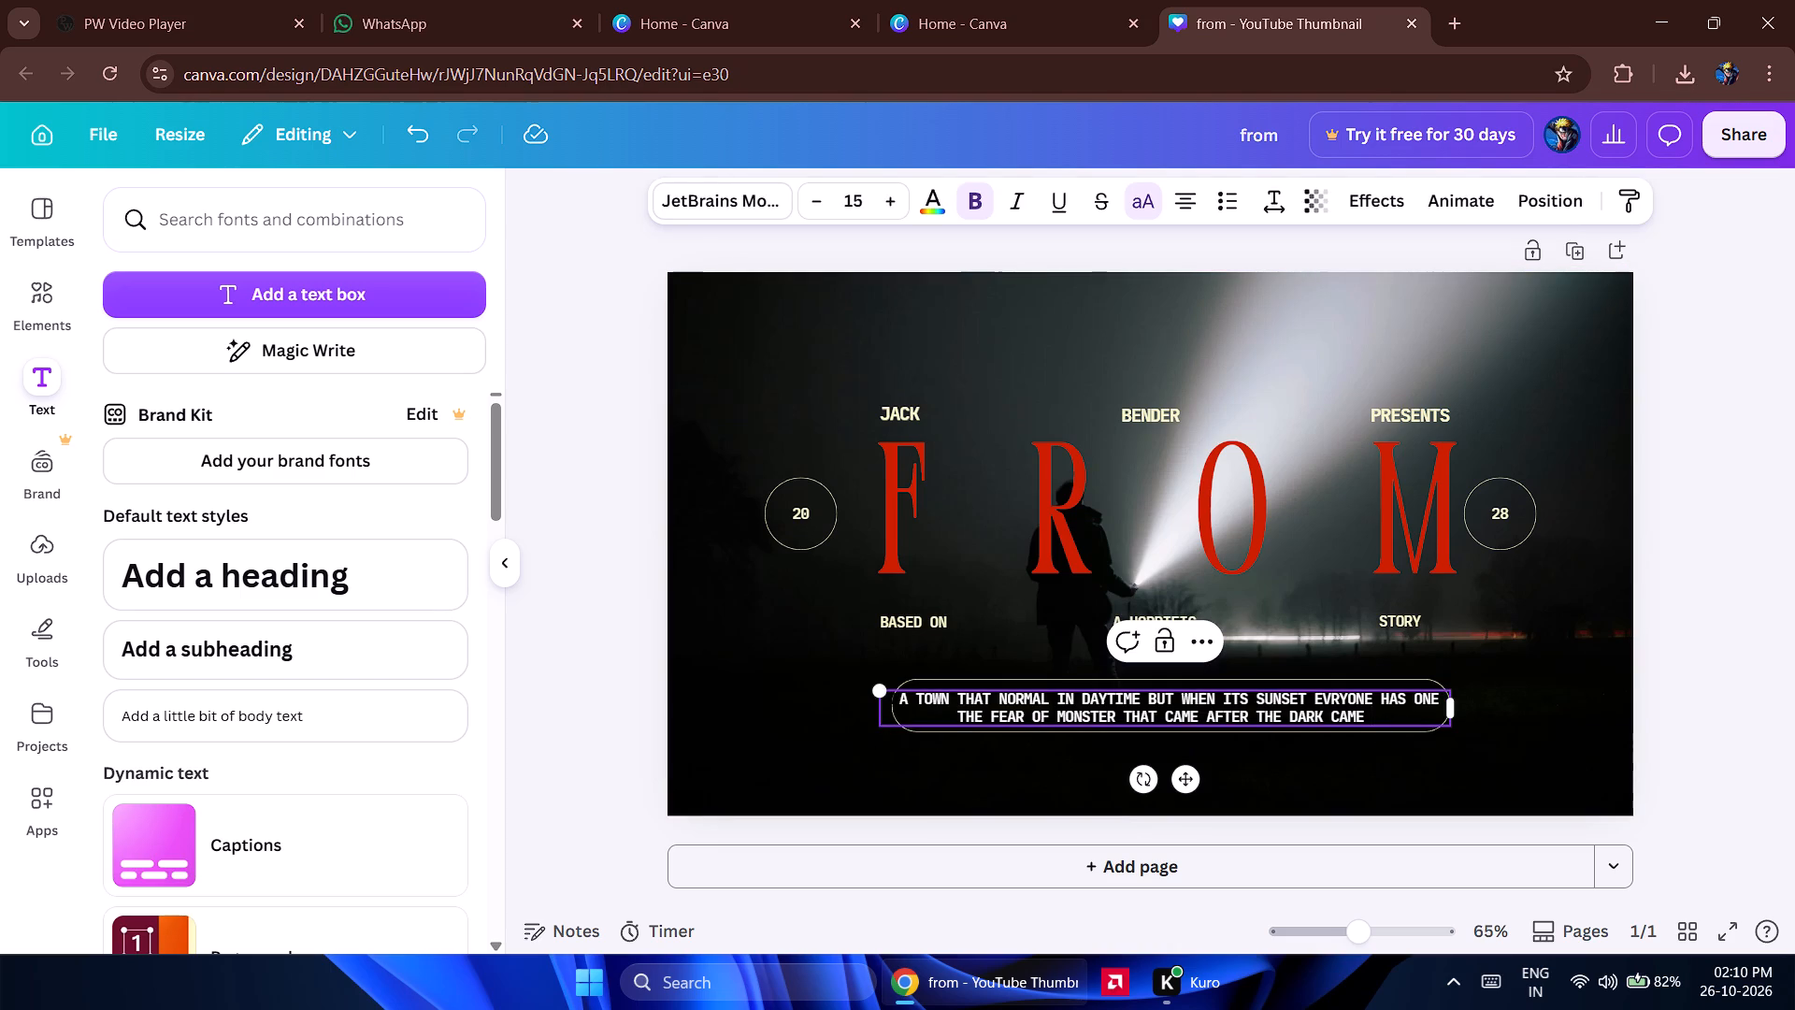
text(they)
key(space)
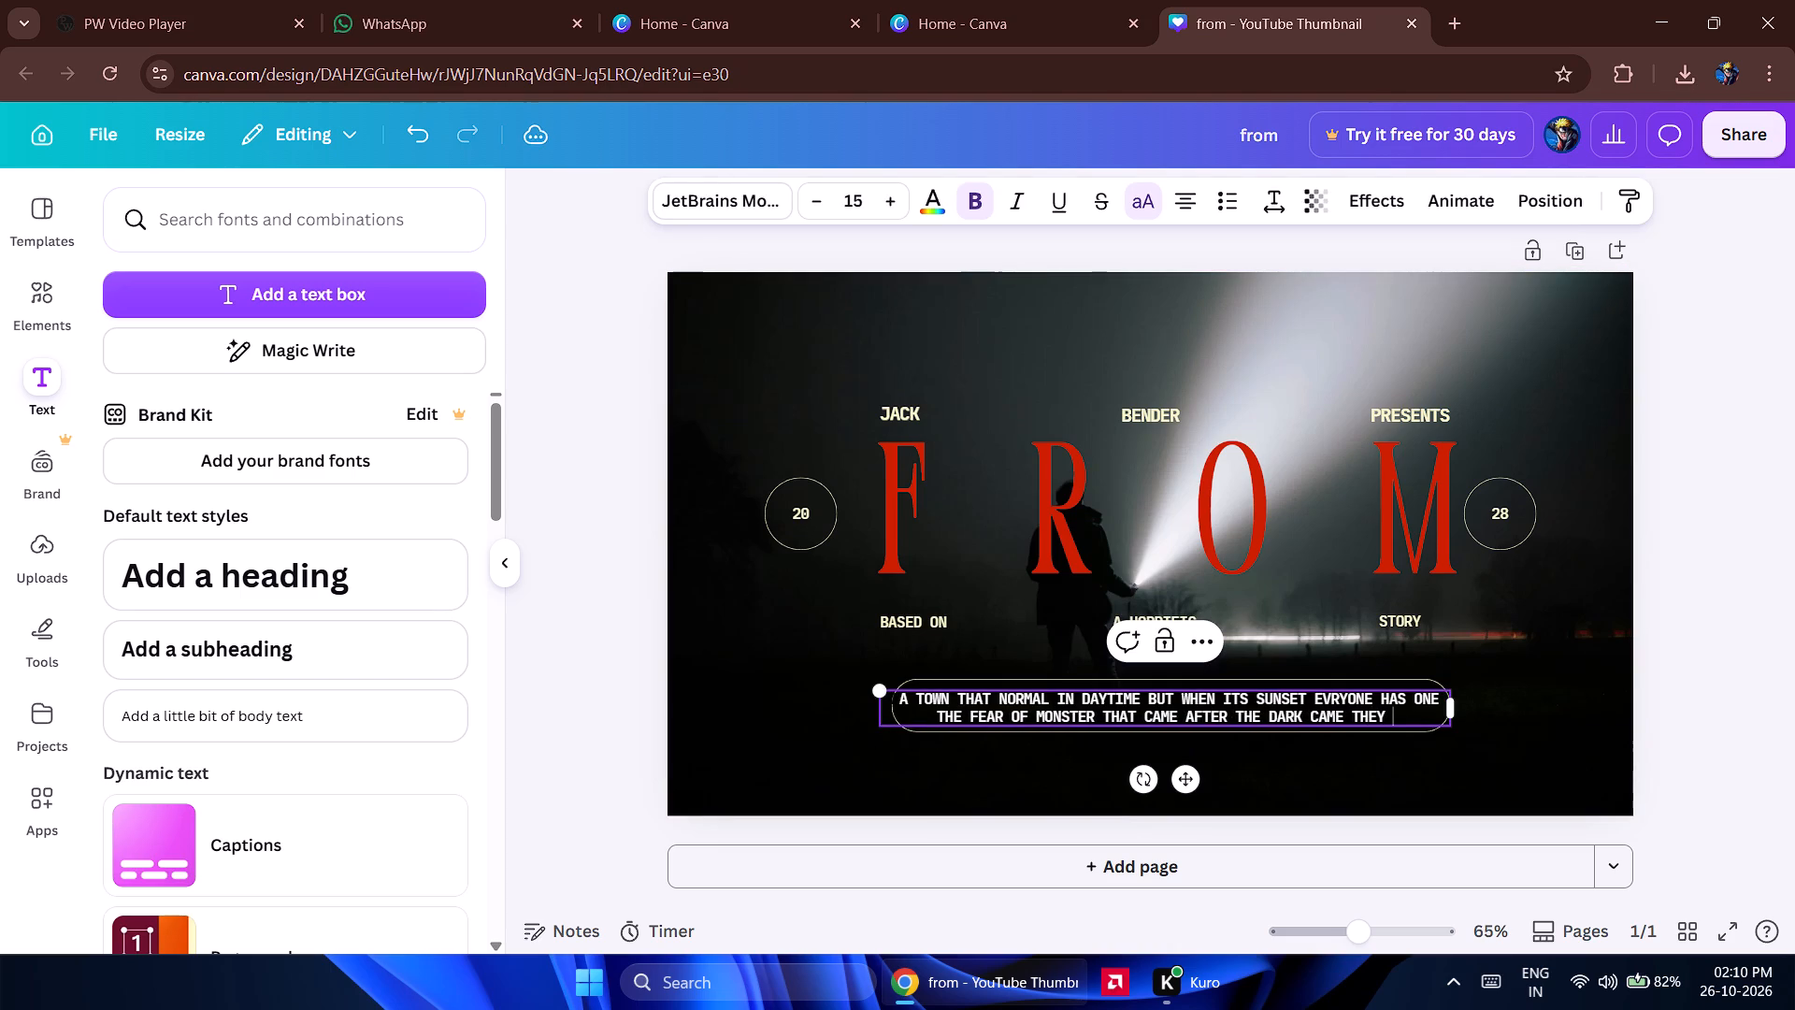
text(hunt the)
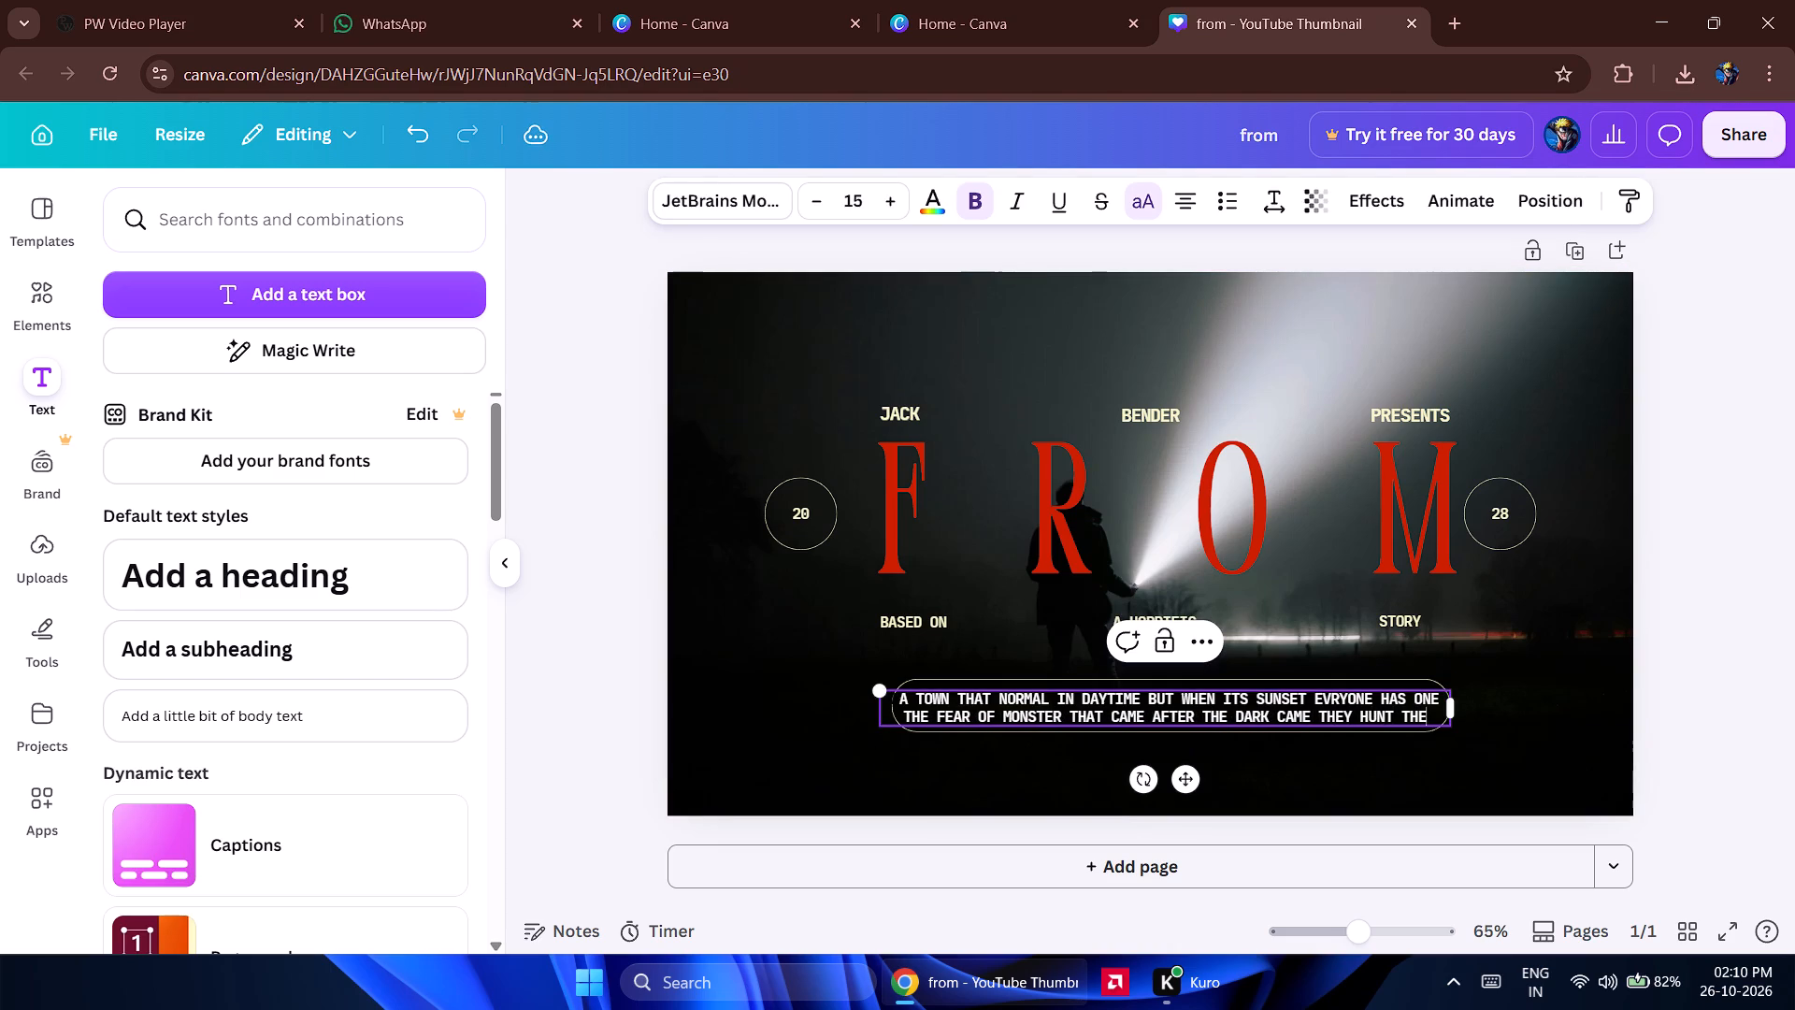
key(space)
text(mun)
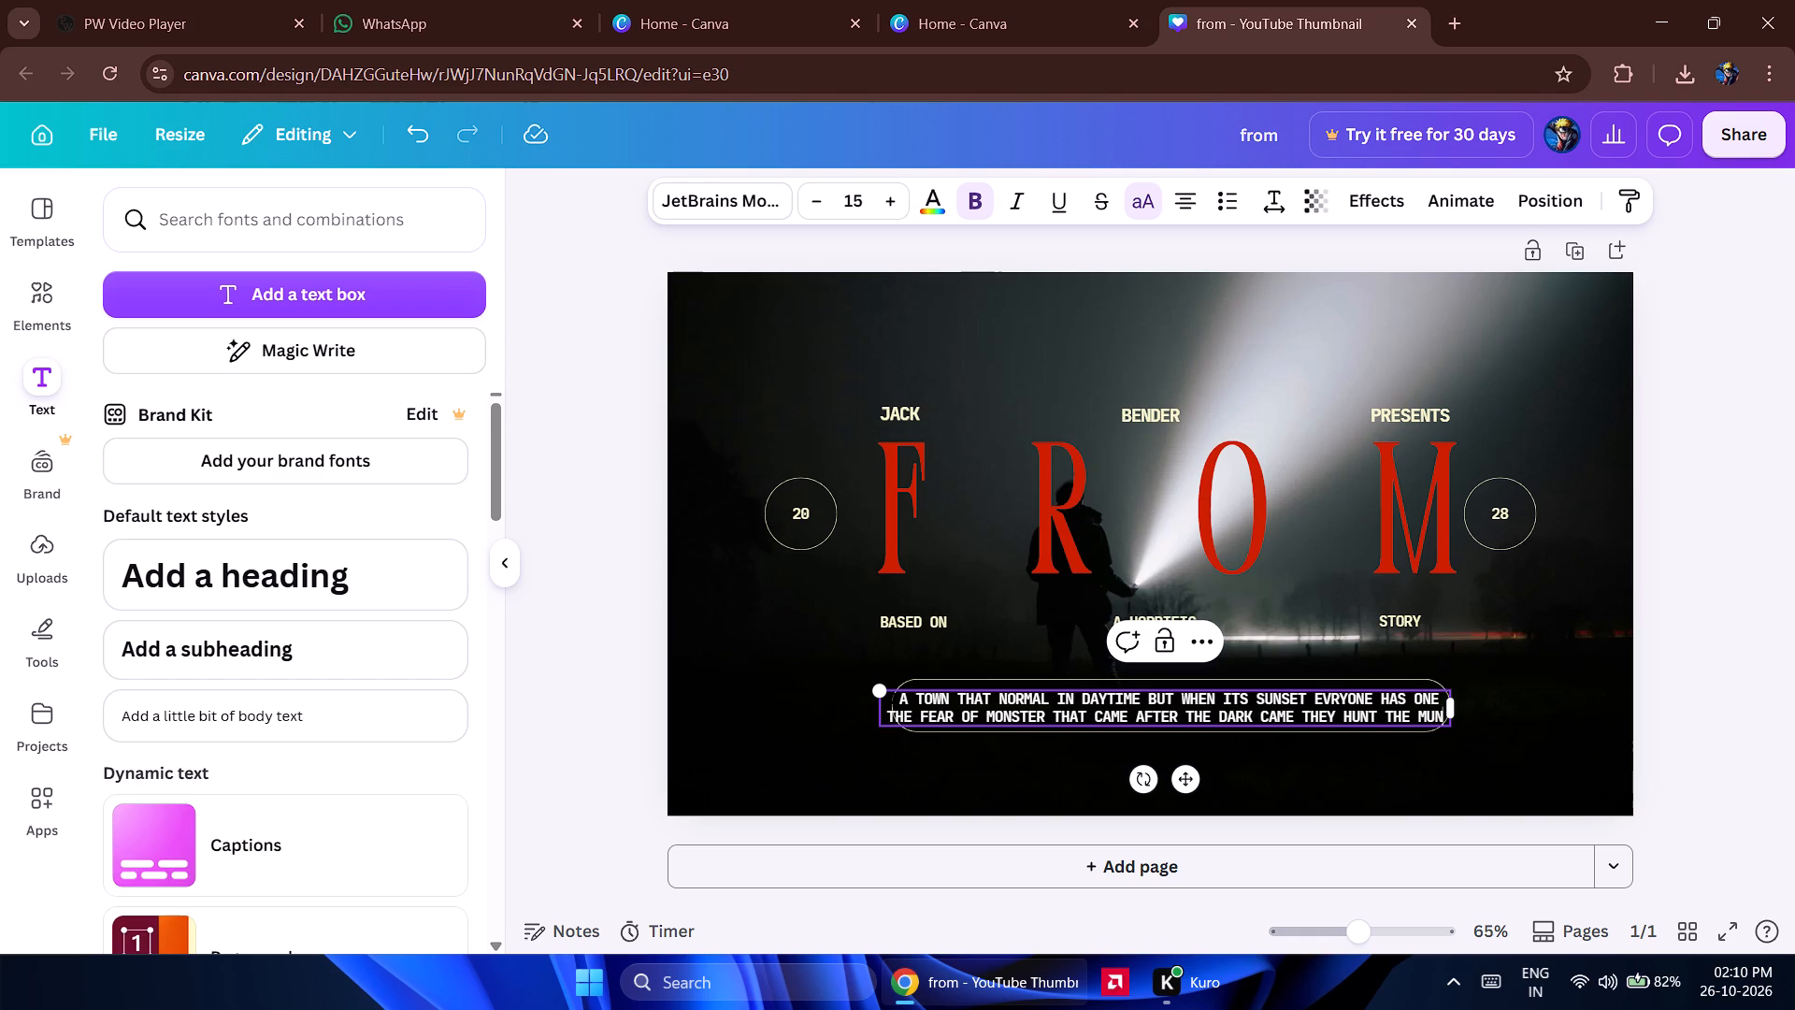
key(BackSpace)
key(BackSpace)
key(BackSpace)
text(human)
key(space)
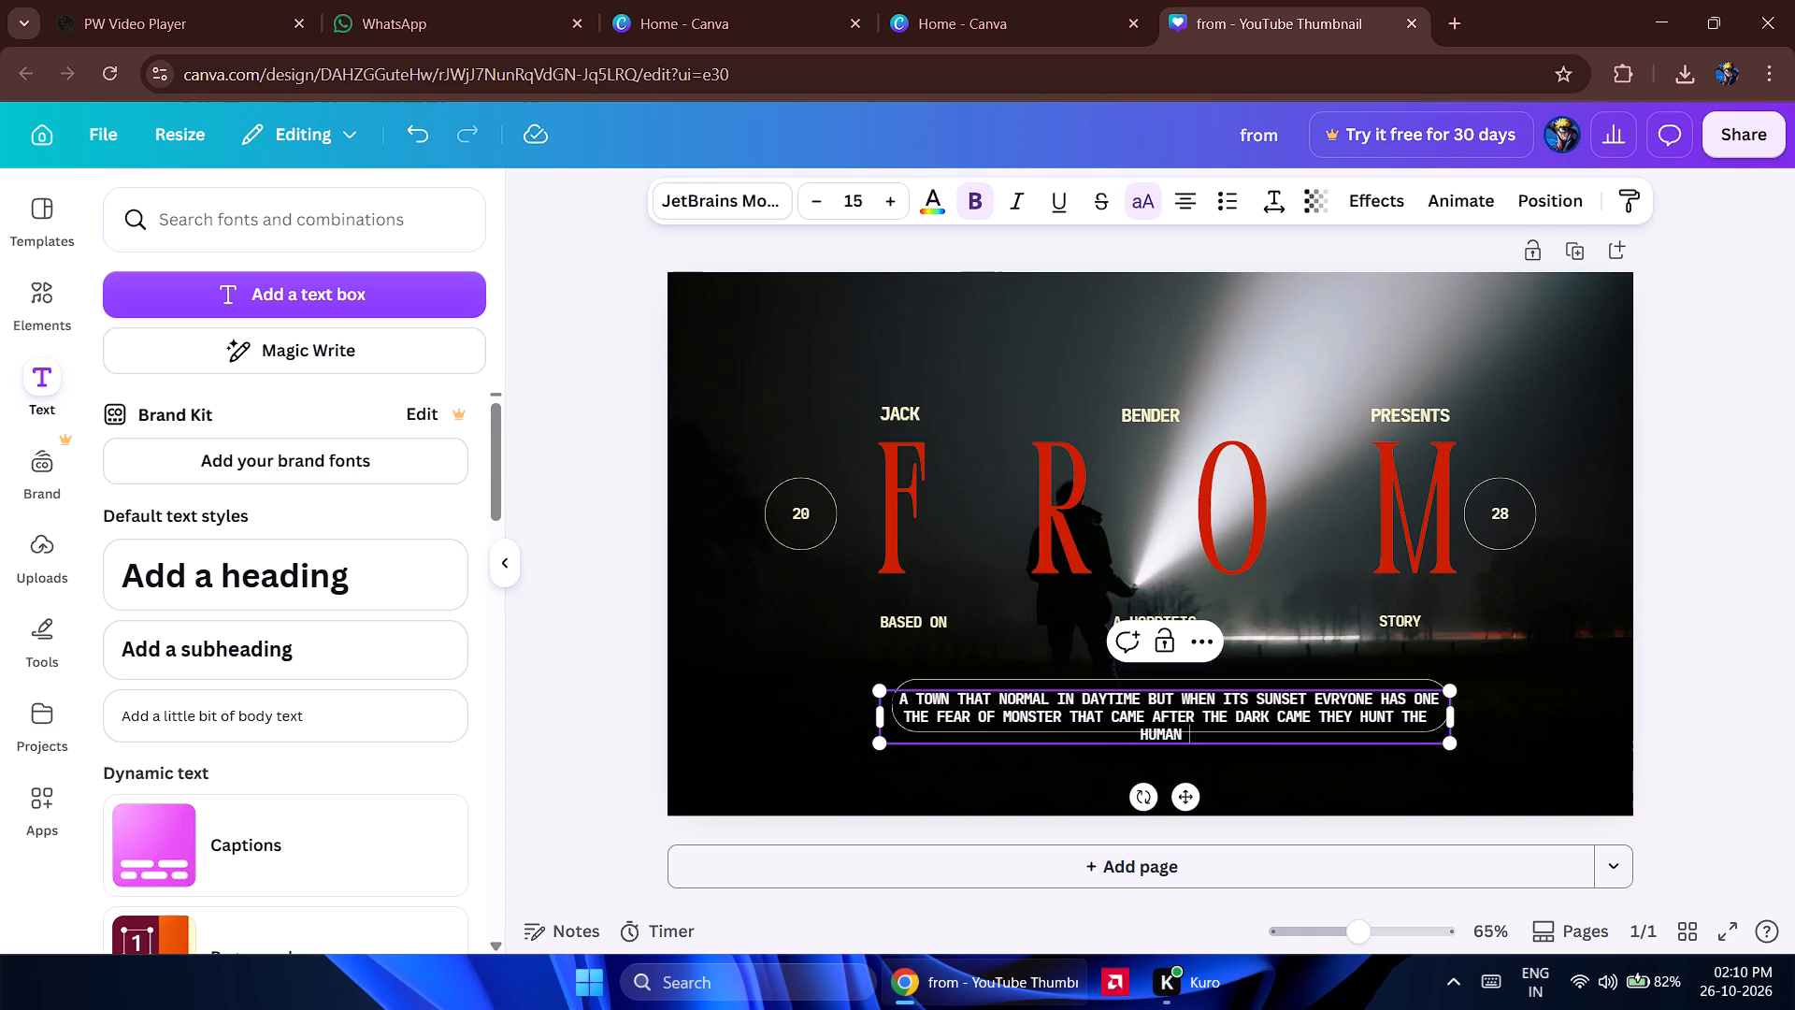
key(BackSpace)
text(s)
key(space)
Continue the tagline after "humans" with the words "but there many saftey".
text(nut)
key(space)
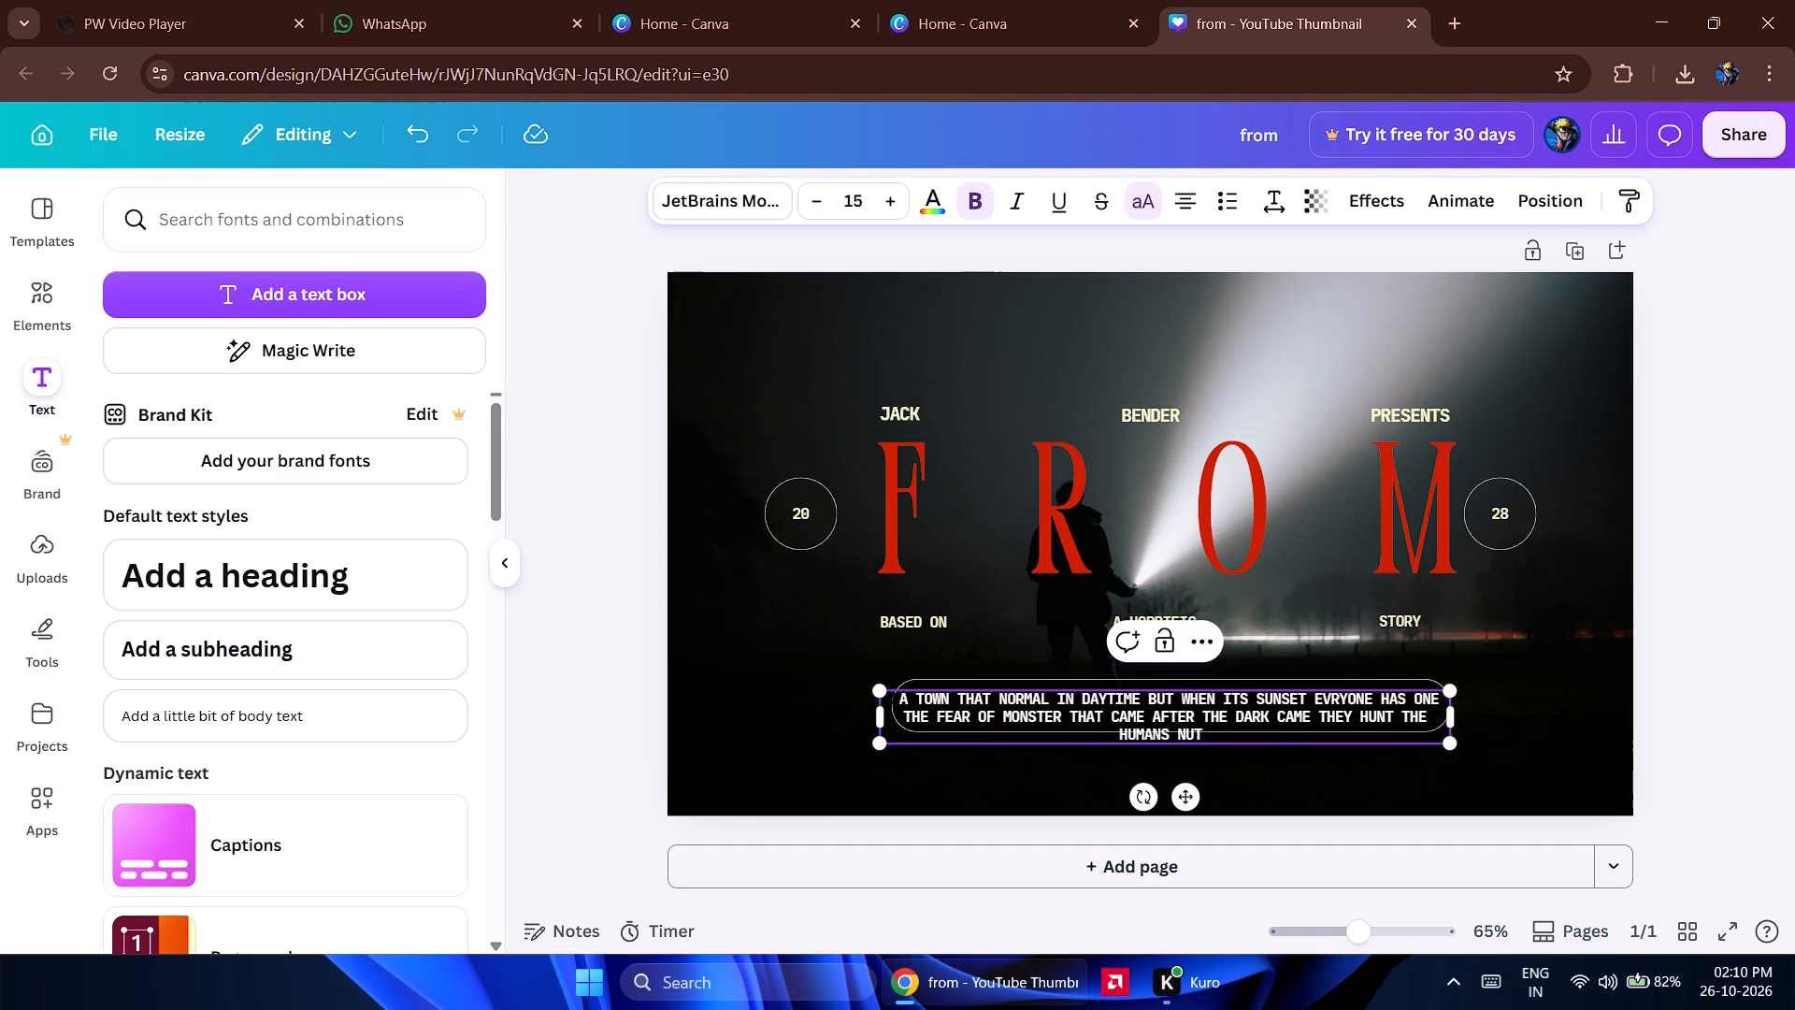
key(BackSpace)
key(BackSpace)
key(BackSpace)
key(BackSpace)
text(but there)
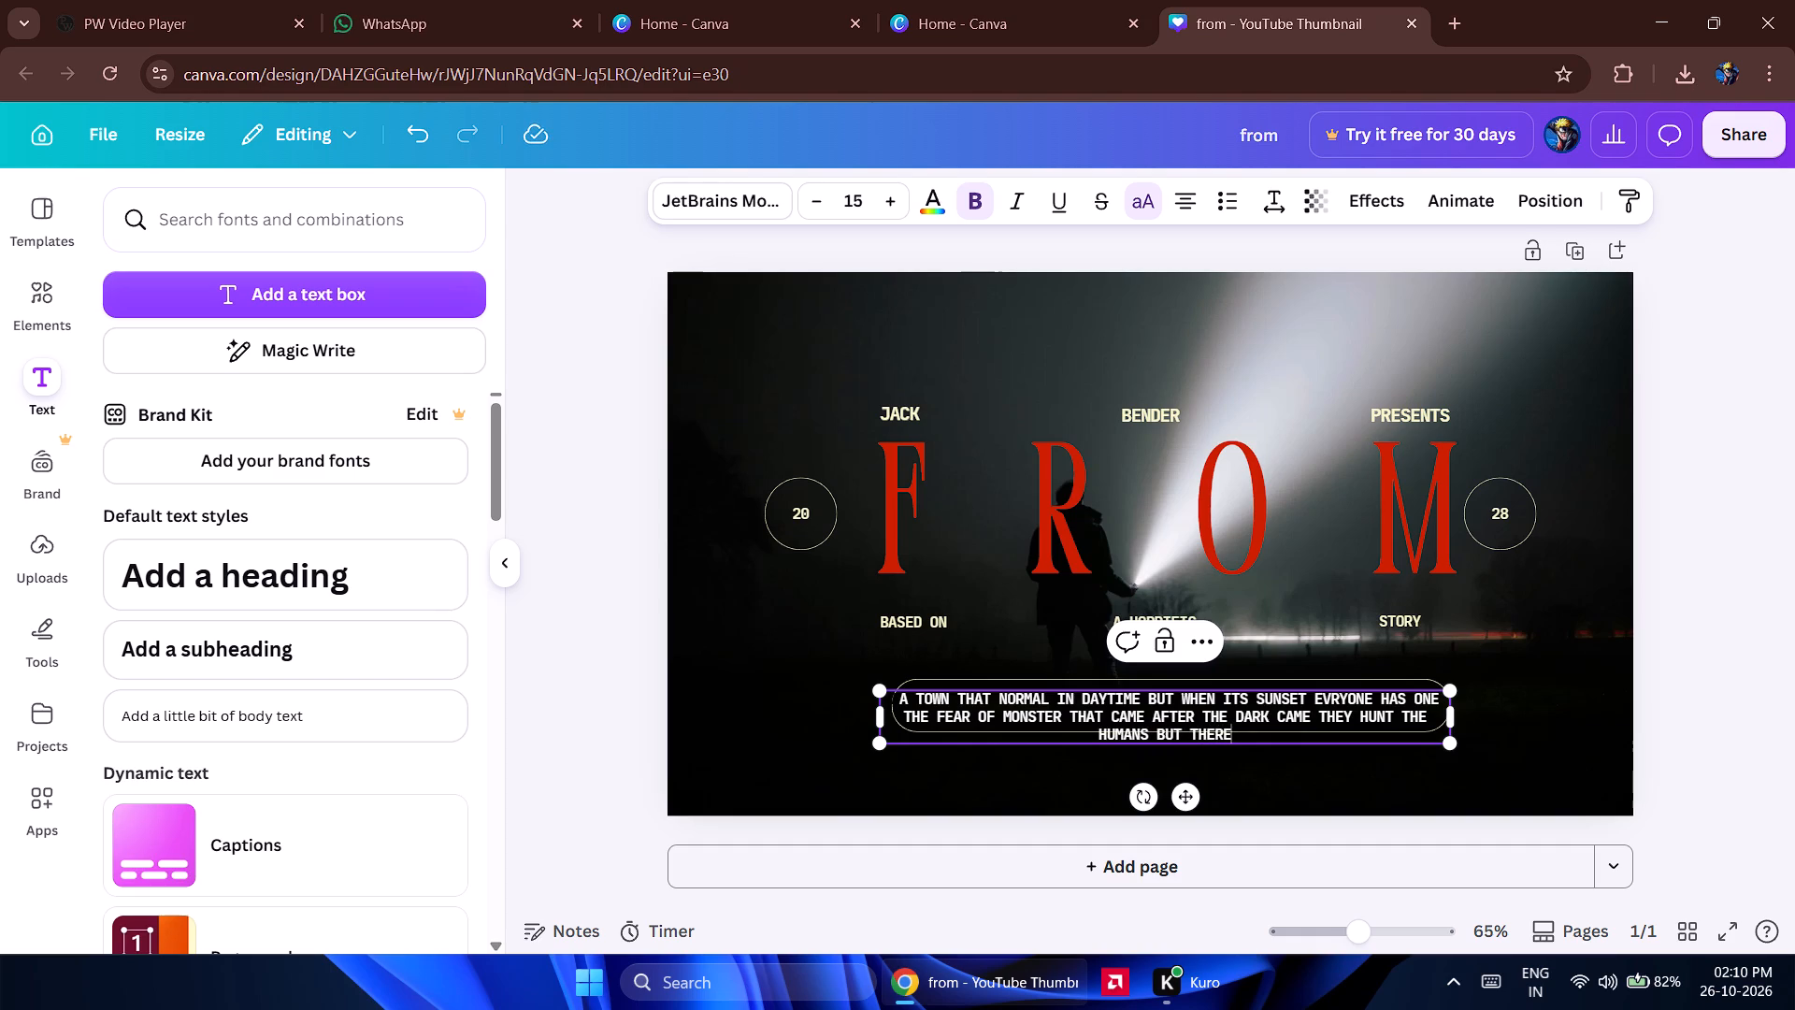
key(space)
text(many thin)
key(BackSpace)
key(BackSpace)
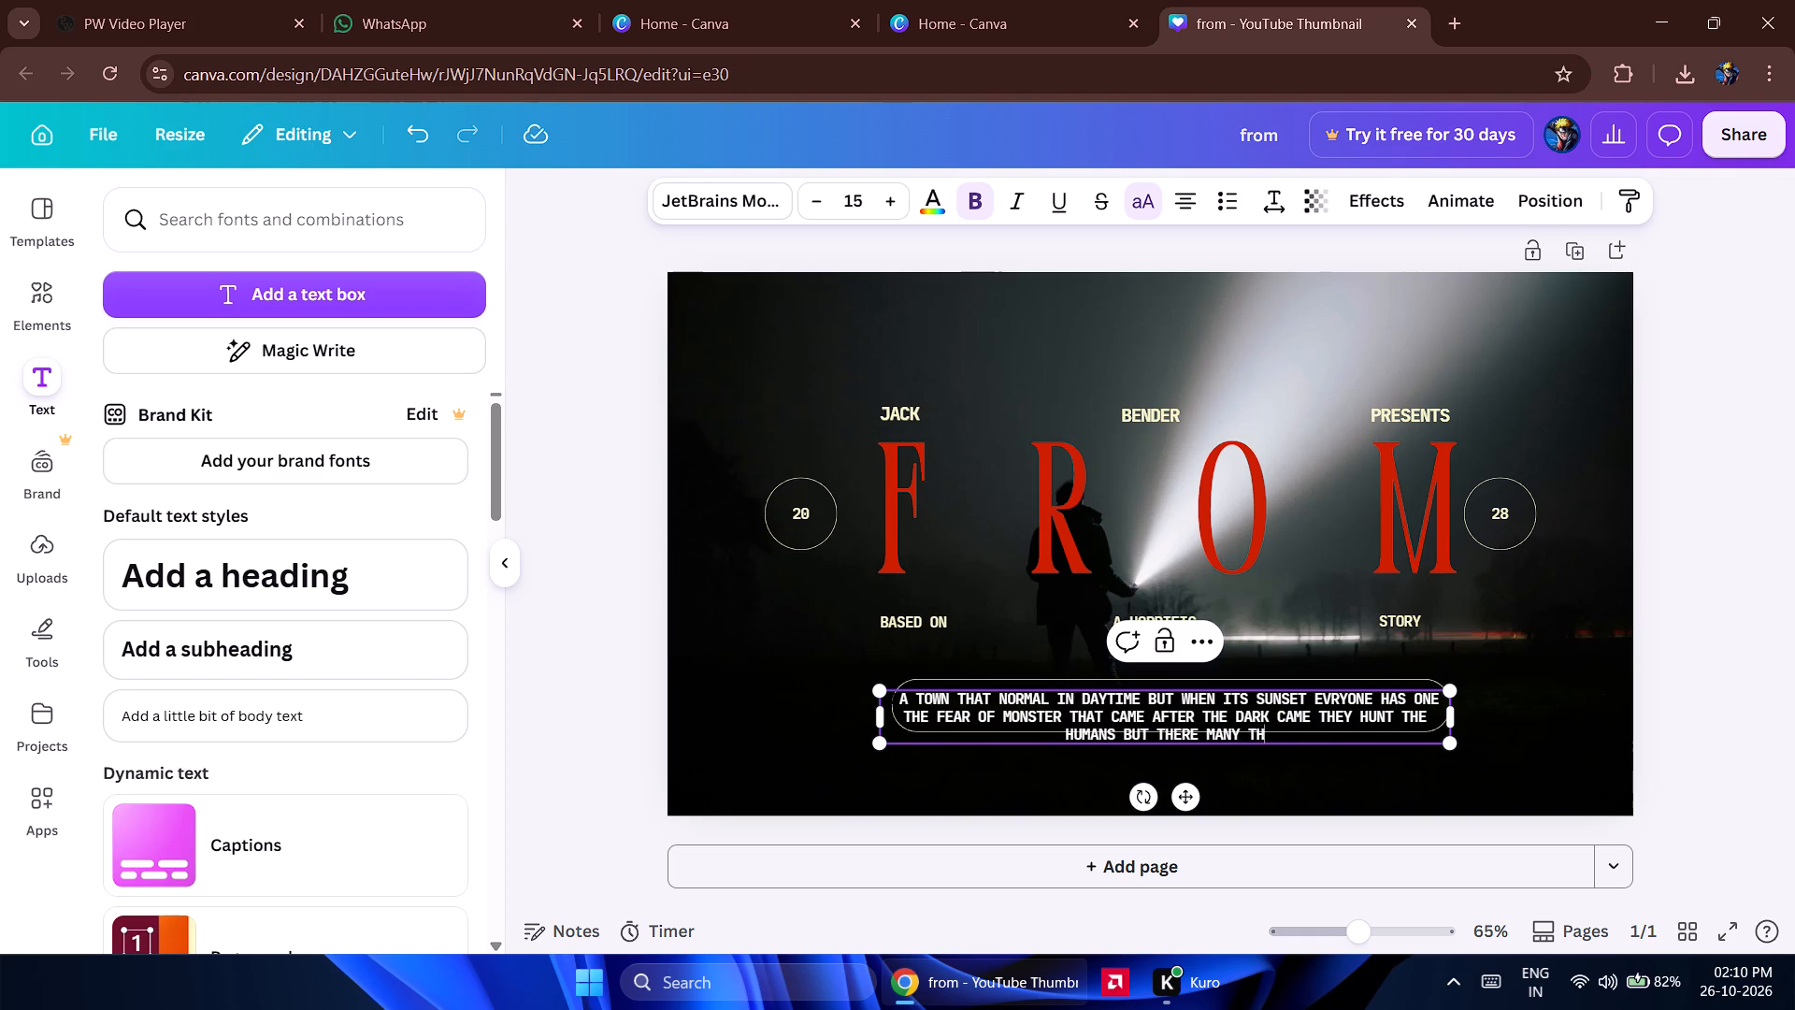
key(BackSpace)
key(BackSpace)
key(BackSpace)
key(space)
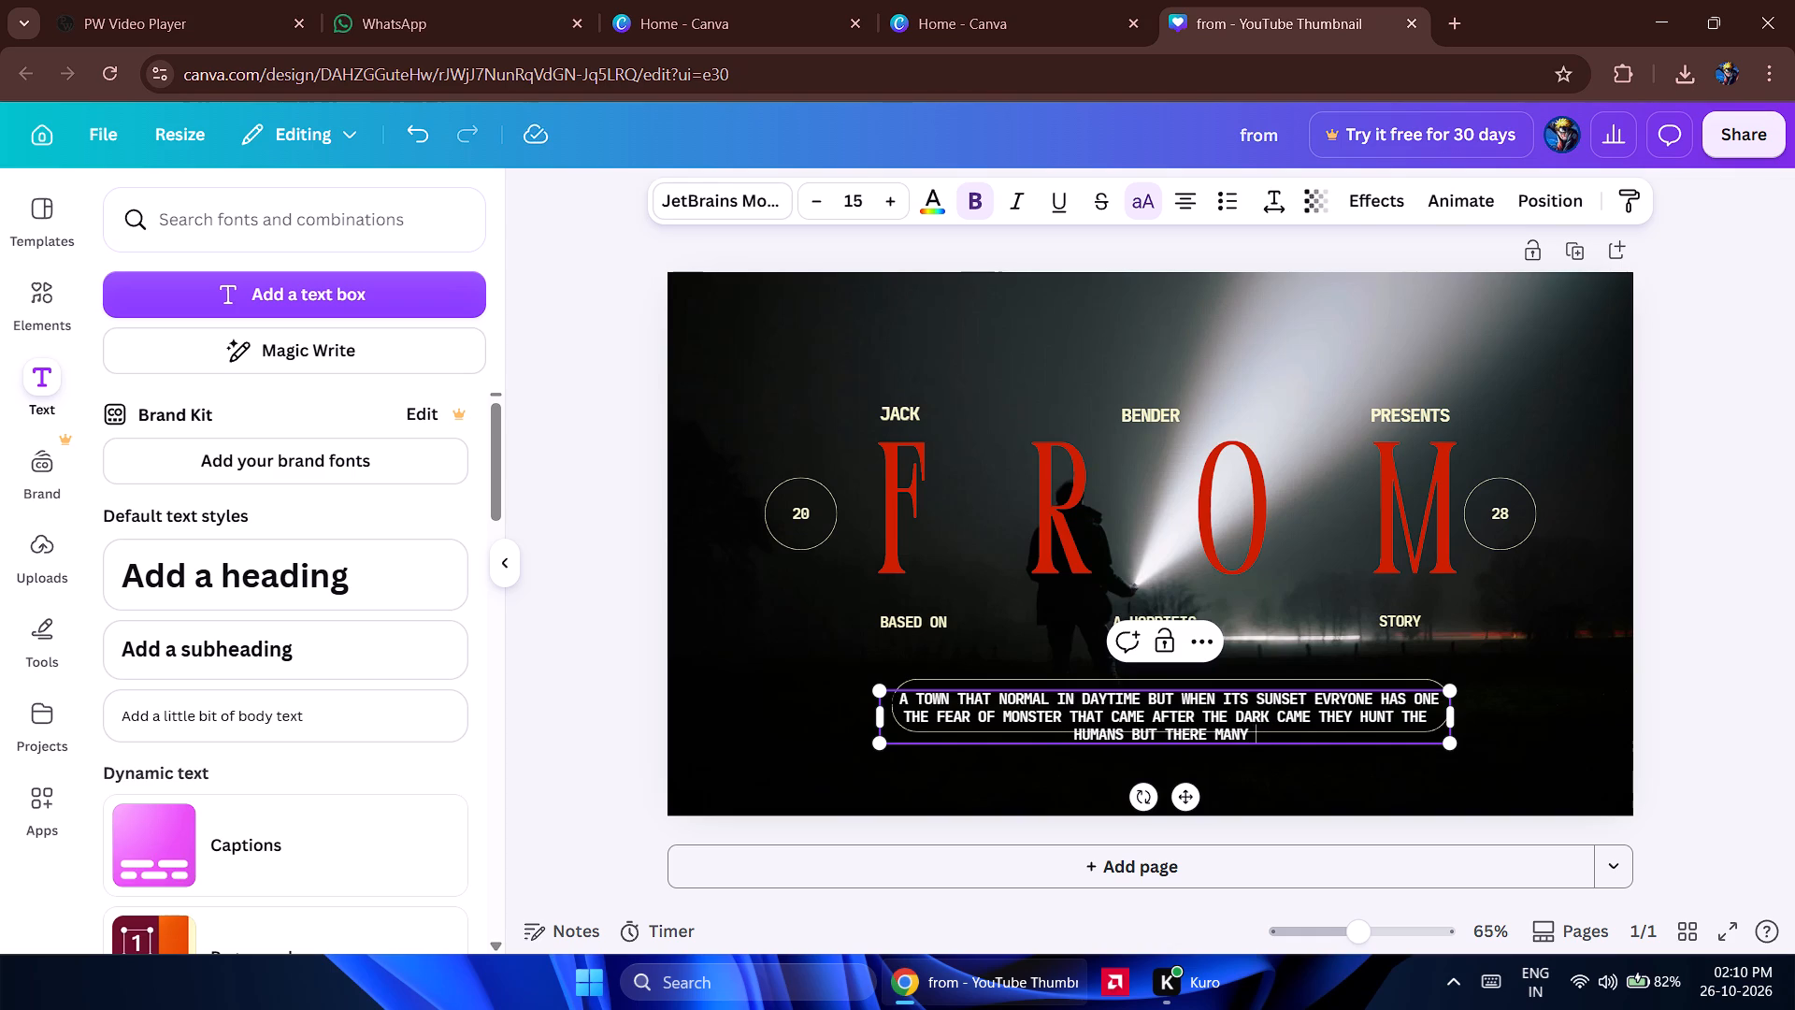
text(saftey)
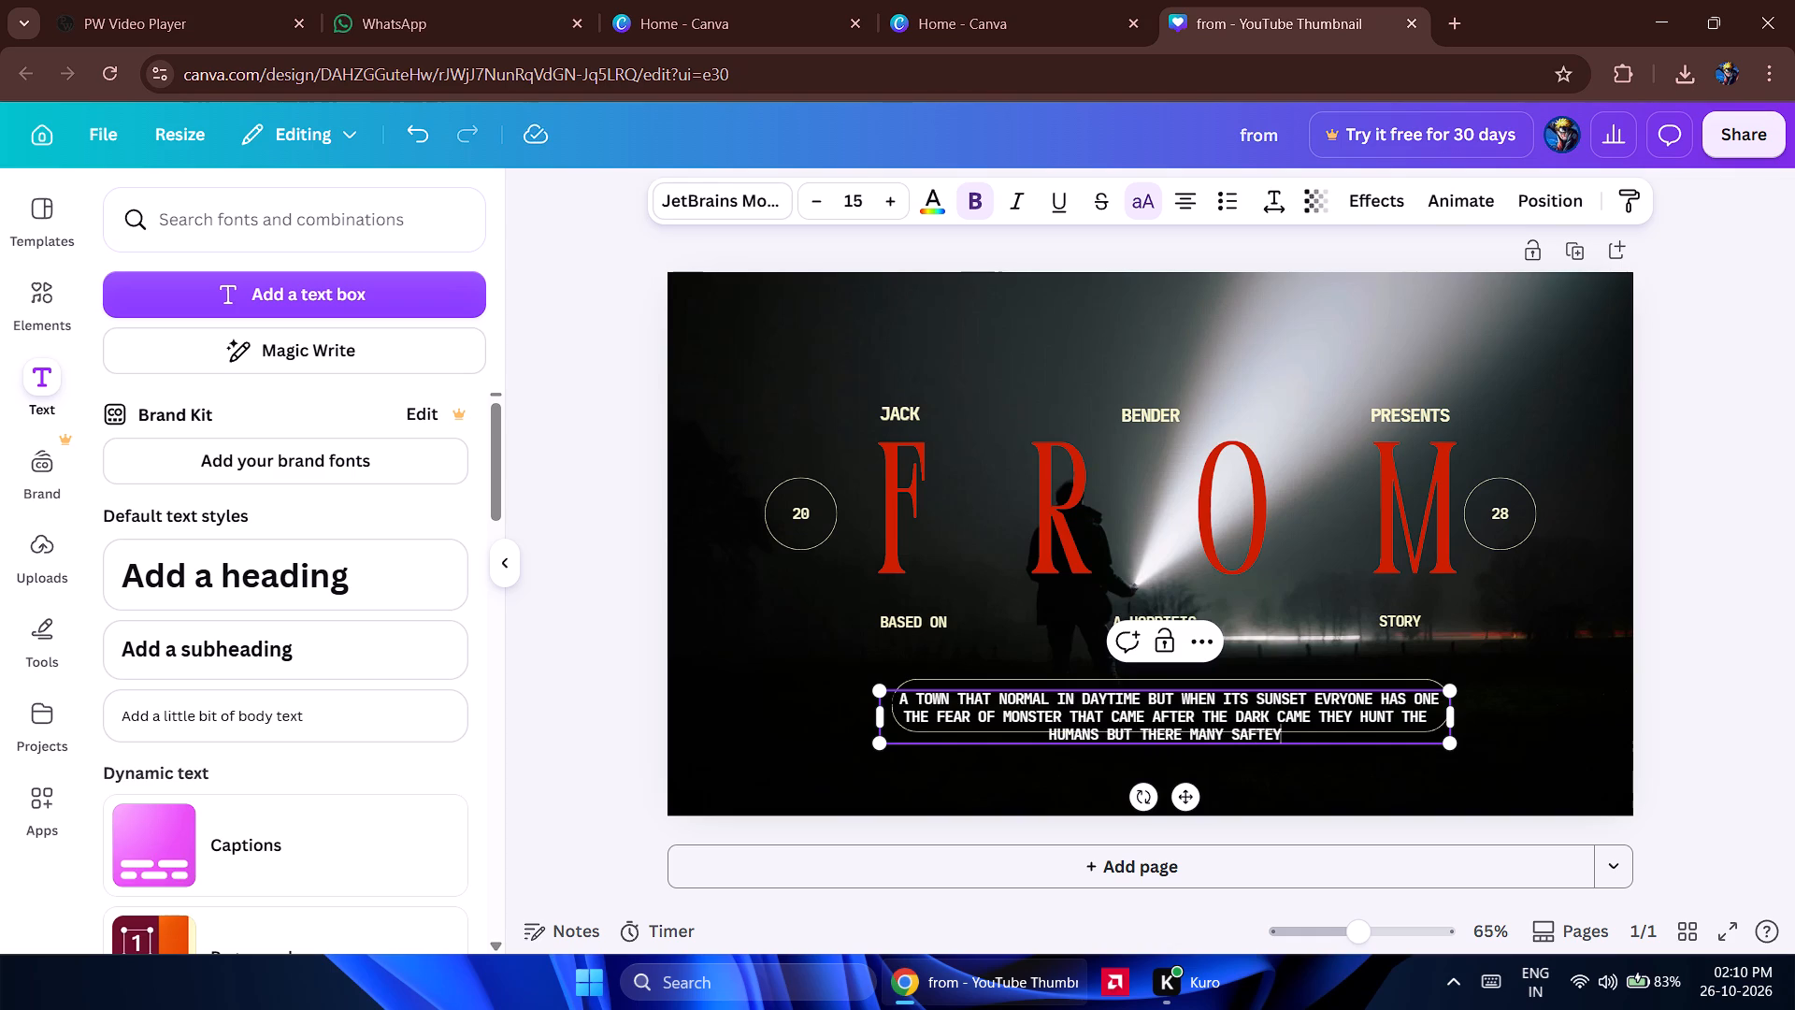
Finish the tagline's third line with "things that help human".
key(space)
text(thingd)
key(BackSpace)
text(s that hekp)
key(space)
key(BackSpace)
key(BackSpace)
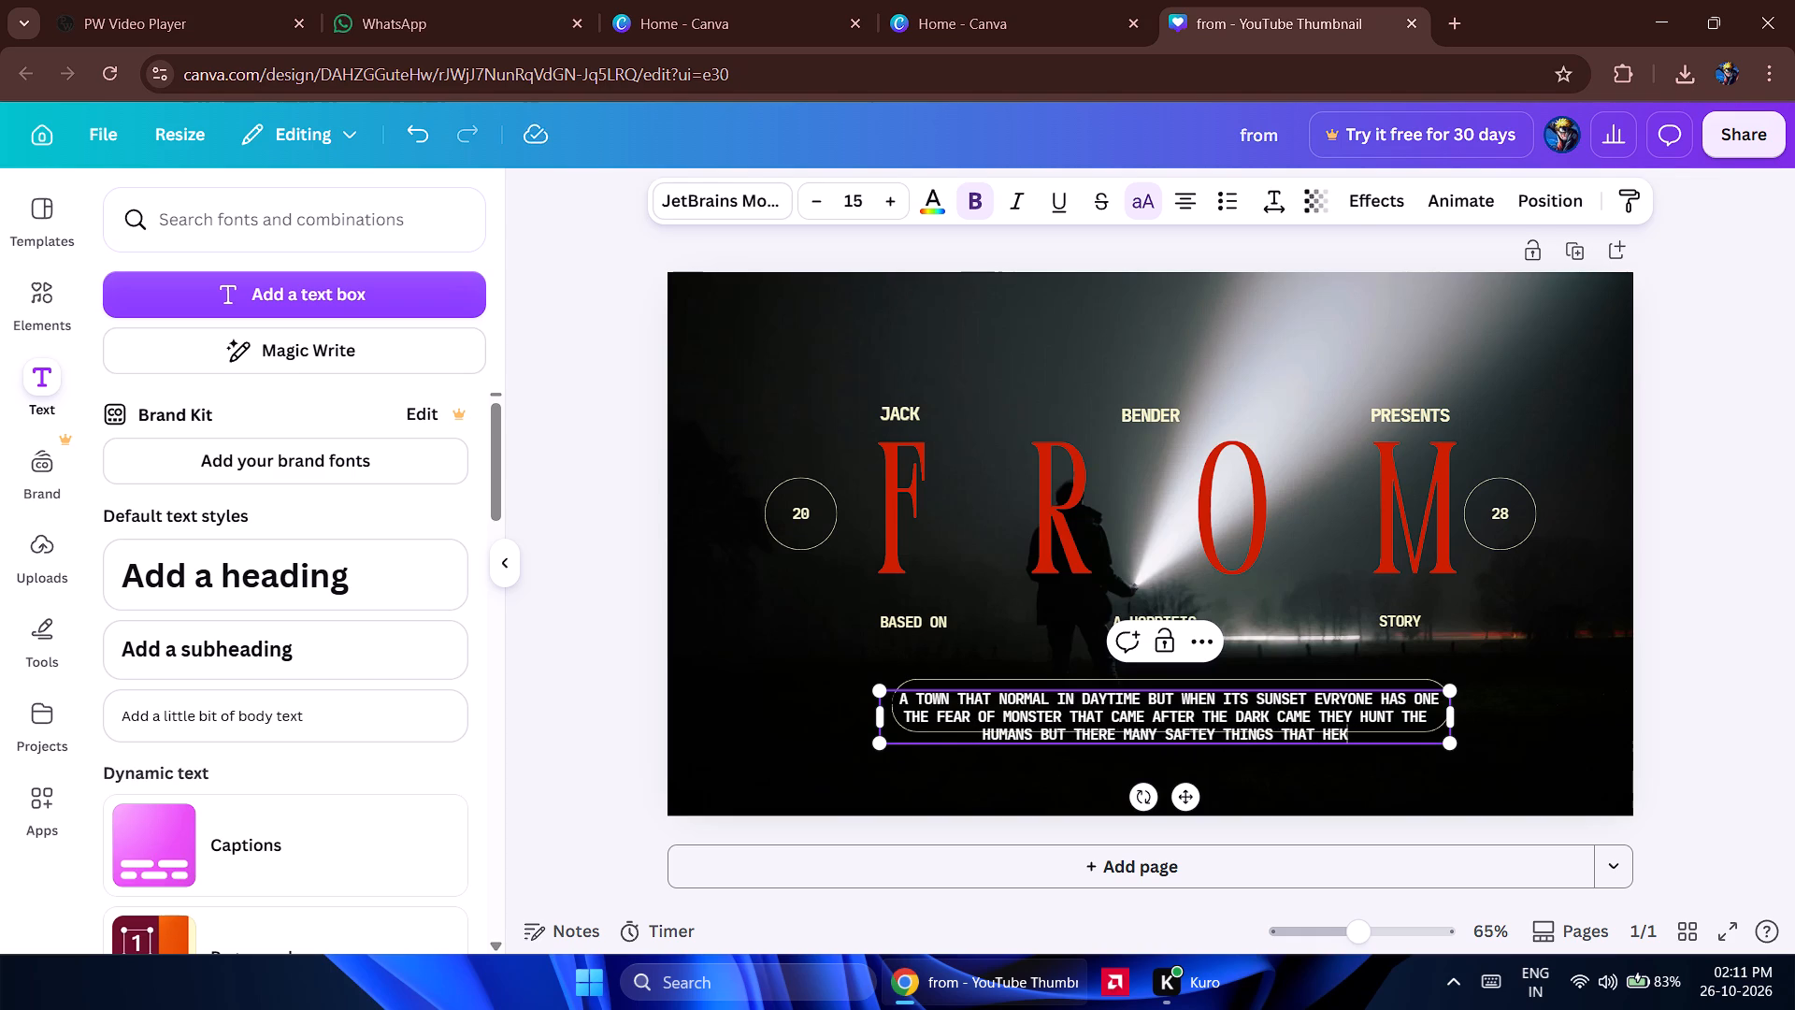
key(BackSpace)
text(lp)
key(space)
text(human)
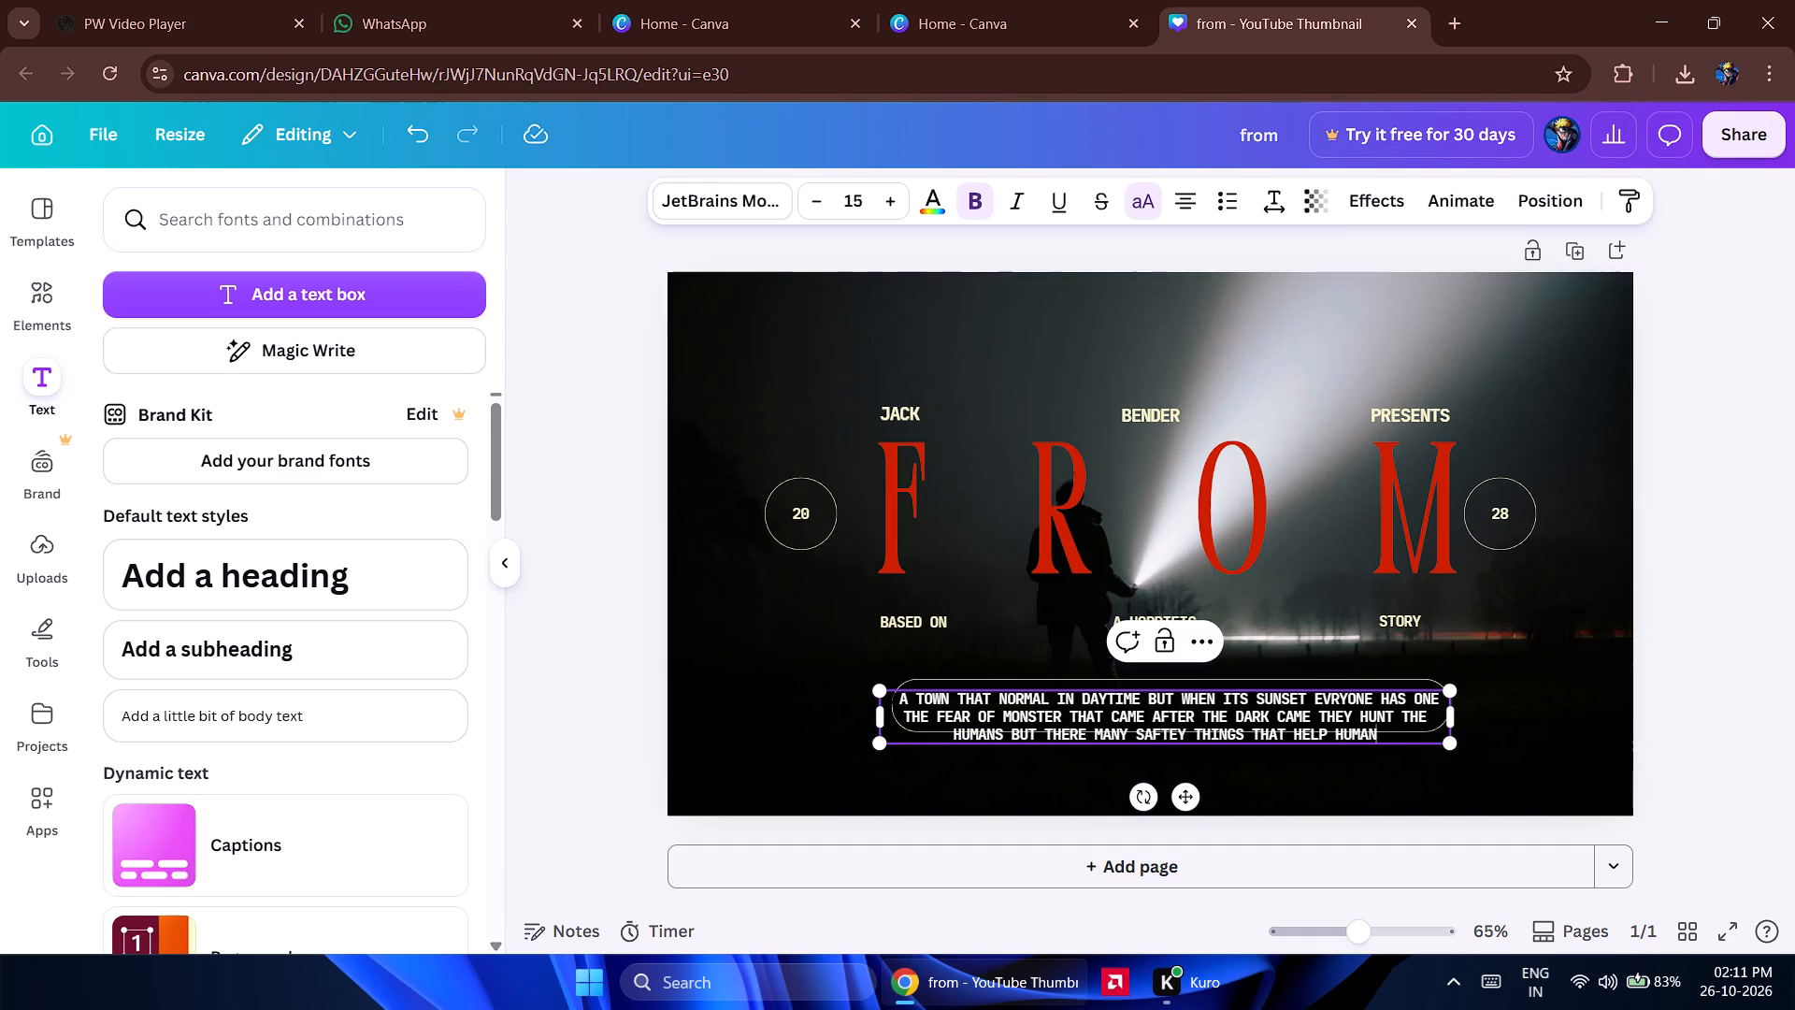
Nudge the three-line tagline upward over the rounded outline.
drag(1187, 786, 1187, 777)
click(873, 786)
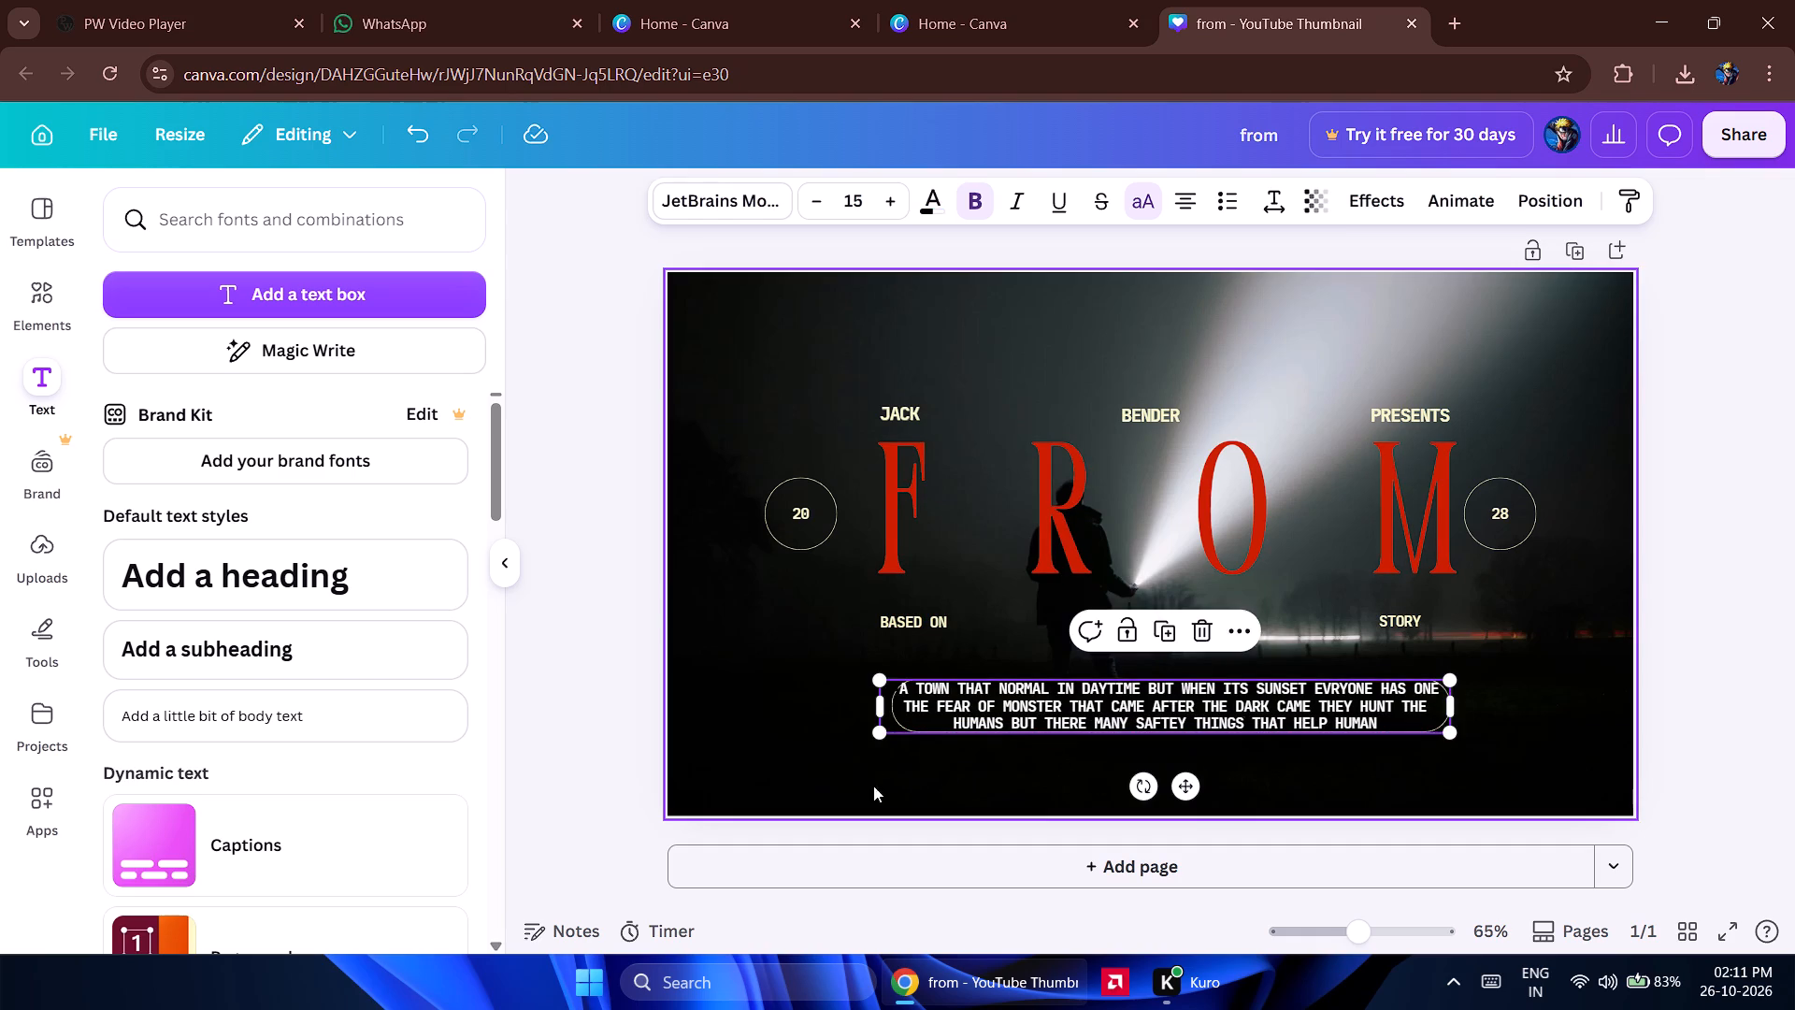
click(904, 728)
click(907, 737)
click(917, 733)
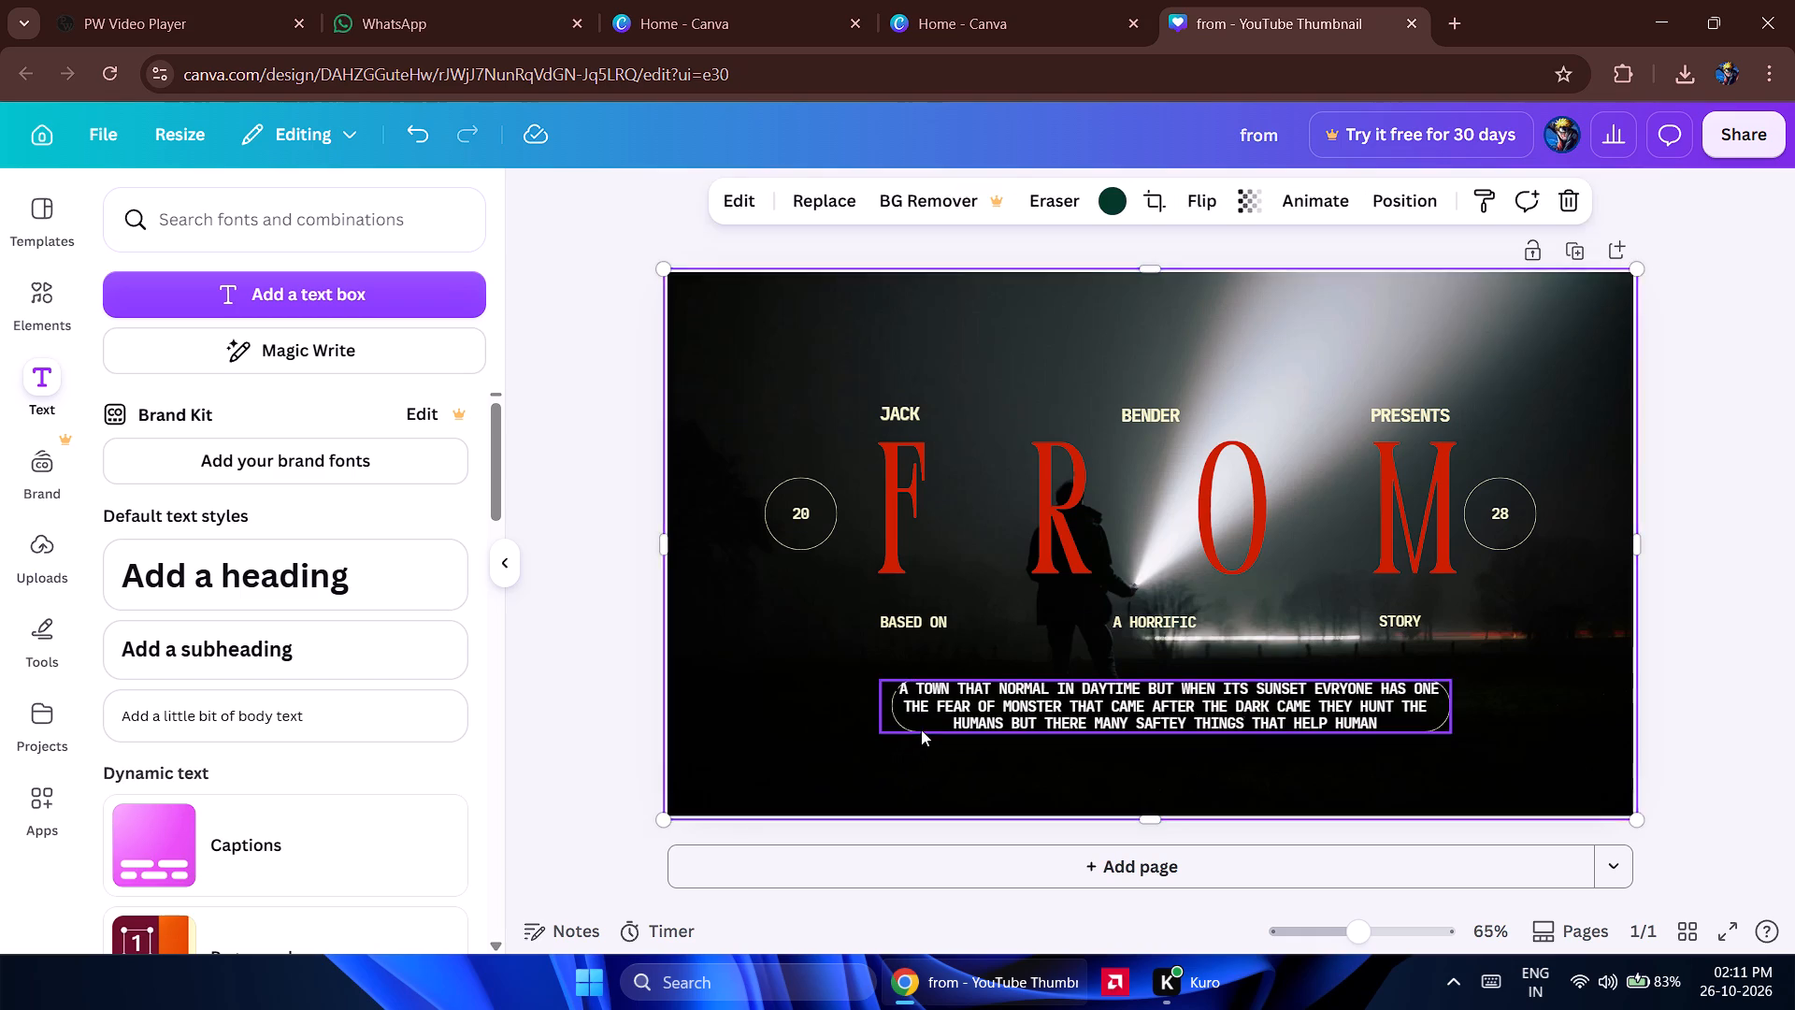
click(922, 728)
drag(1189, 786, 1188, 776)
Enlarge the rounded outline from its lower-left corner to make room for the tagline's third line.
double_click(1131, 733)
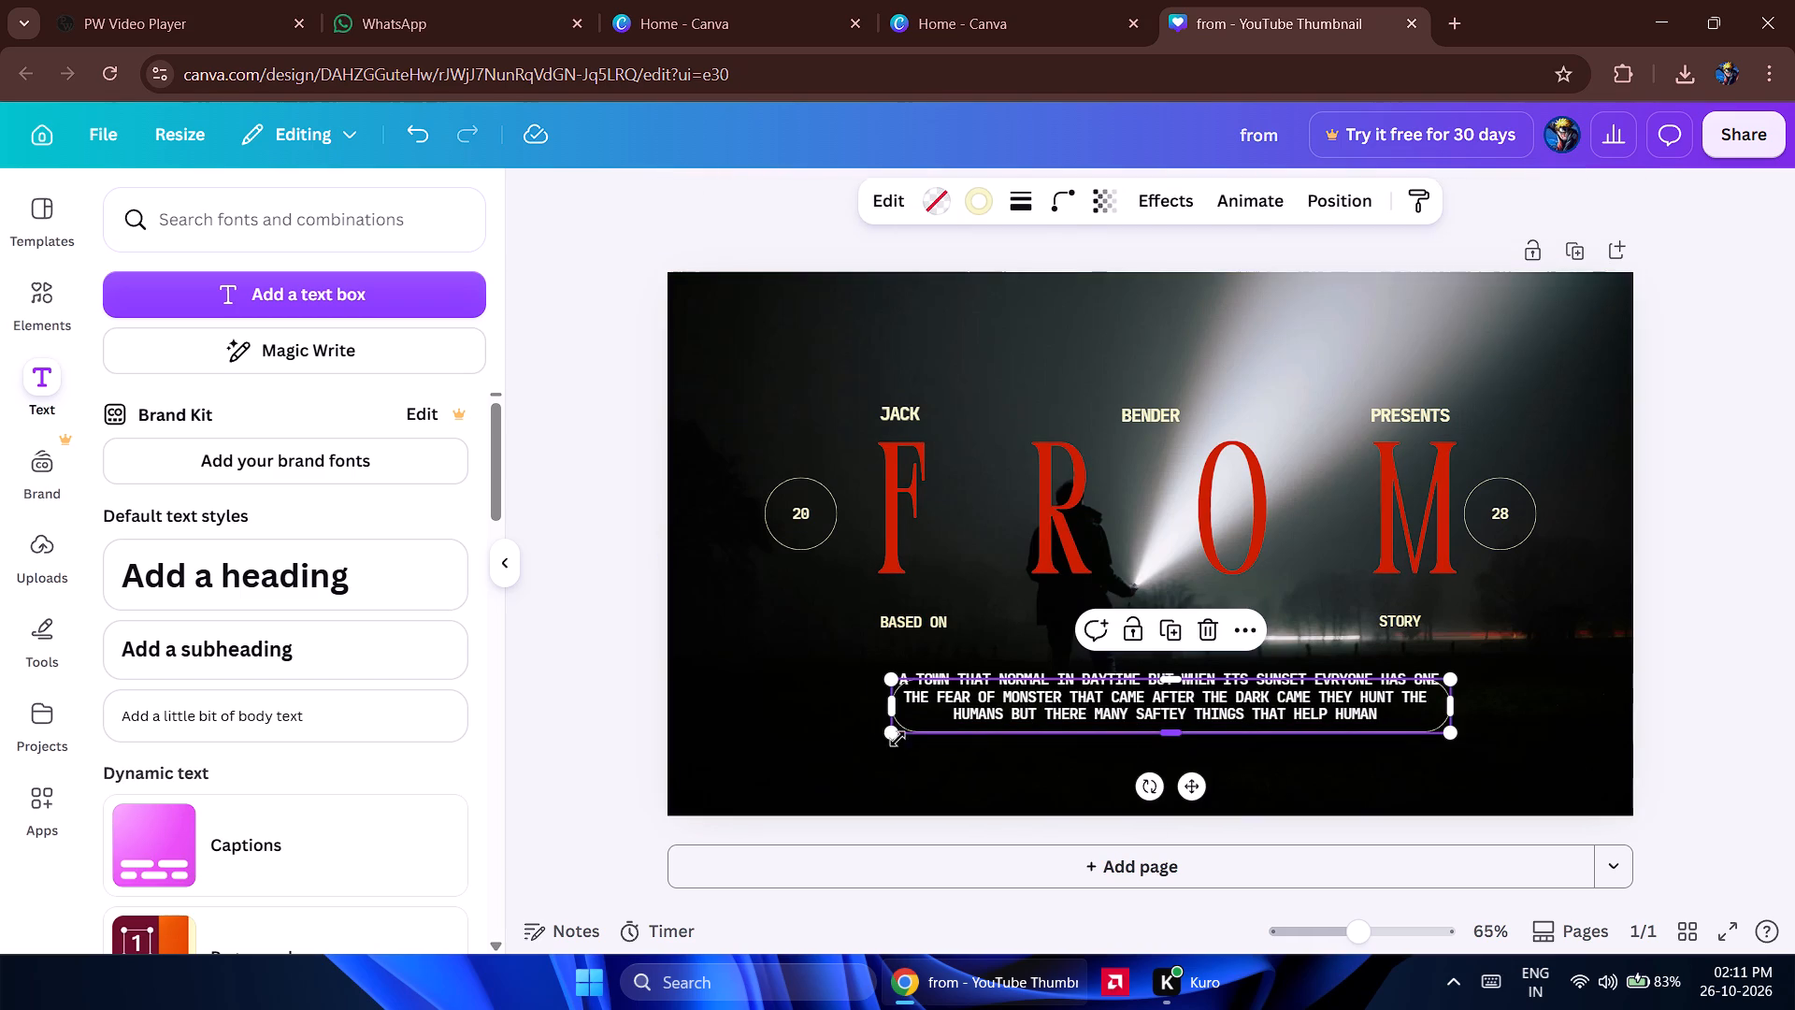
drag(889, 739, 869, 752)
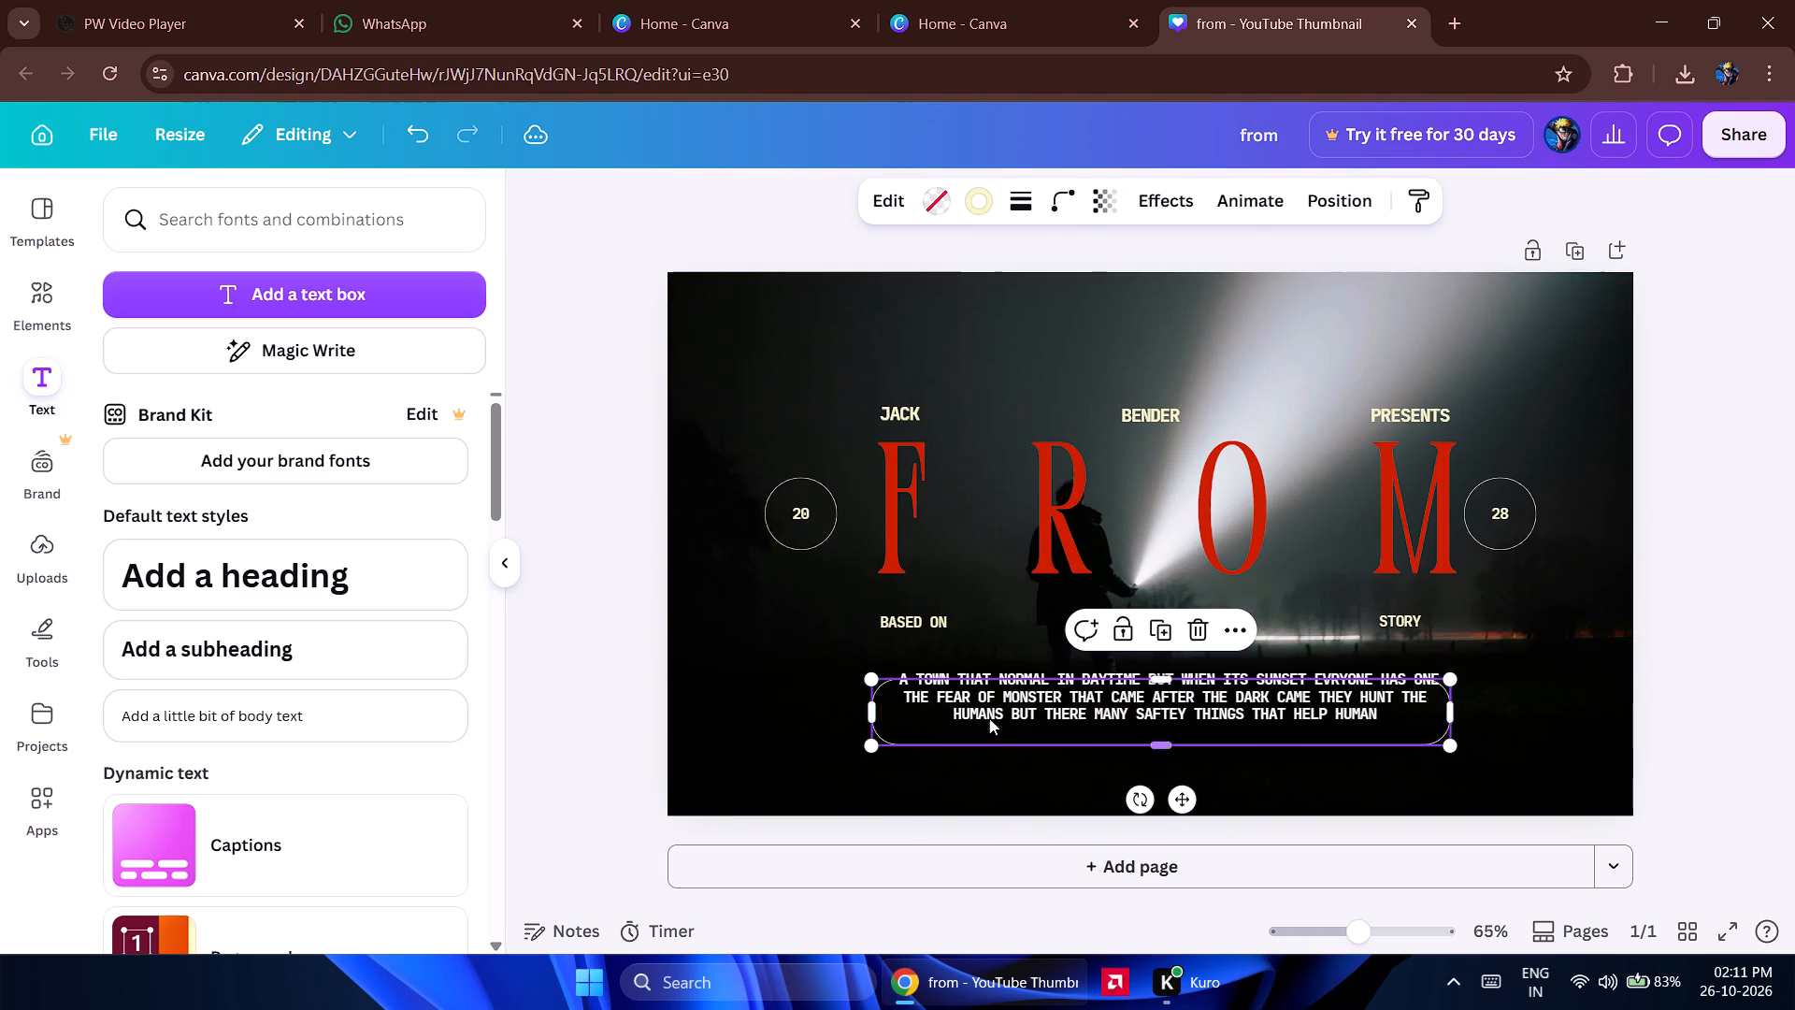
Nudge the three-line tagline slightly downward inside the enlarged outline and deselect it.
click(999, 714)
drag(1186, 783, 1186, 792)
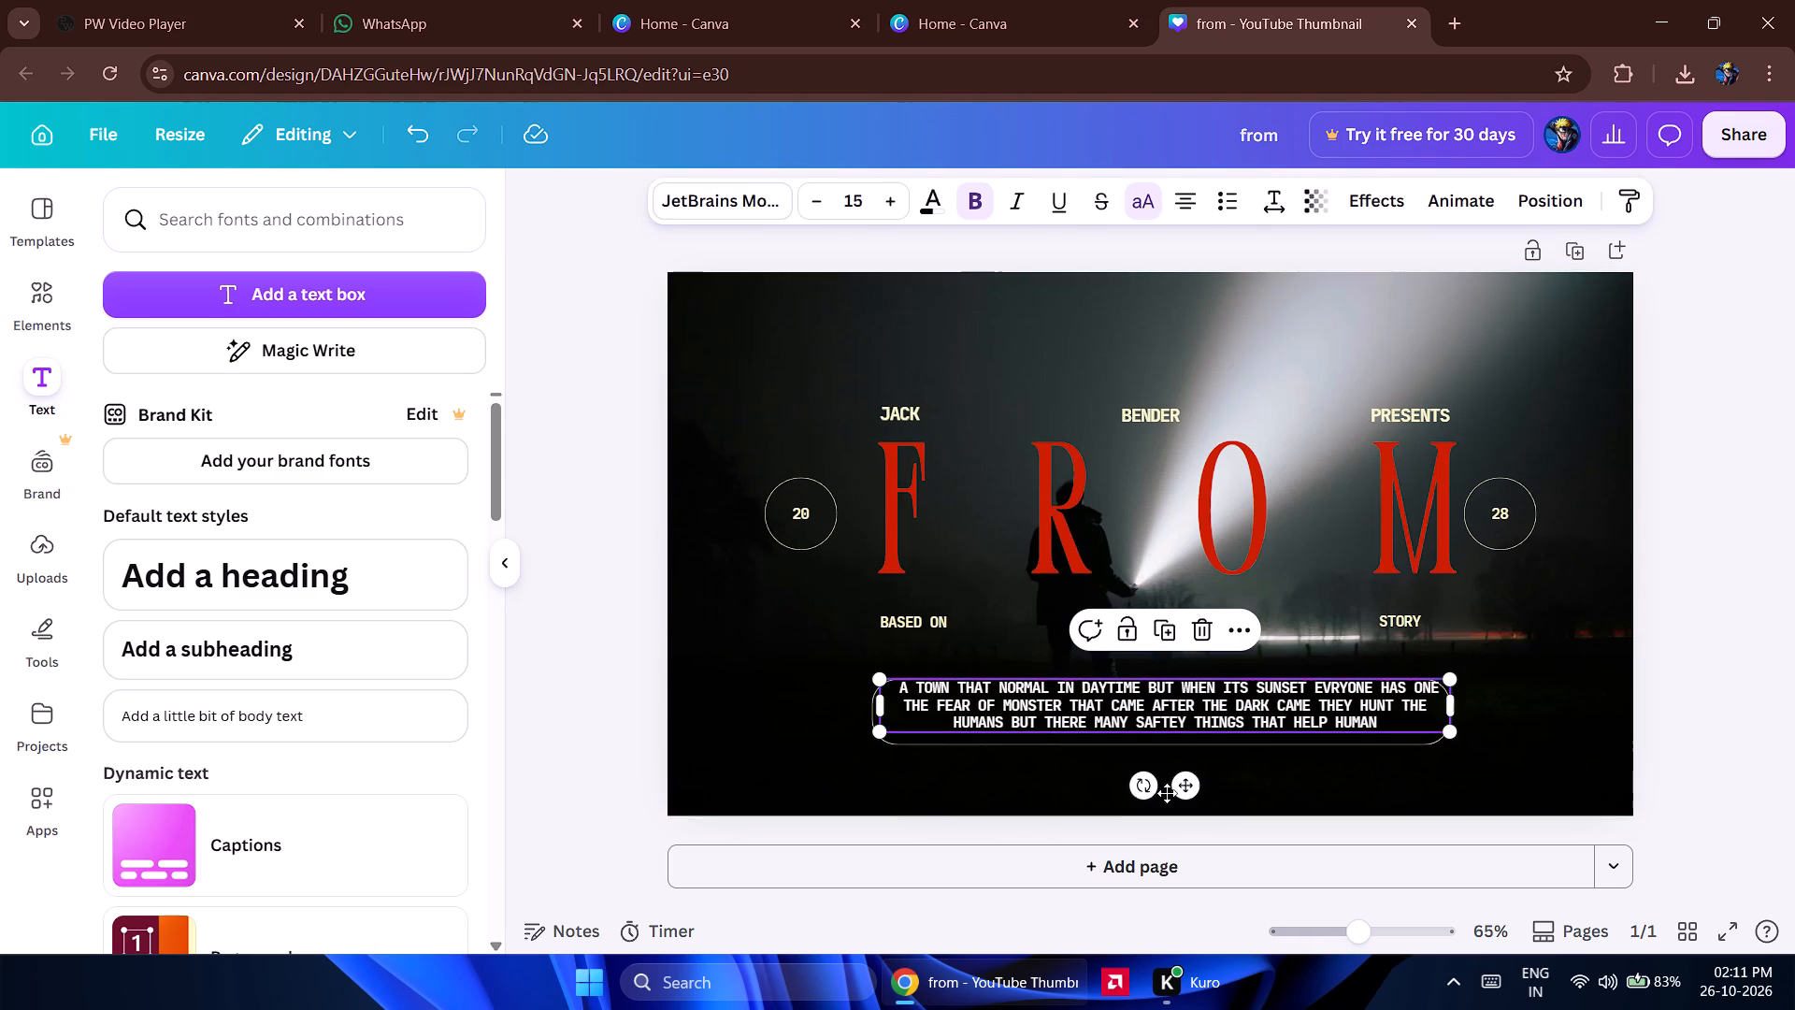
click(932, 757)
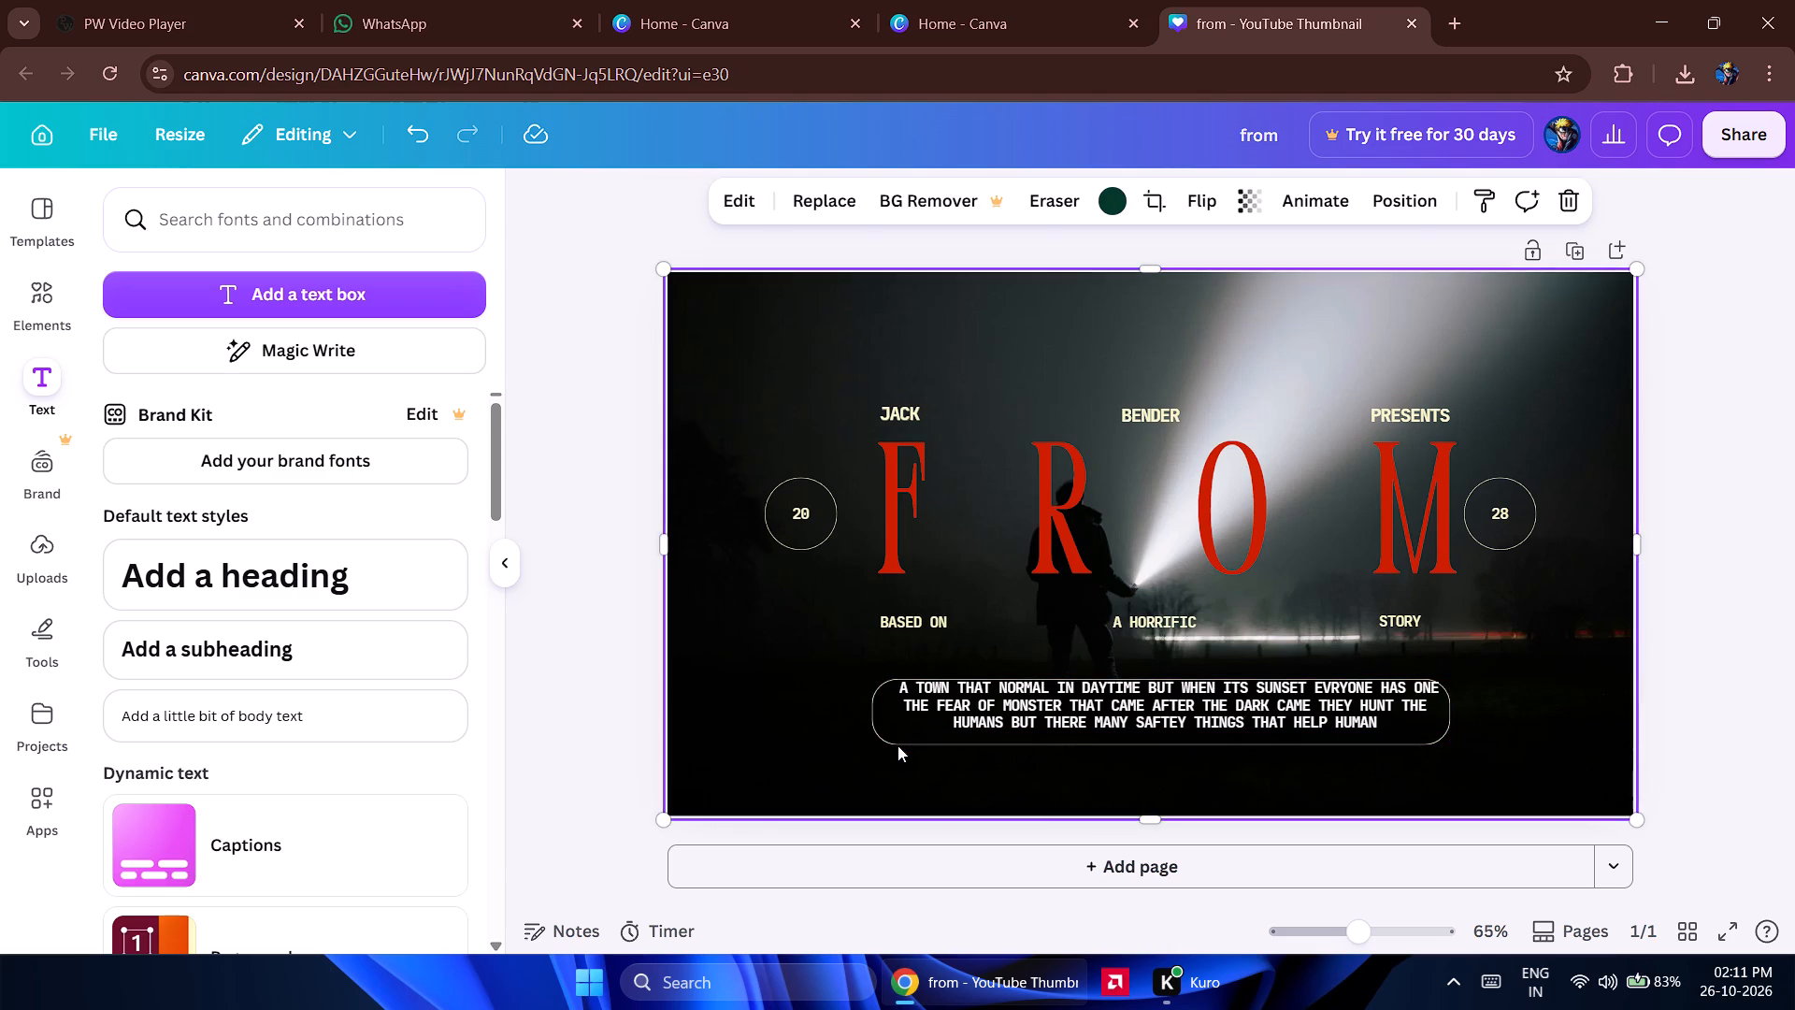
Extend the rounded outline upward from its upper-left corner so it evenly frames the three-line tagline, and deselect it.
click(900, 741)
drag(867, 674, 865, 666)
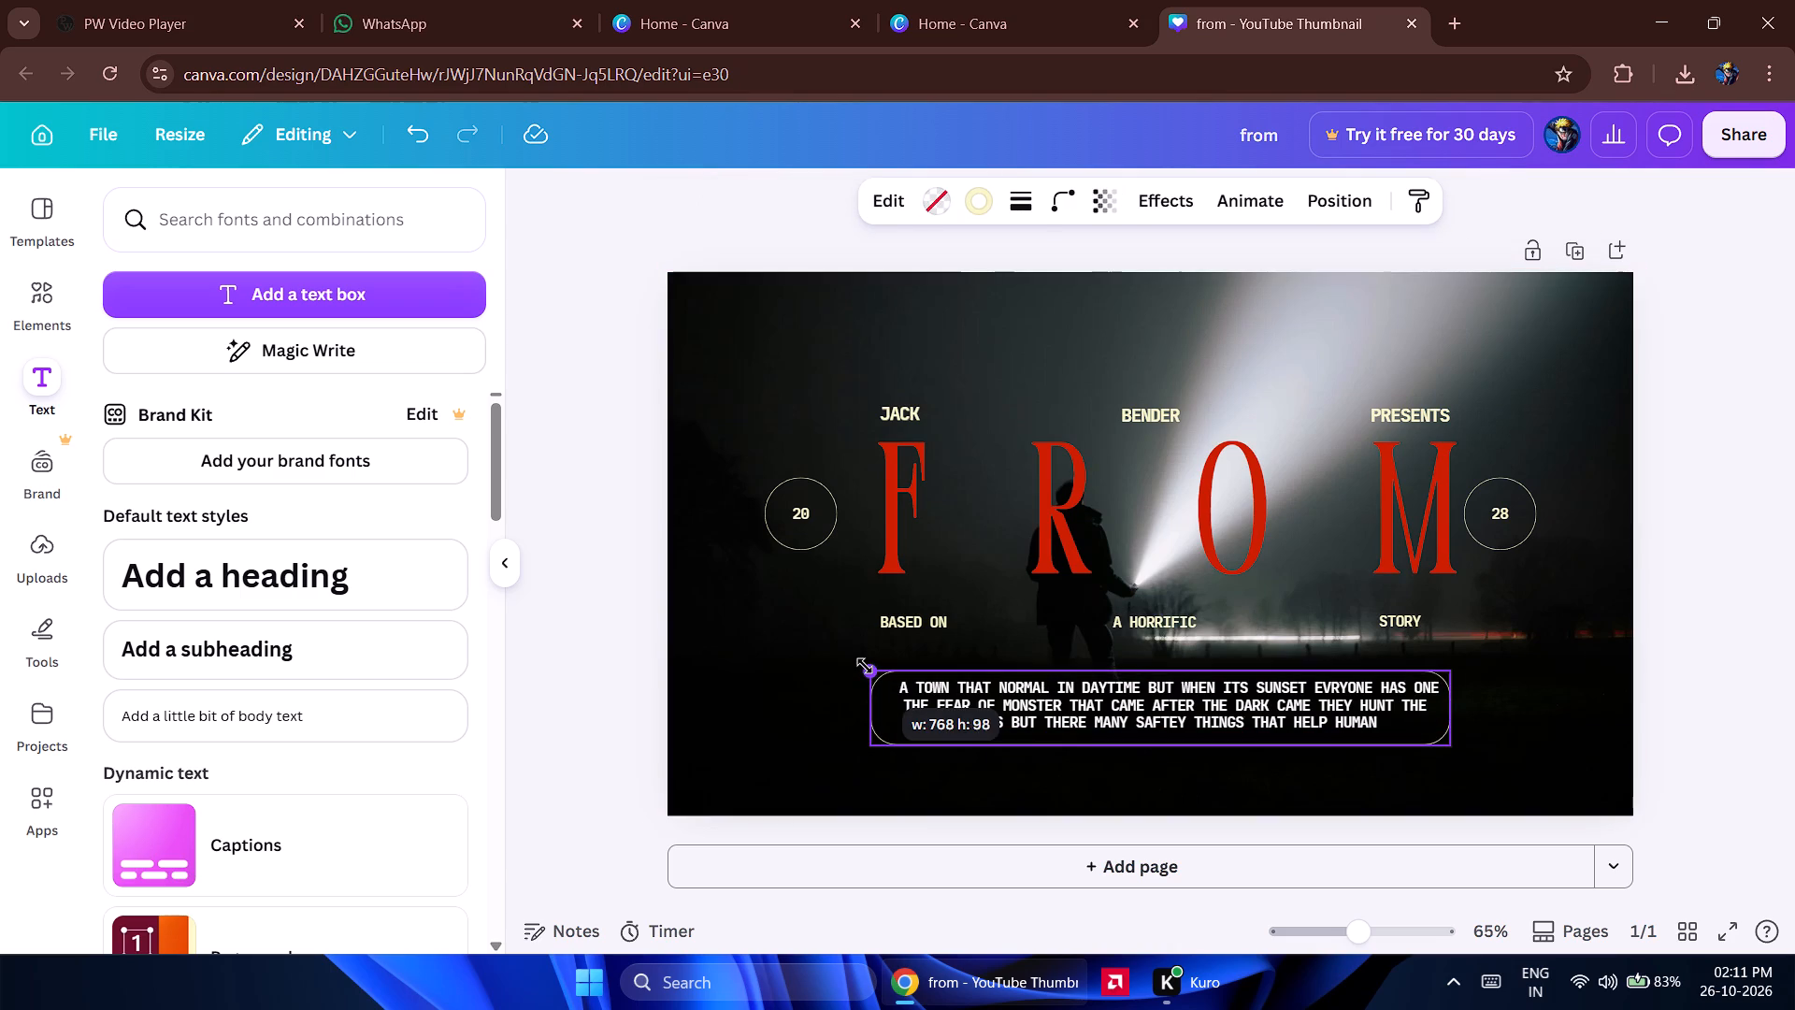
drag(865, 666, 870, 665)
click(806, 759)
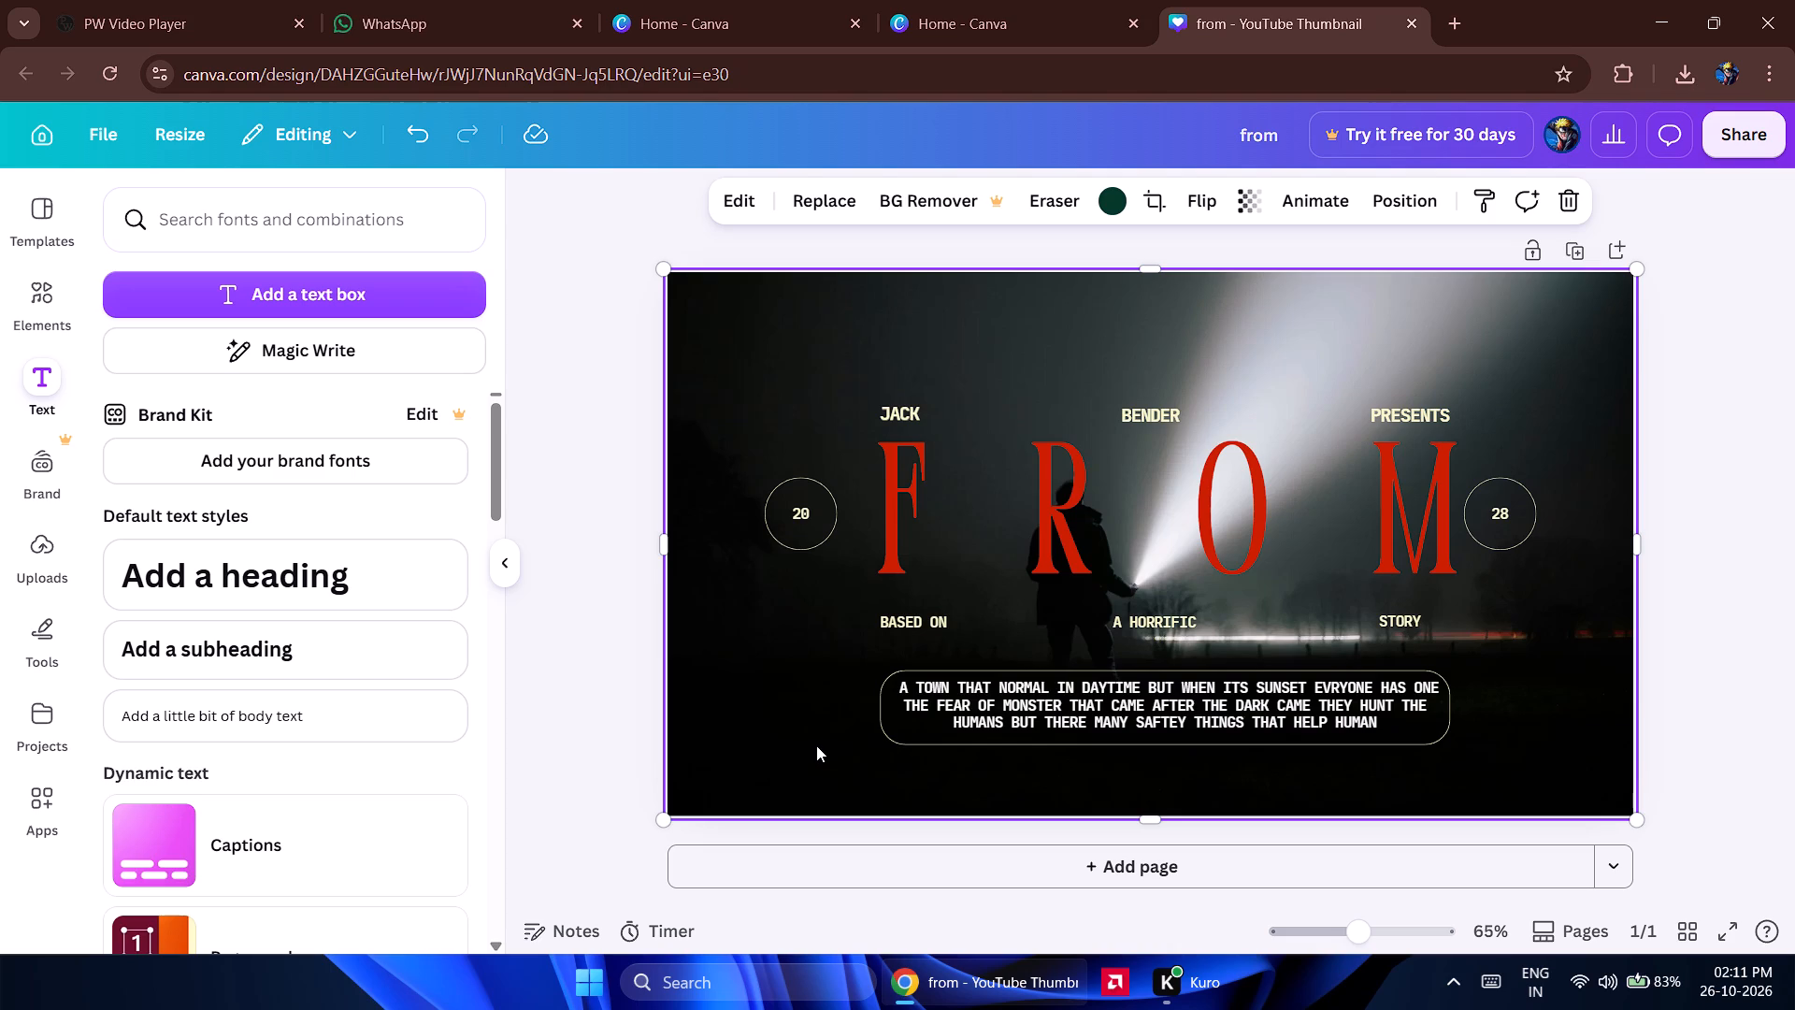
Change the tagline's last word to "humans" and leave text editing.
double_click(1386, 726)
key(s)
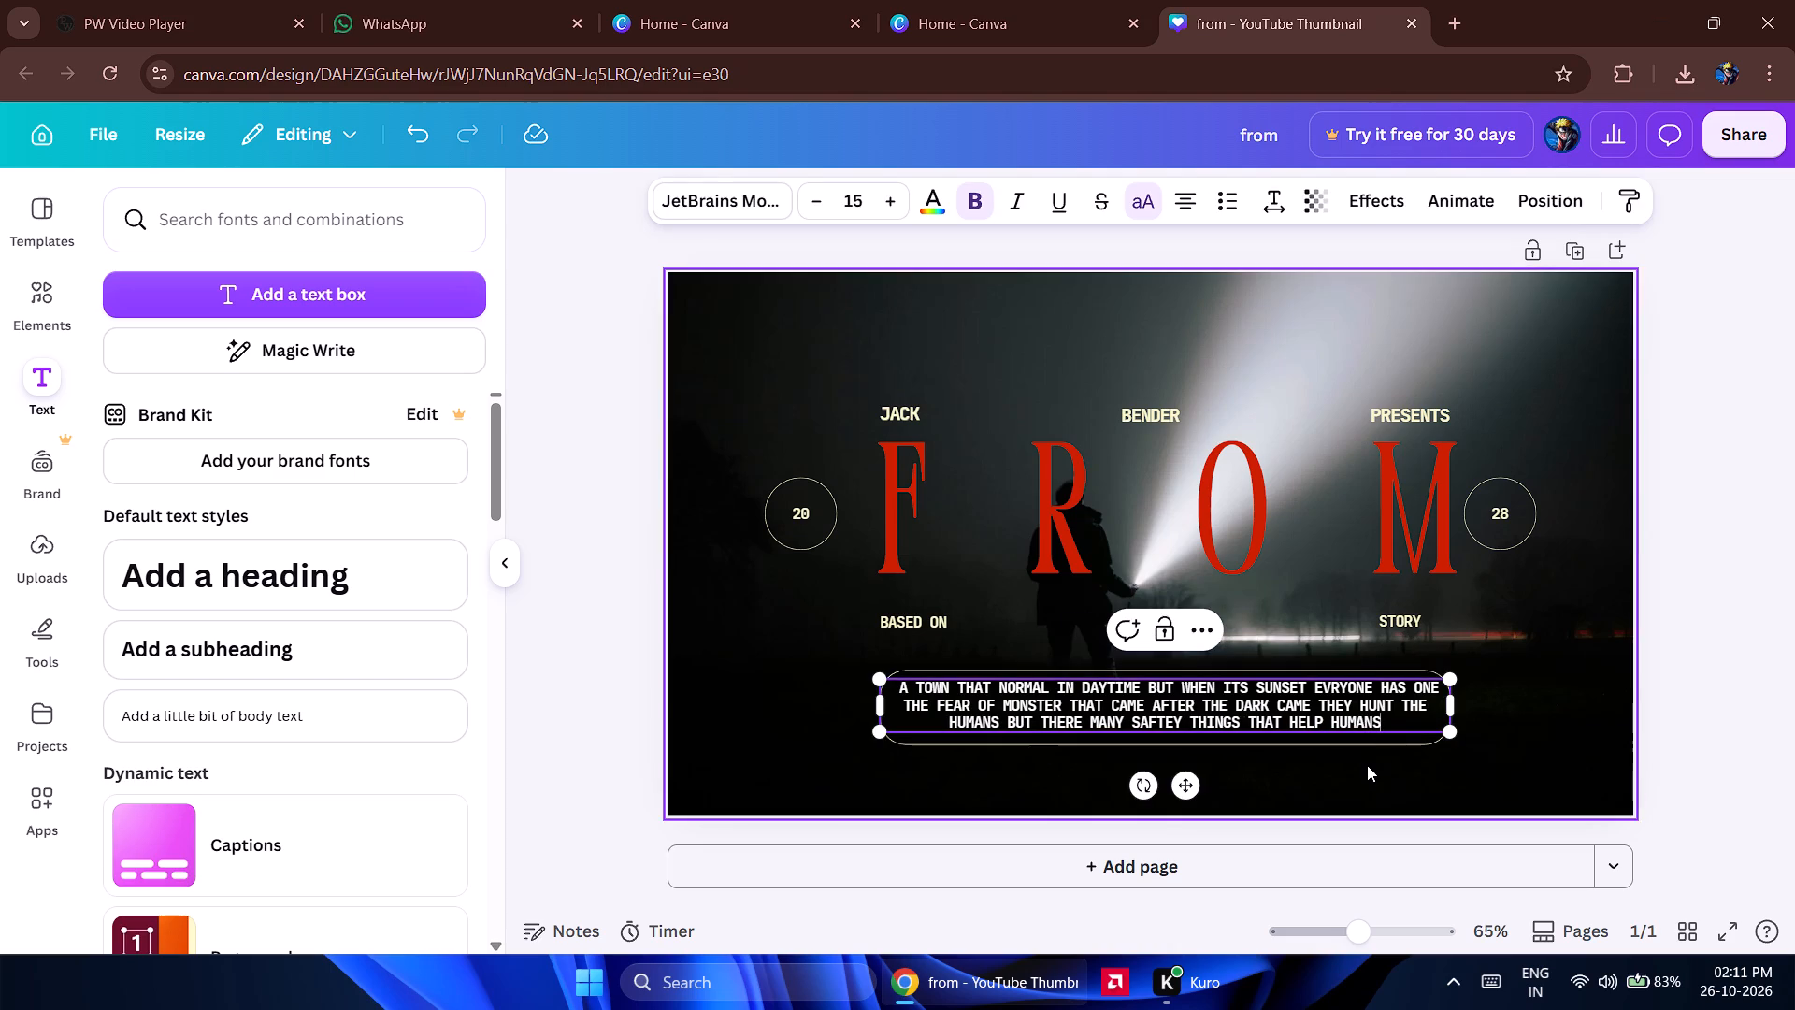
click(1365, 774)
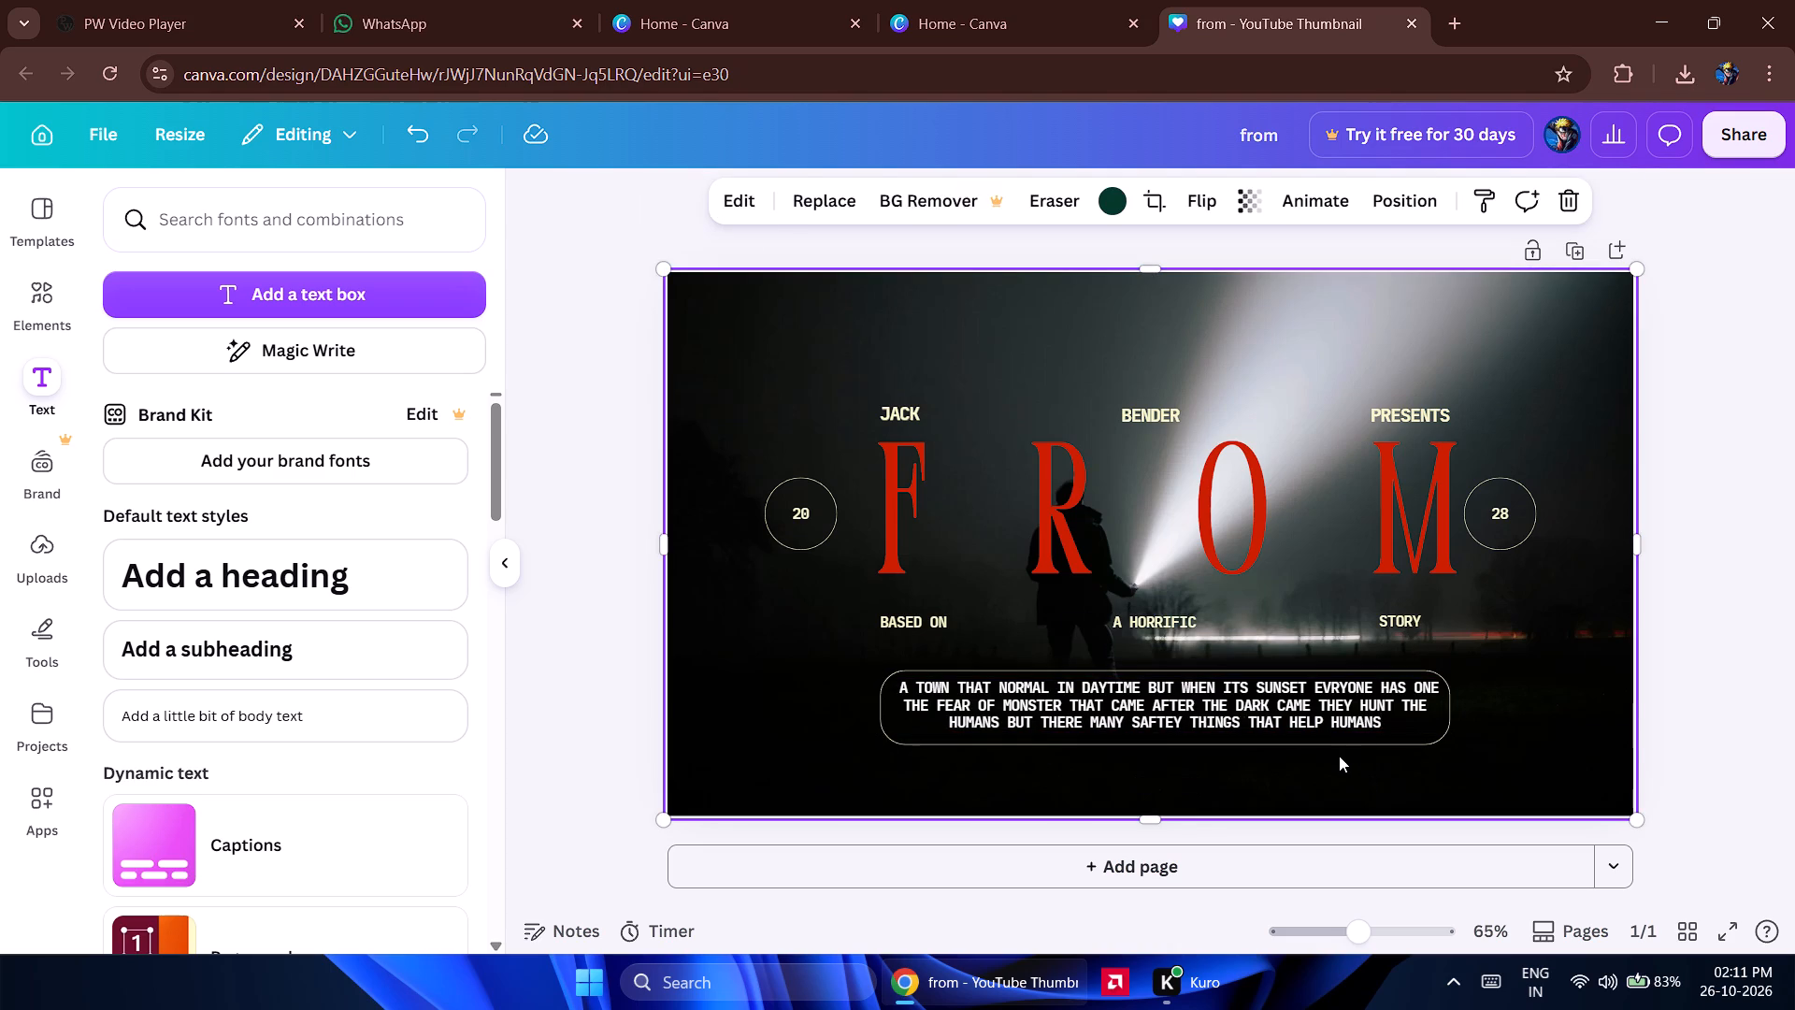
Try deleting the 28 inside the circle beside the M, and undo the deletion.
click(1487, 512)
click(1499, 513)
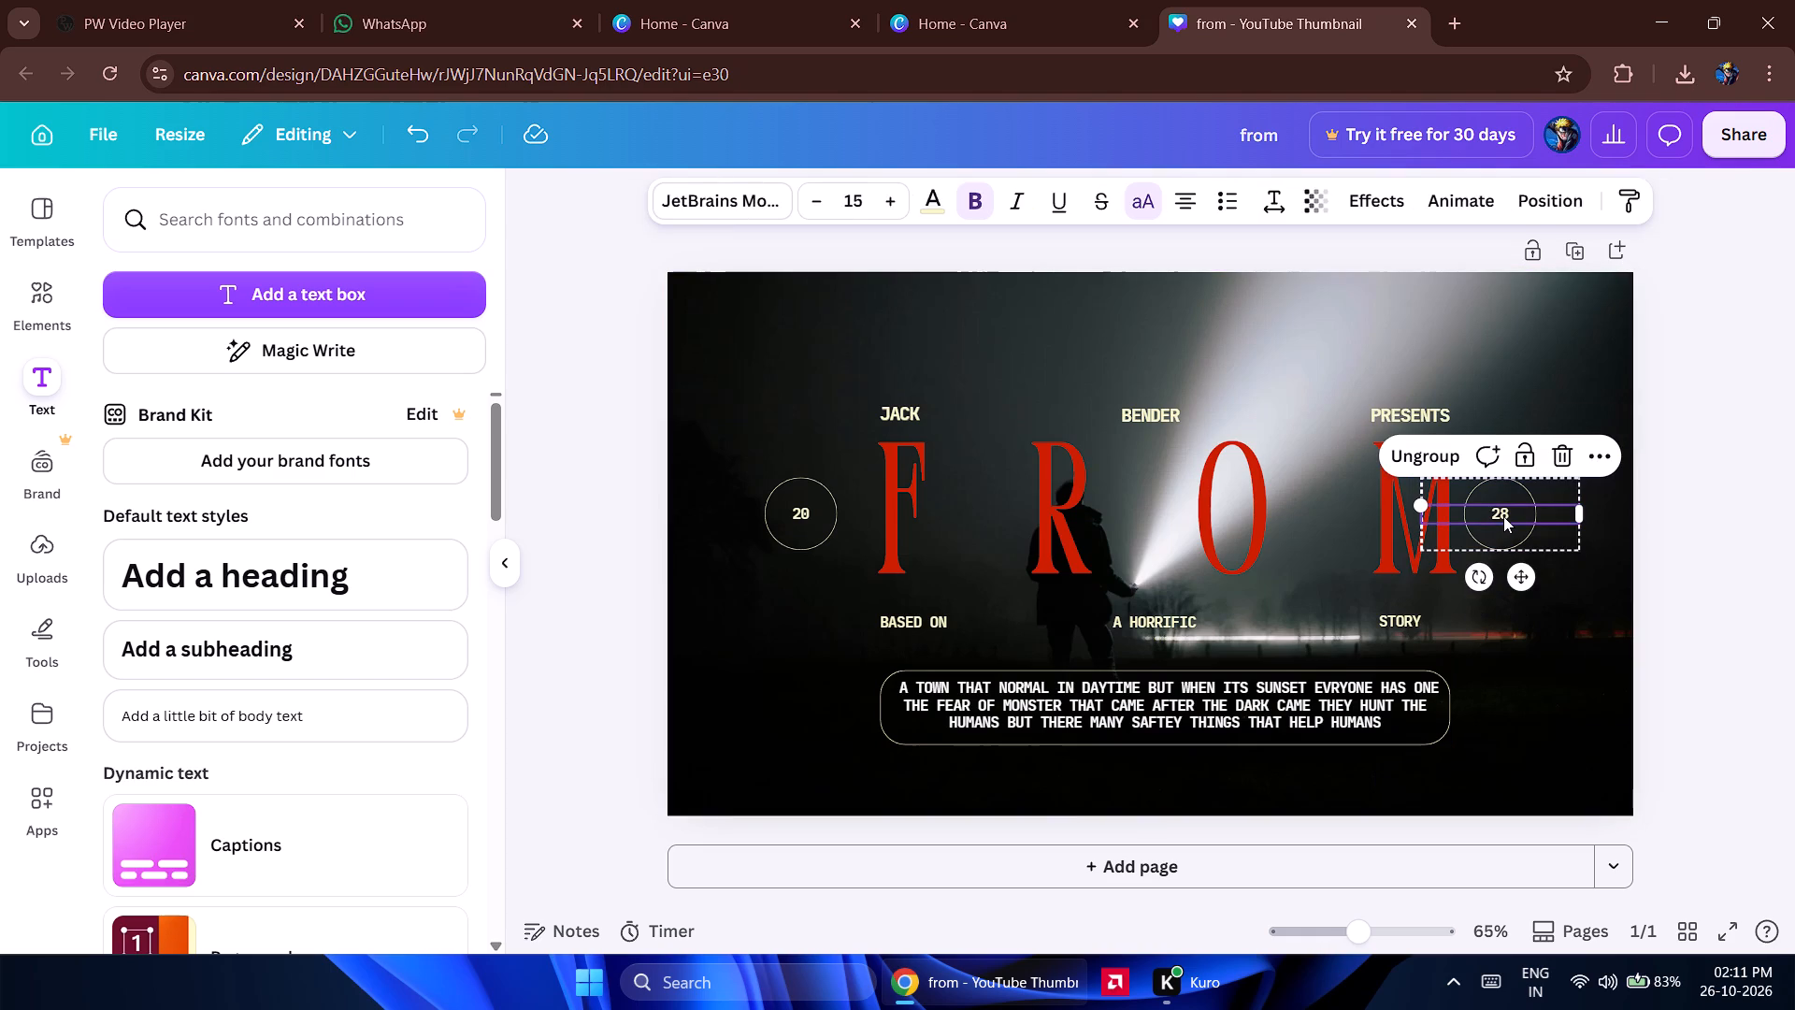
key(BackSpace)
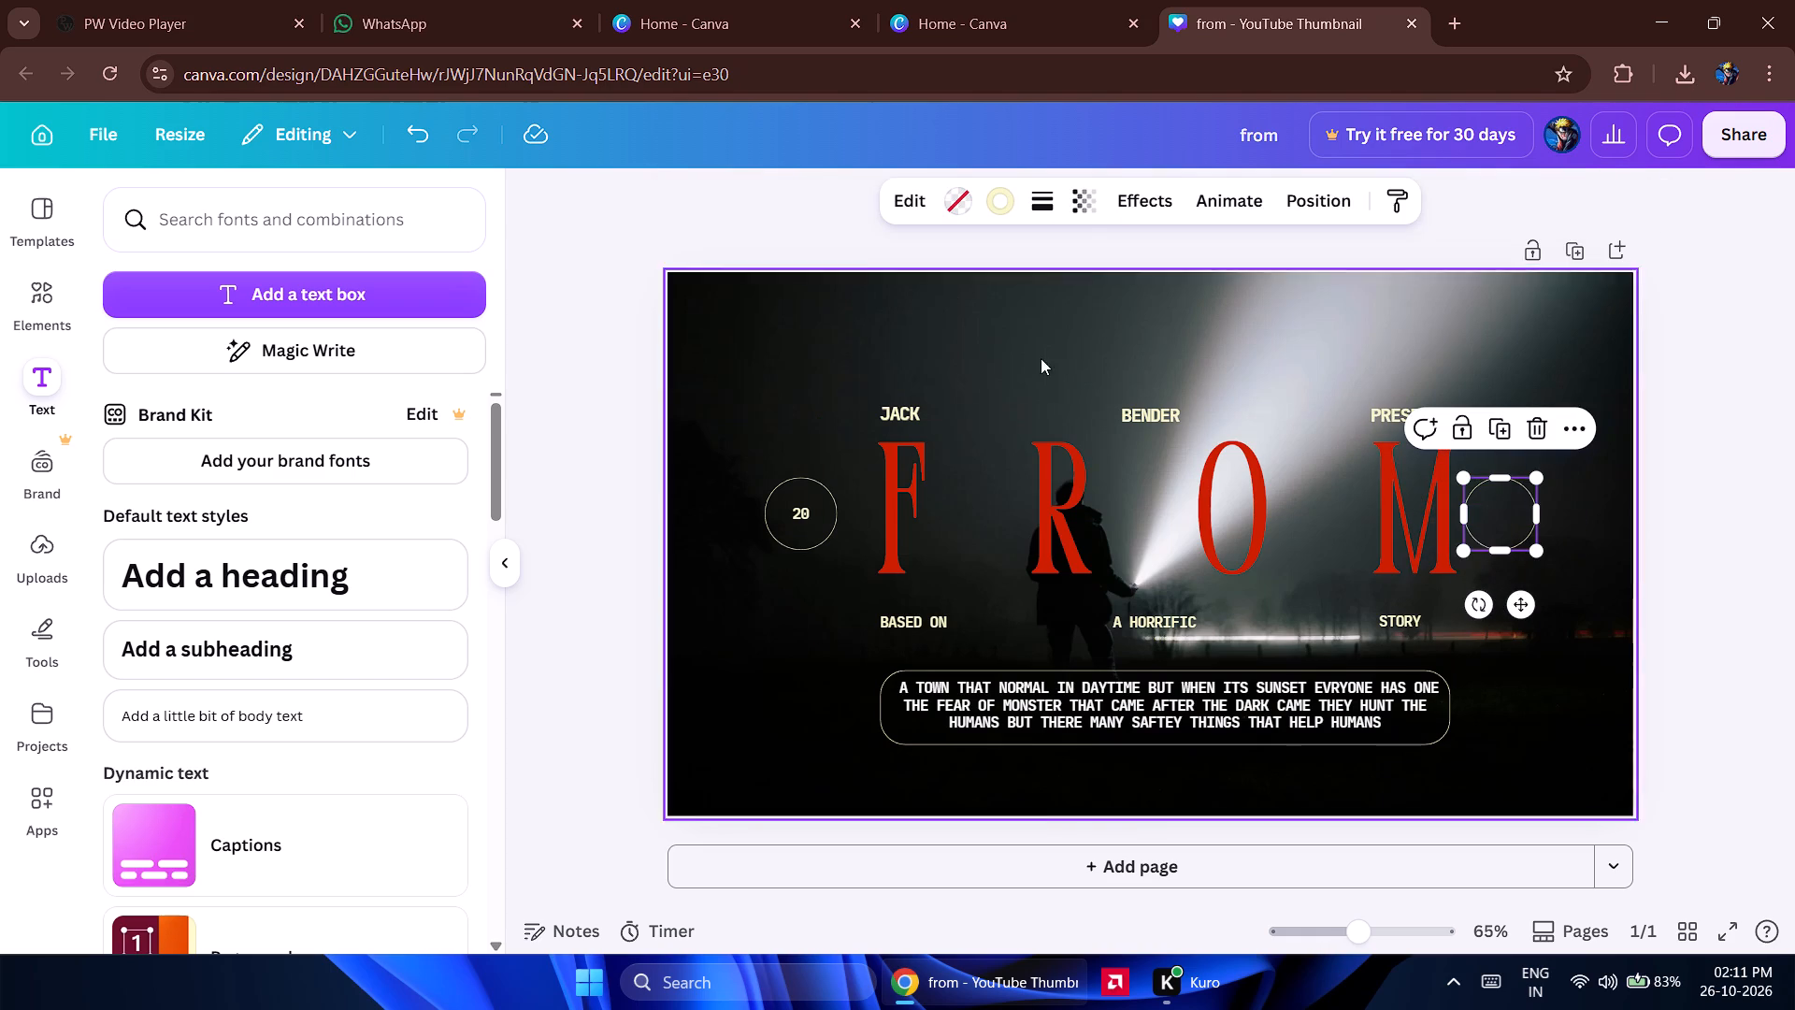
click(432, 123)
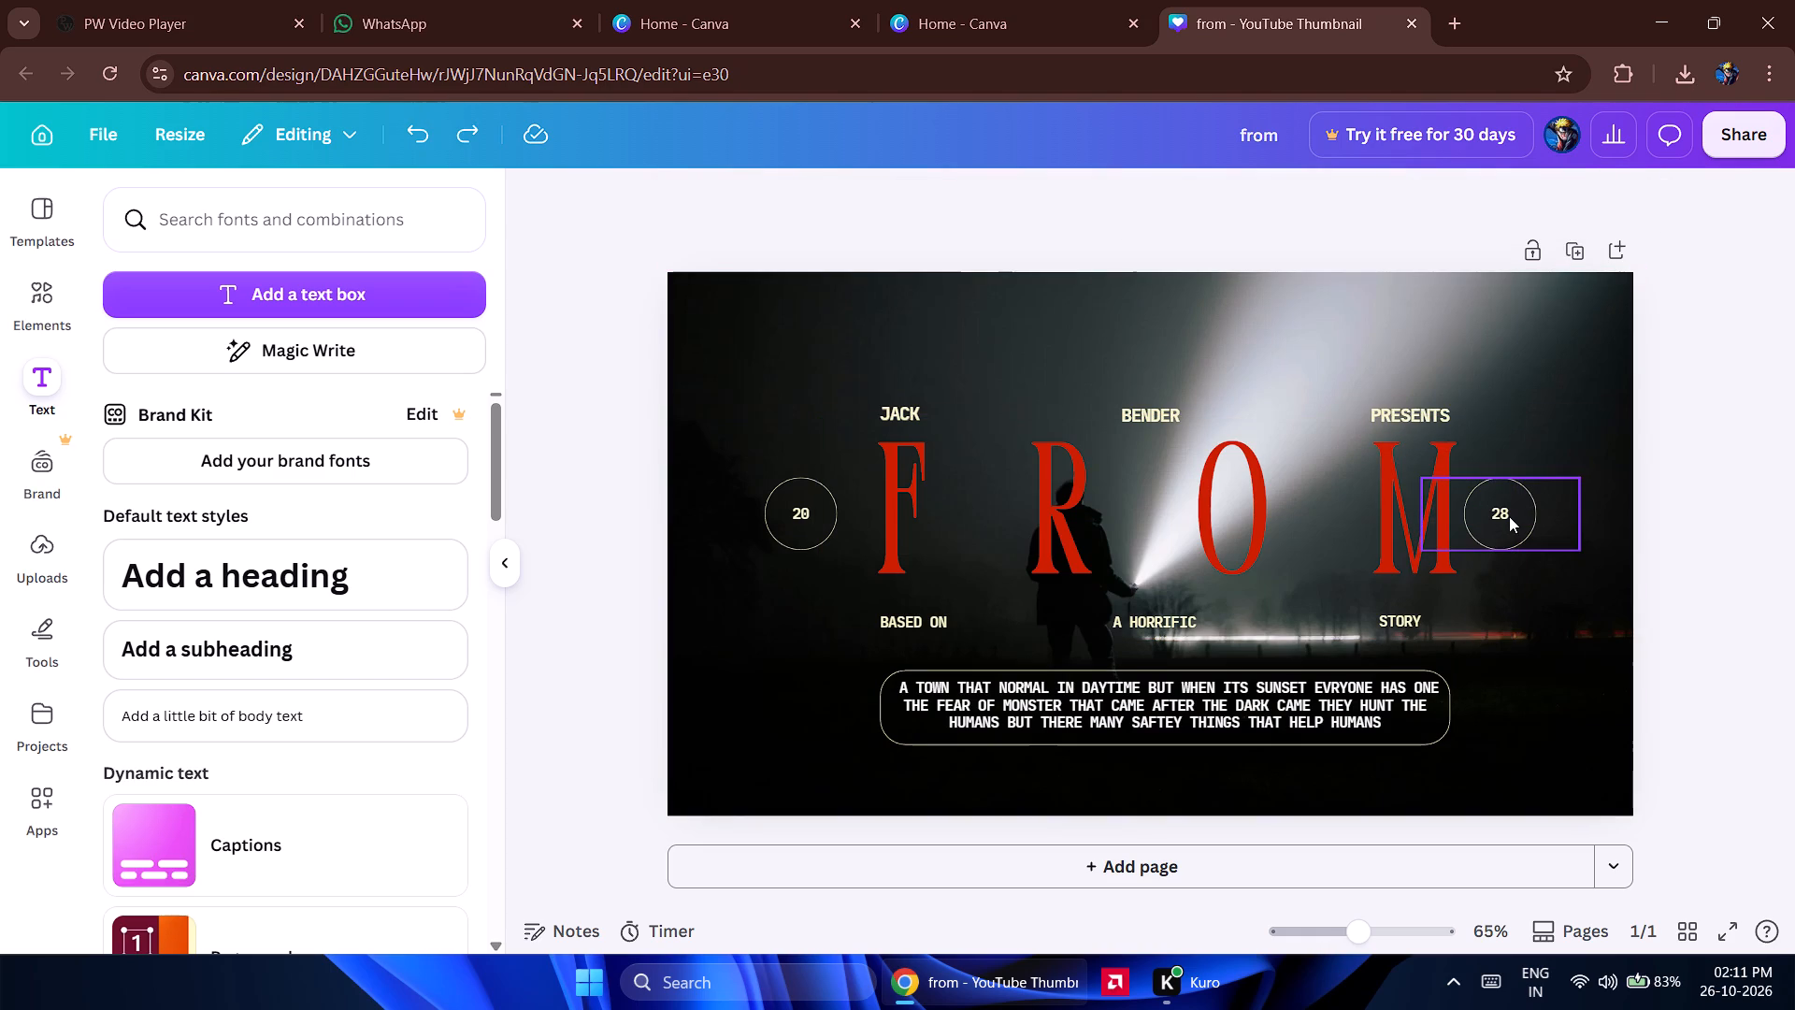
Replace the 28 in the circle beside the M with "know the", "secret" and "behind" on three lines.
triple_click(1509, 516)
click(1504, 513)
key(BackSpace)
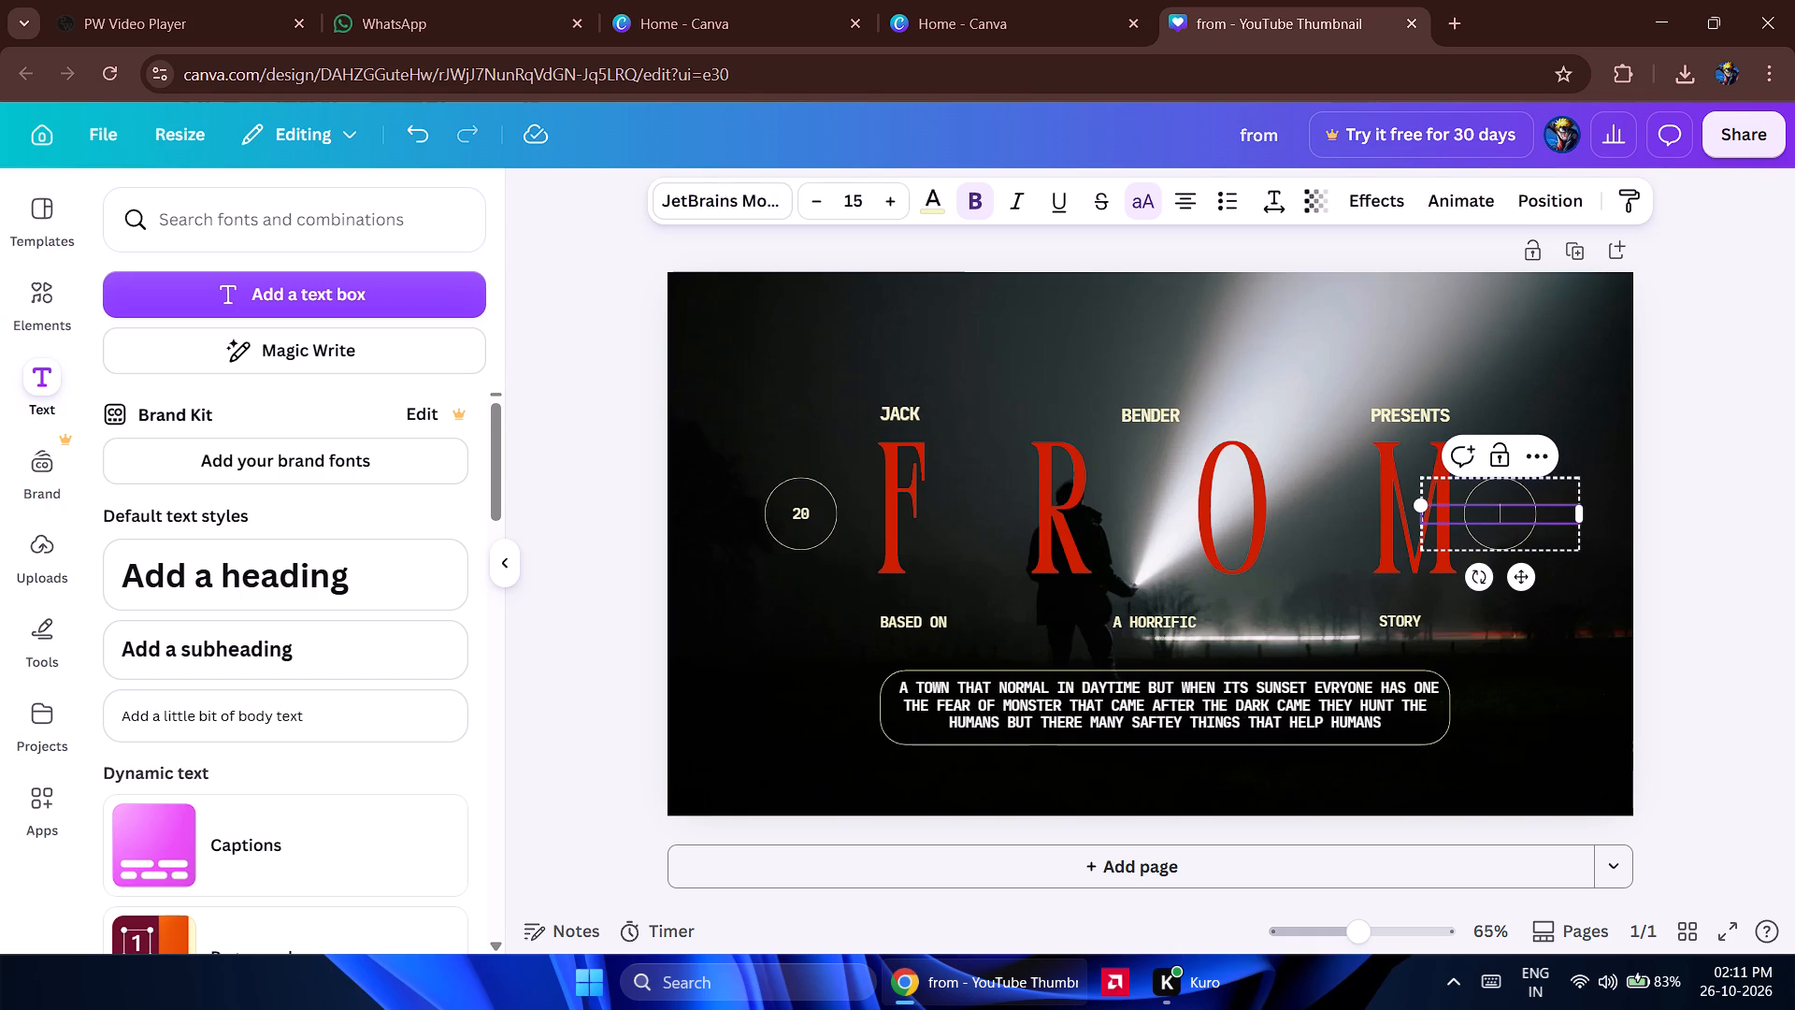
text(know the)
key(space)
key(backslash)
key(BackSpace)
key(Return)
text(se)
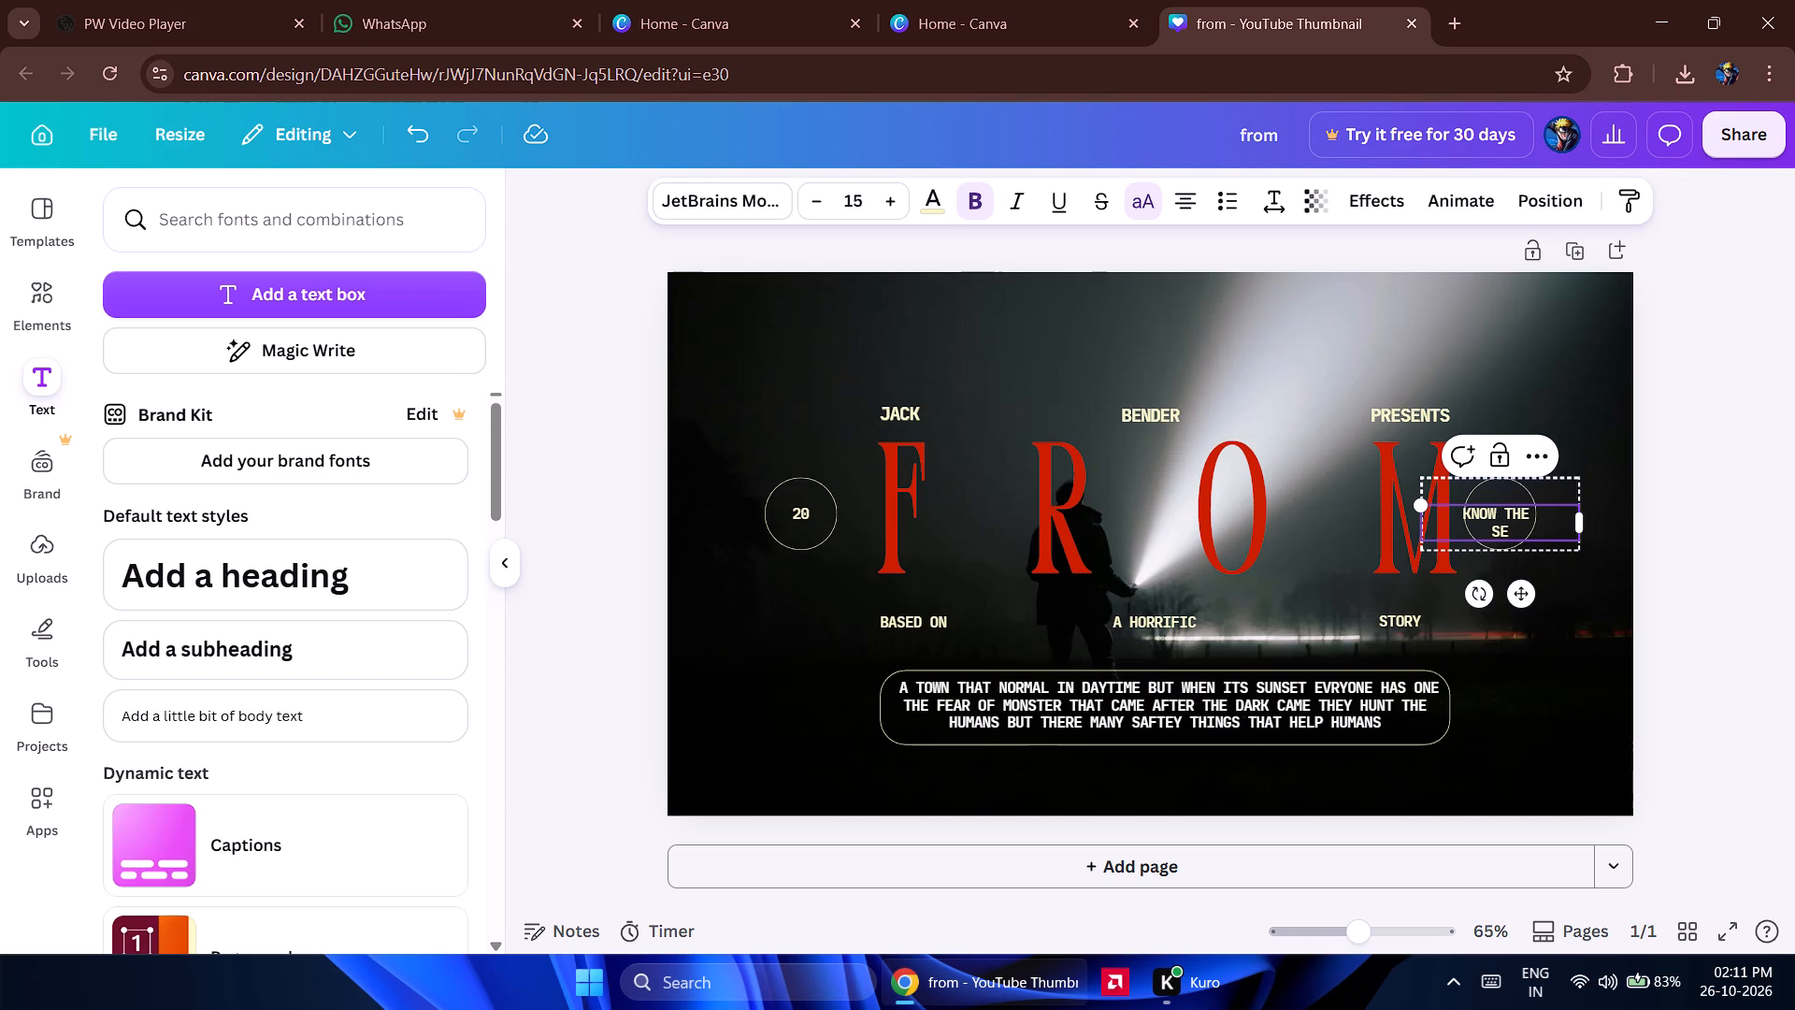
text(cret)
key(space)
key(Return)
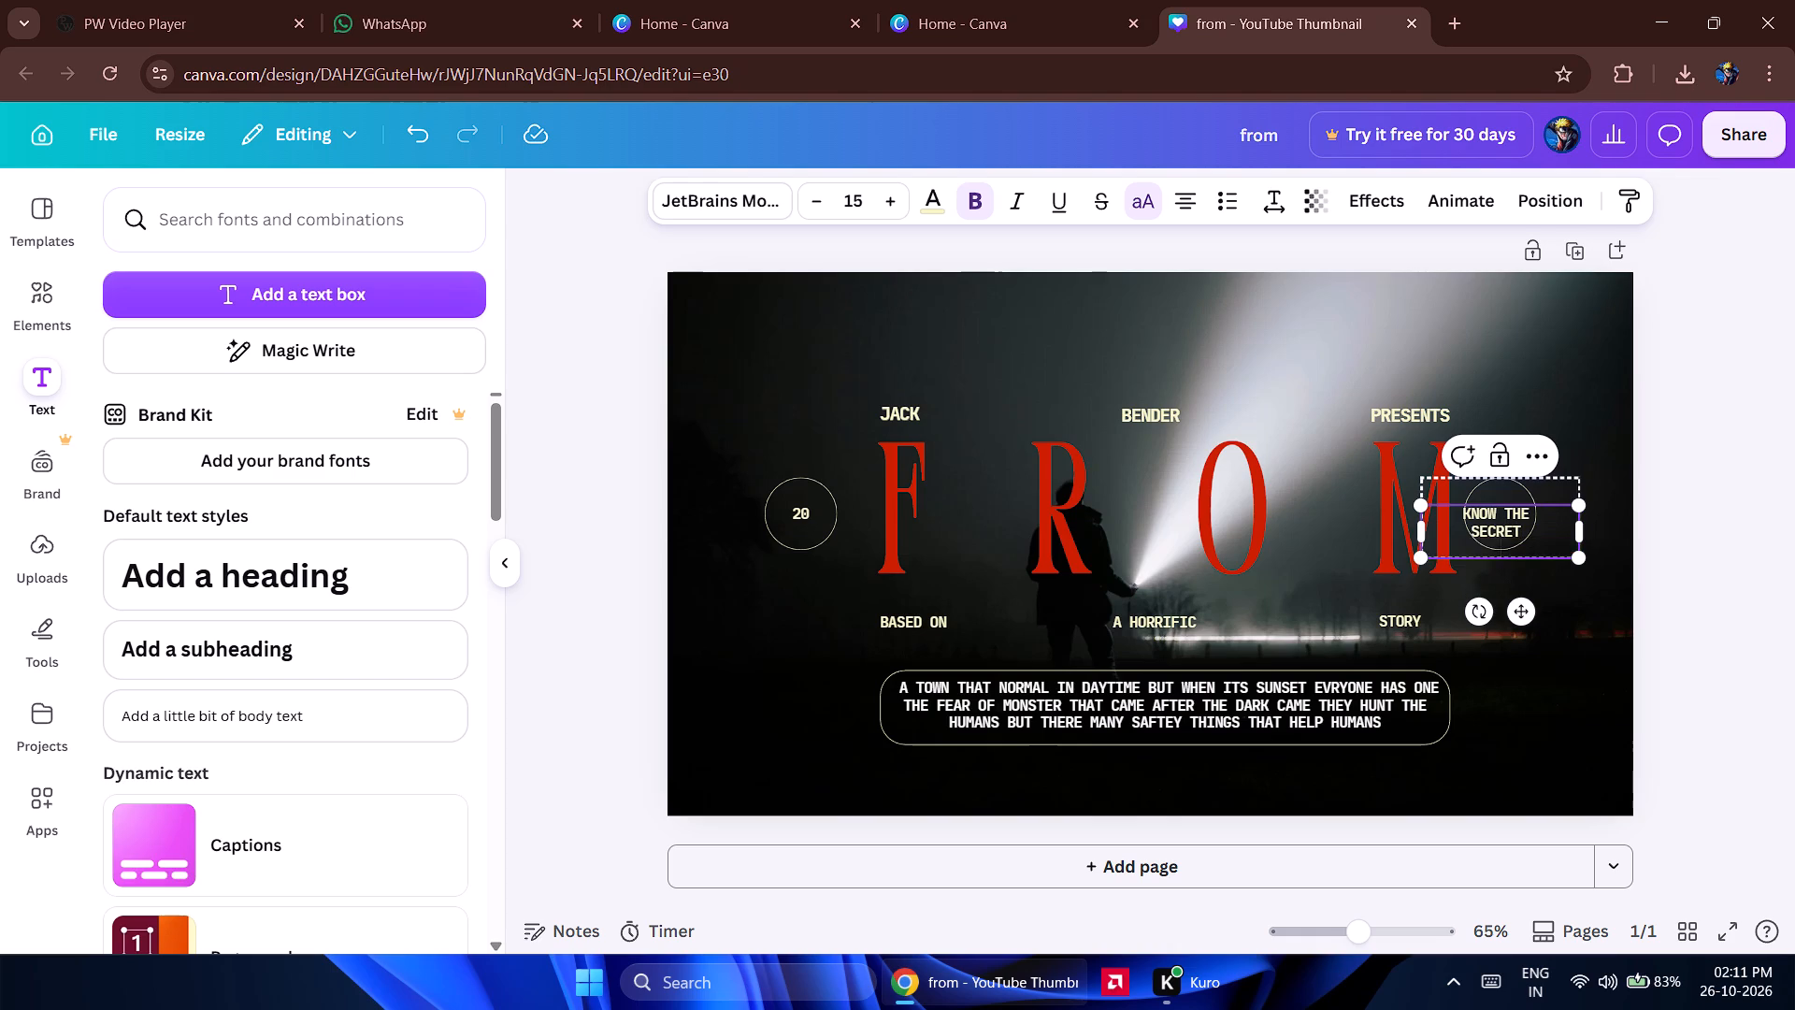
text(behind)
Redo the line break between "secret" and "behind" in the circle text, removing the stray space after "secret".
key(Left)
key(Left)
key(Left)
key(Left)
key(Left)
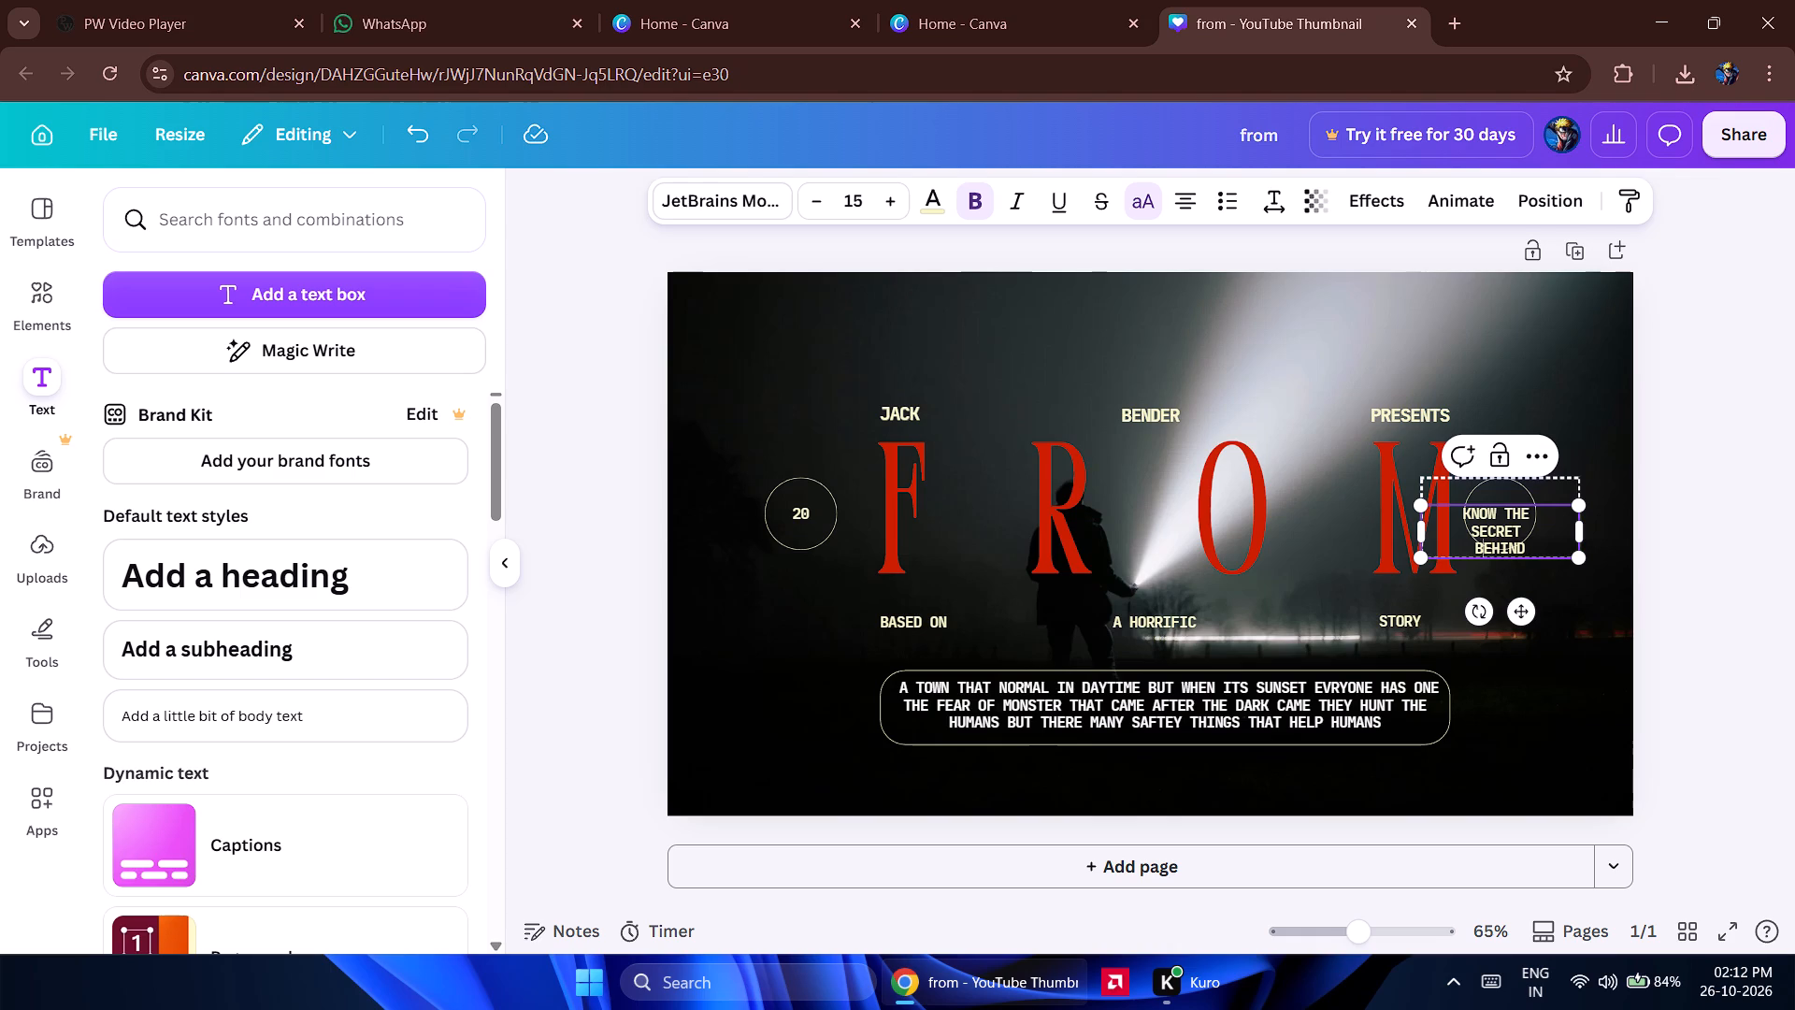
key(Left)
key(backslash)
key(BackSpace)
key(BackSpace)
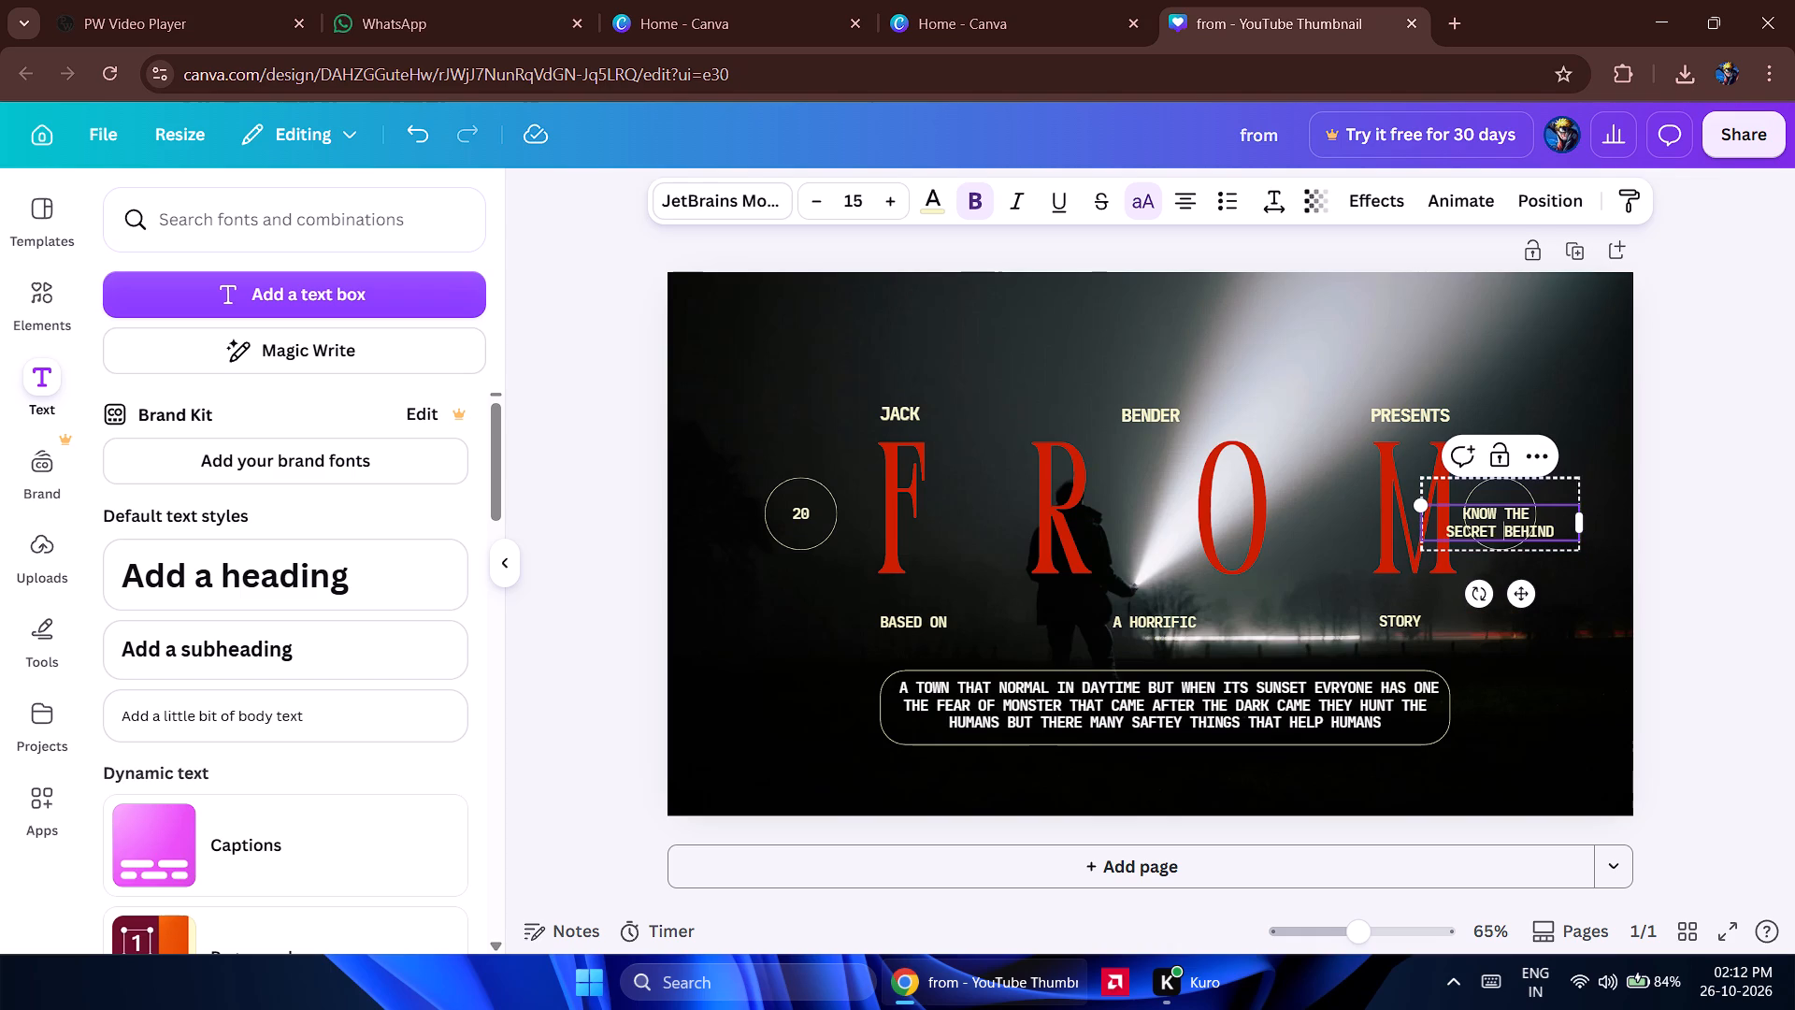
key(BackSpace)
key(space)
key(space)
text(\)
key(Return)
key(Return)
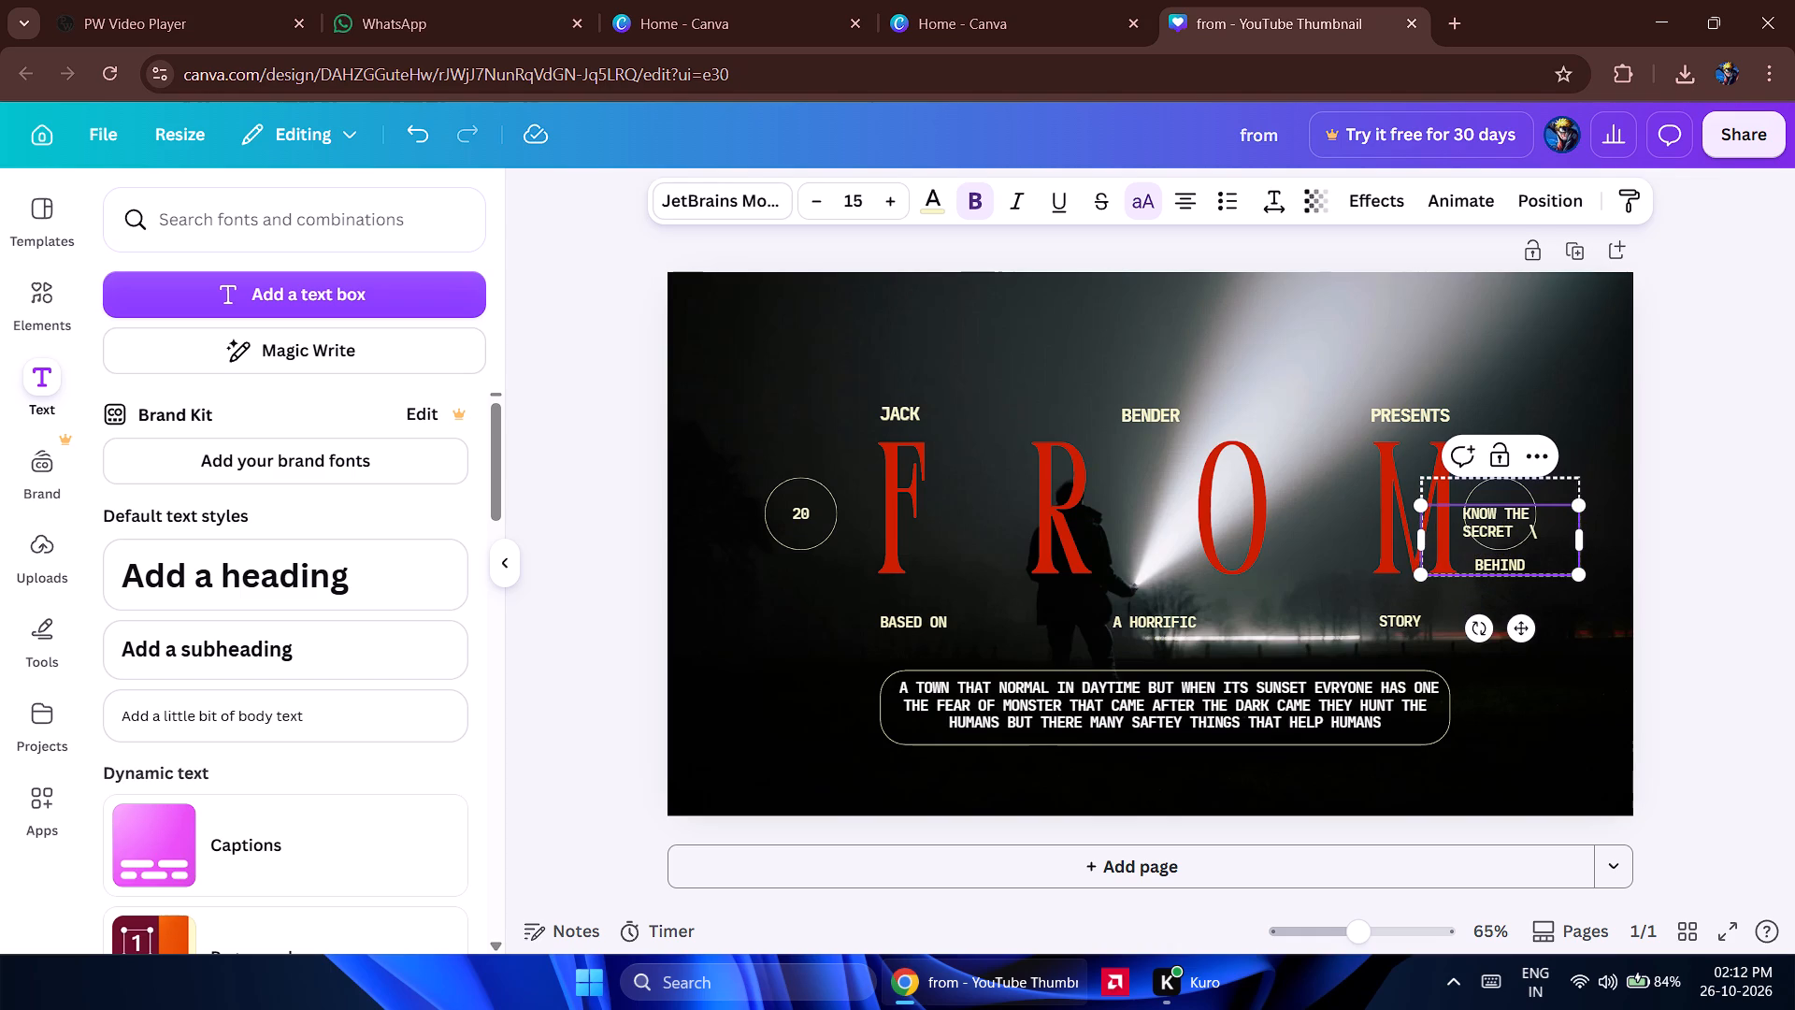
key(BackSpace)
key(BackSpace)
key(BackSpace)
key(BackSpace)
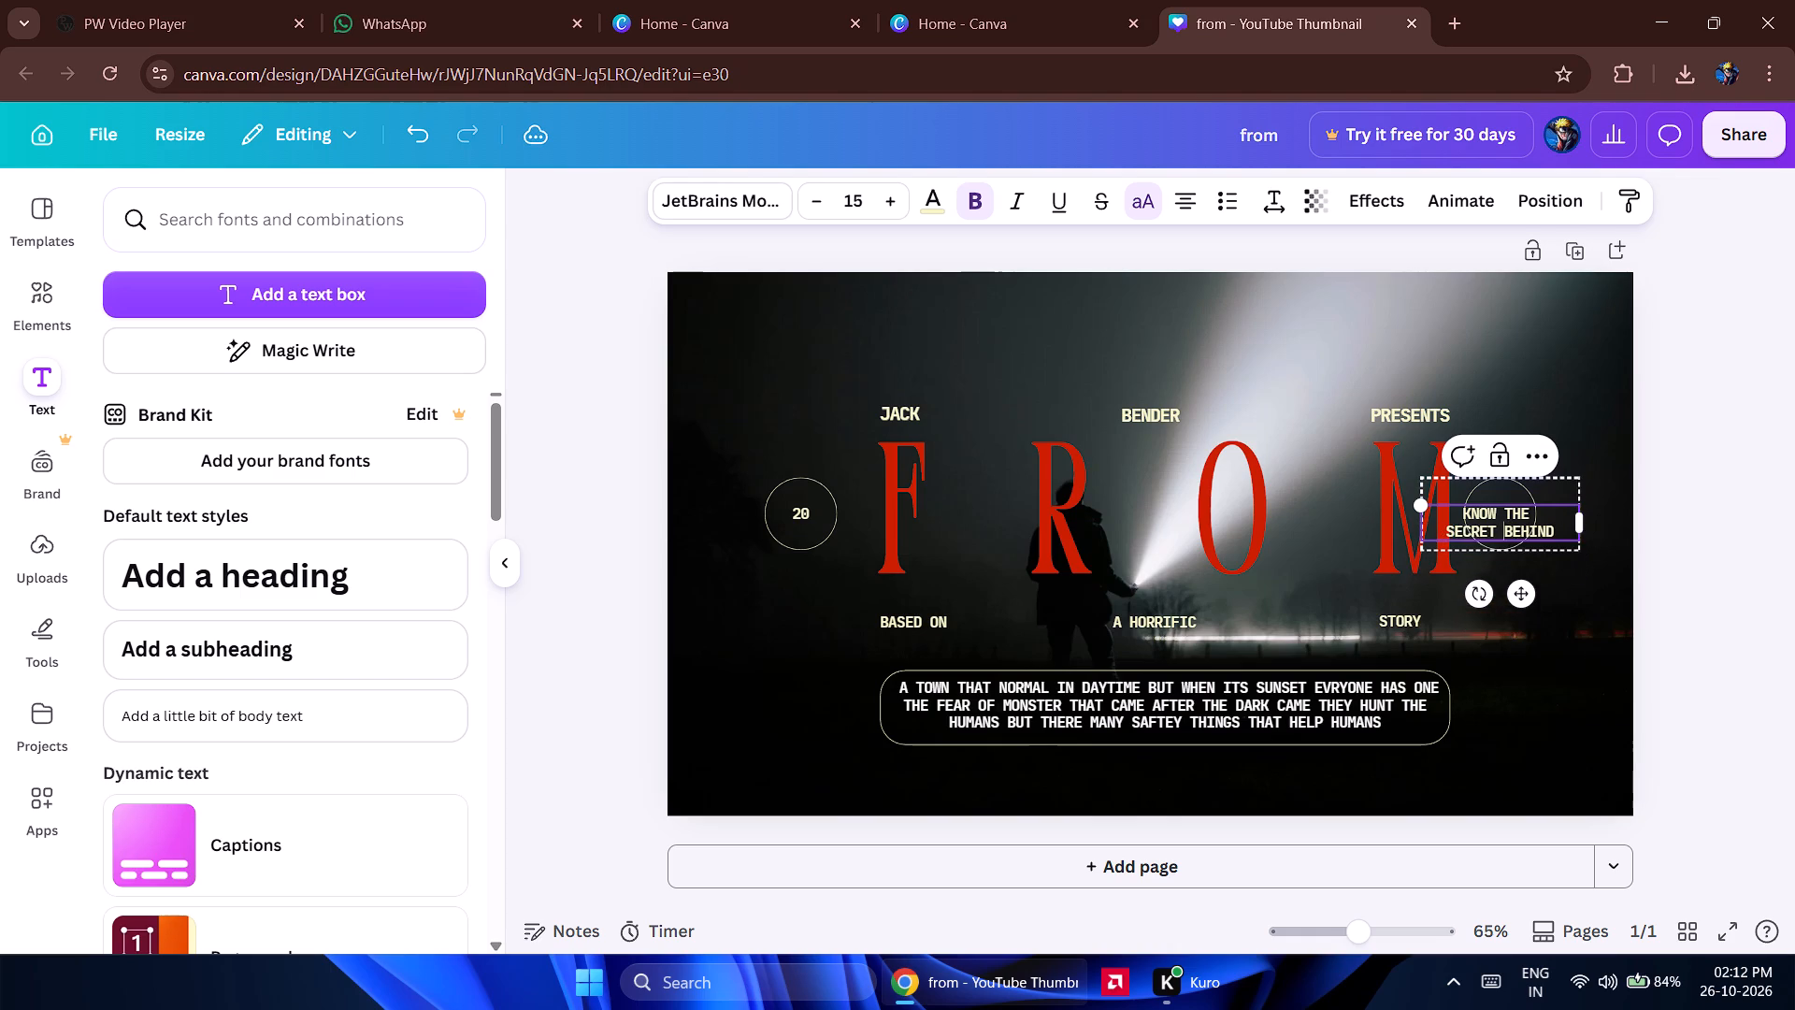
key(Return)
key(BackSpace)
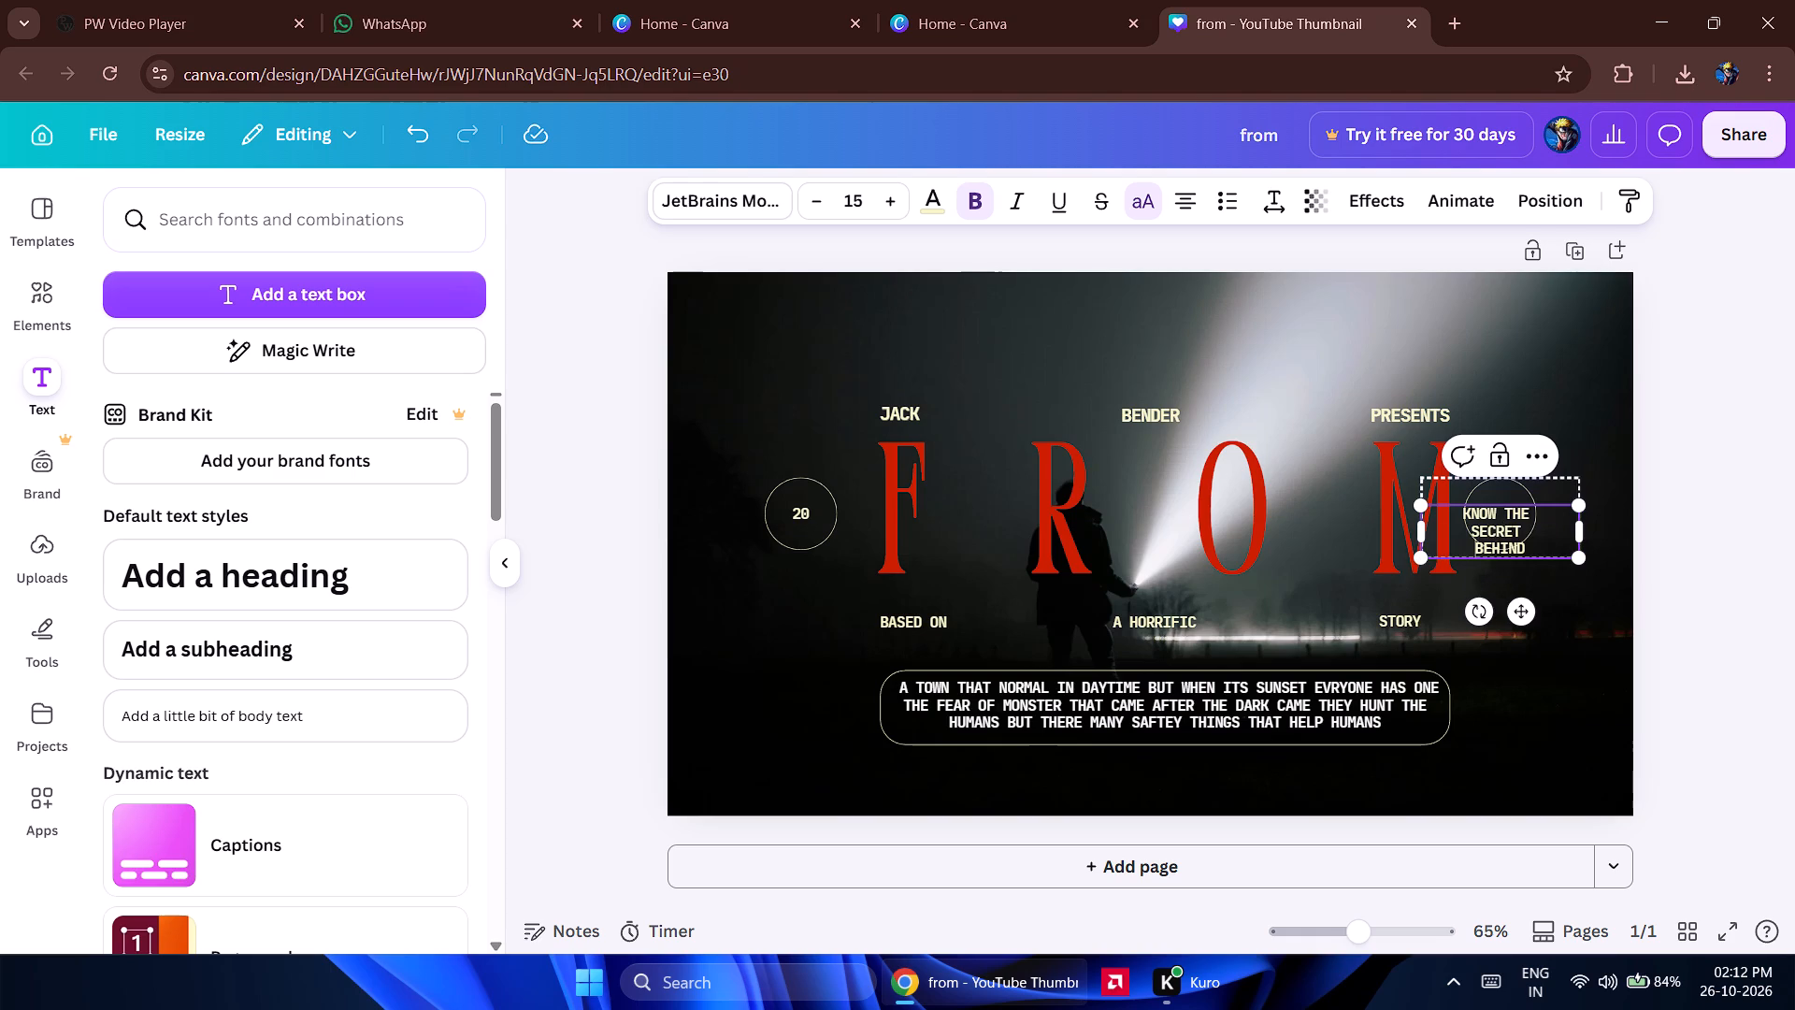
key(BackSpace)
key(Return)
Add "this" as a fourth line below "behind" in the circle text.
key(Right)
key(Right)
key(Right)
key(Right)
key(Right)
key(Right)
text(this)
key(Left)
key(Left)
key(Left)
key(Left)
key(Return)
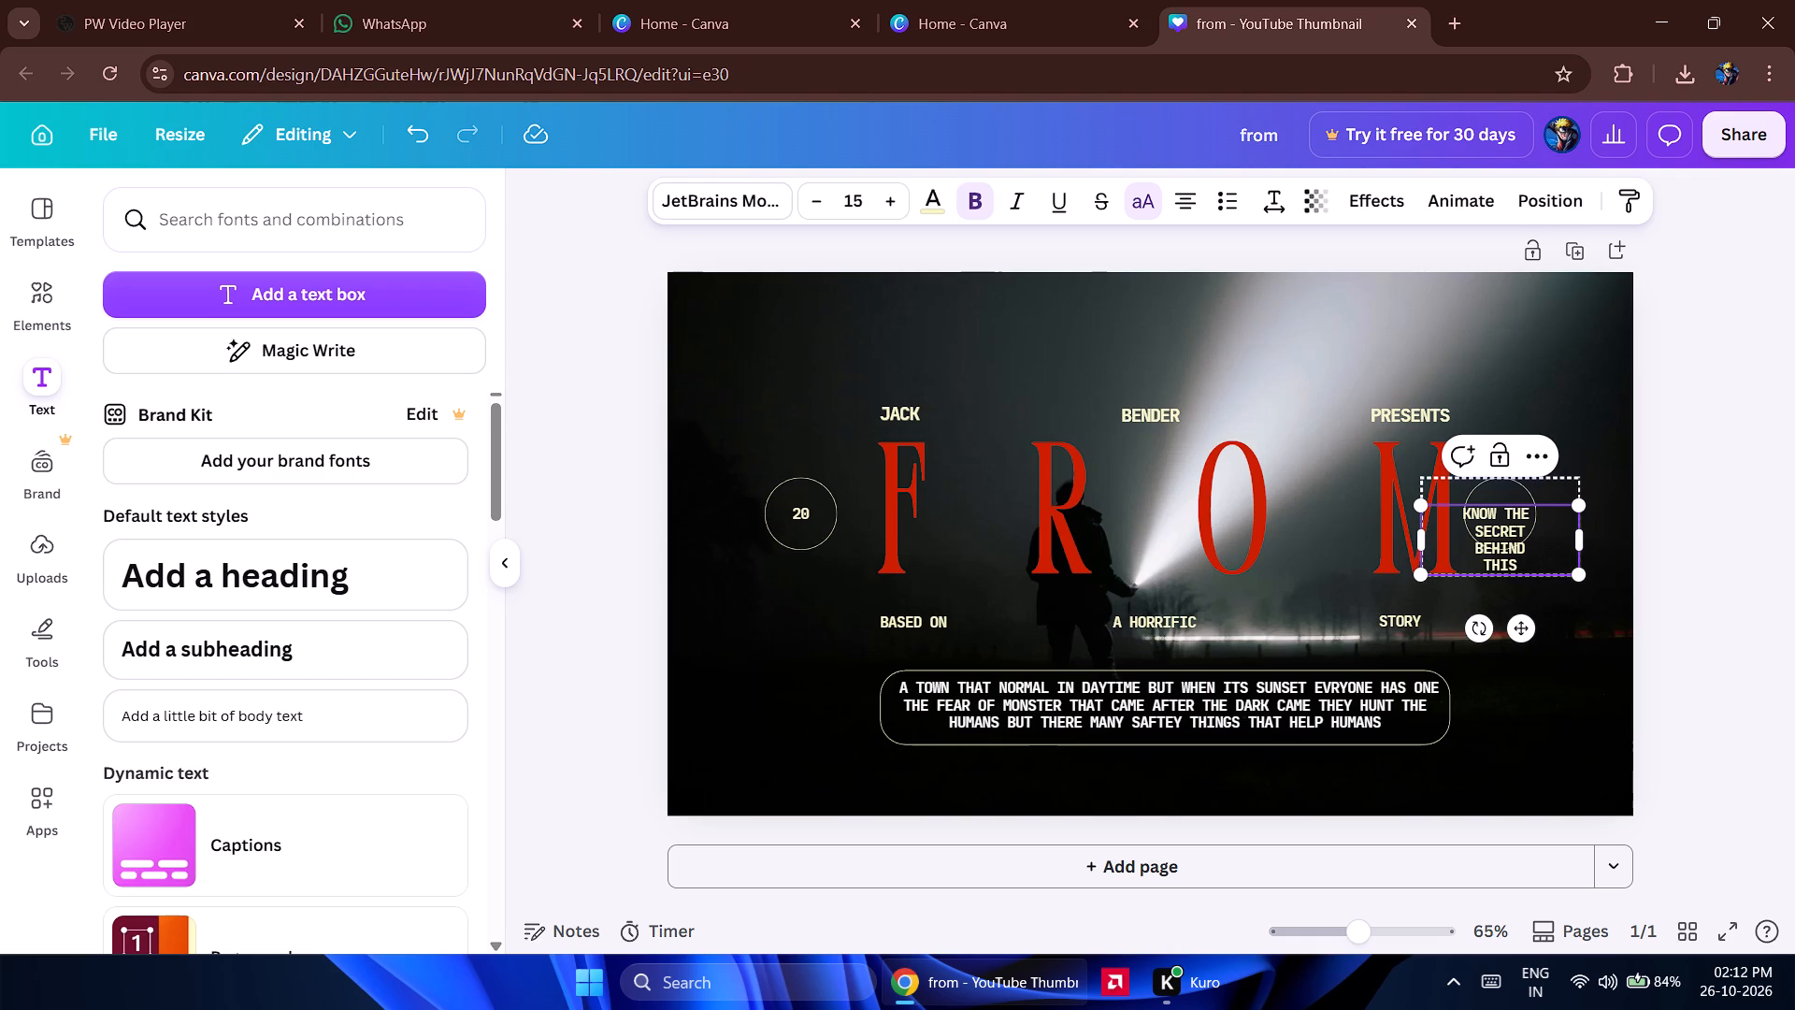
Move the four-line text out of its circle to the empty area just below it.
drag(1521, 627, 1522, 602)
double_click(1529, 524)
click(1534, 524)
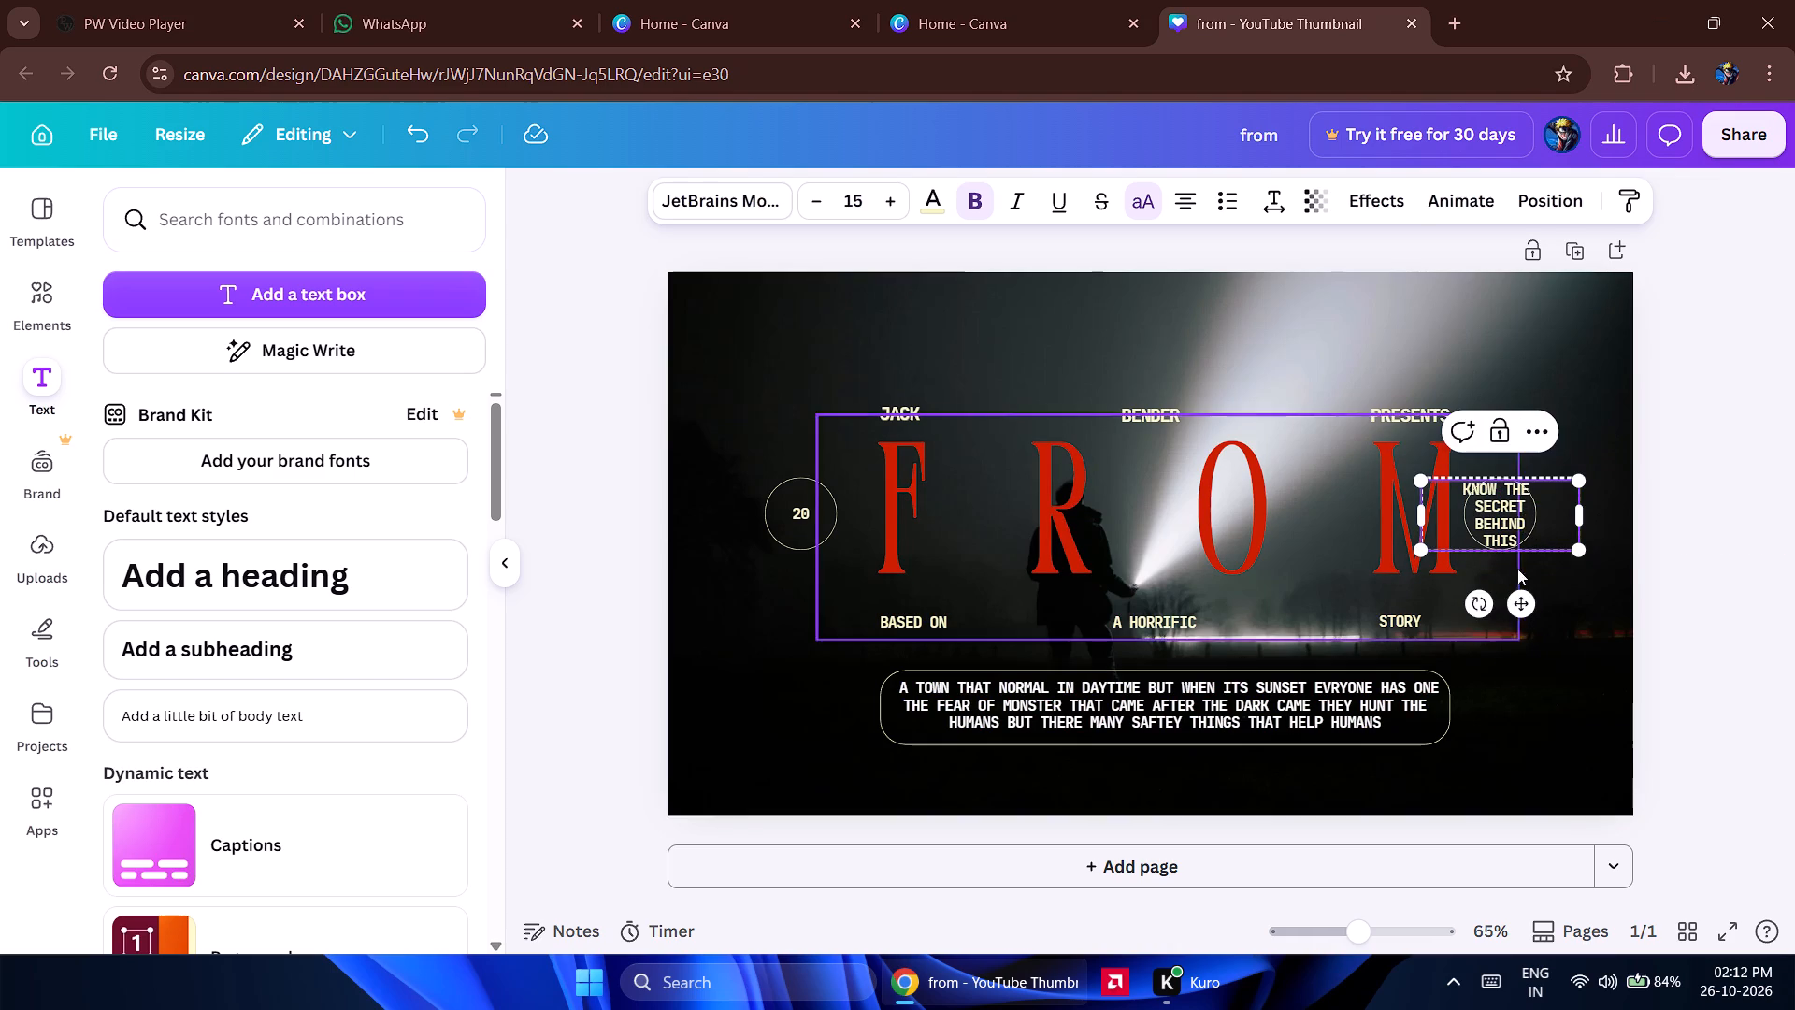
drag(1525, 599, 1545, 685)
Enlarge the empty circle beside the M and shift it slightly away from the letter.
click(1517, 426)
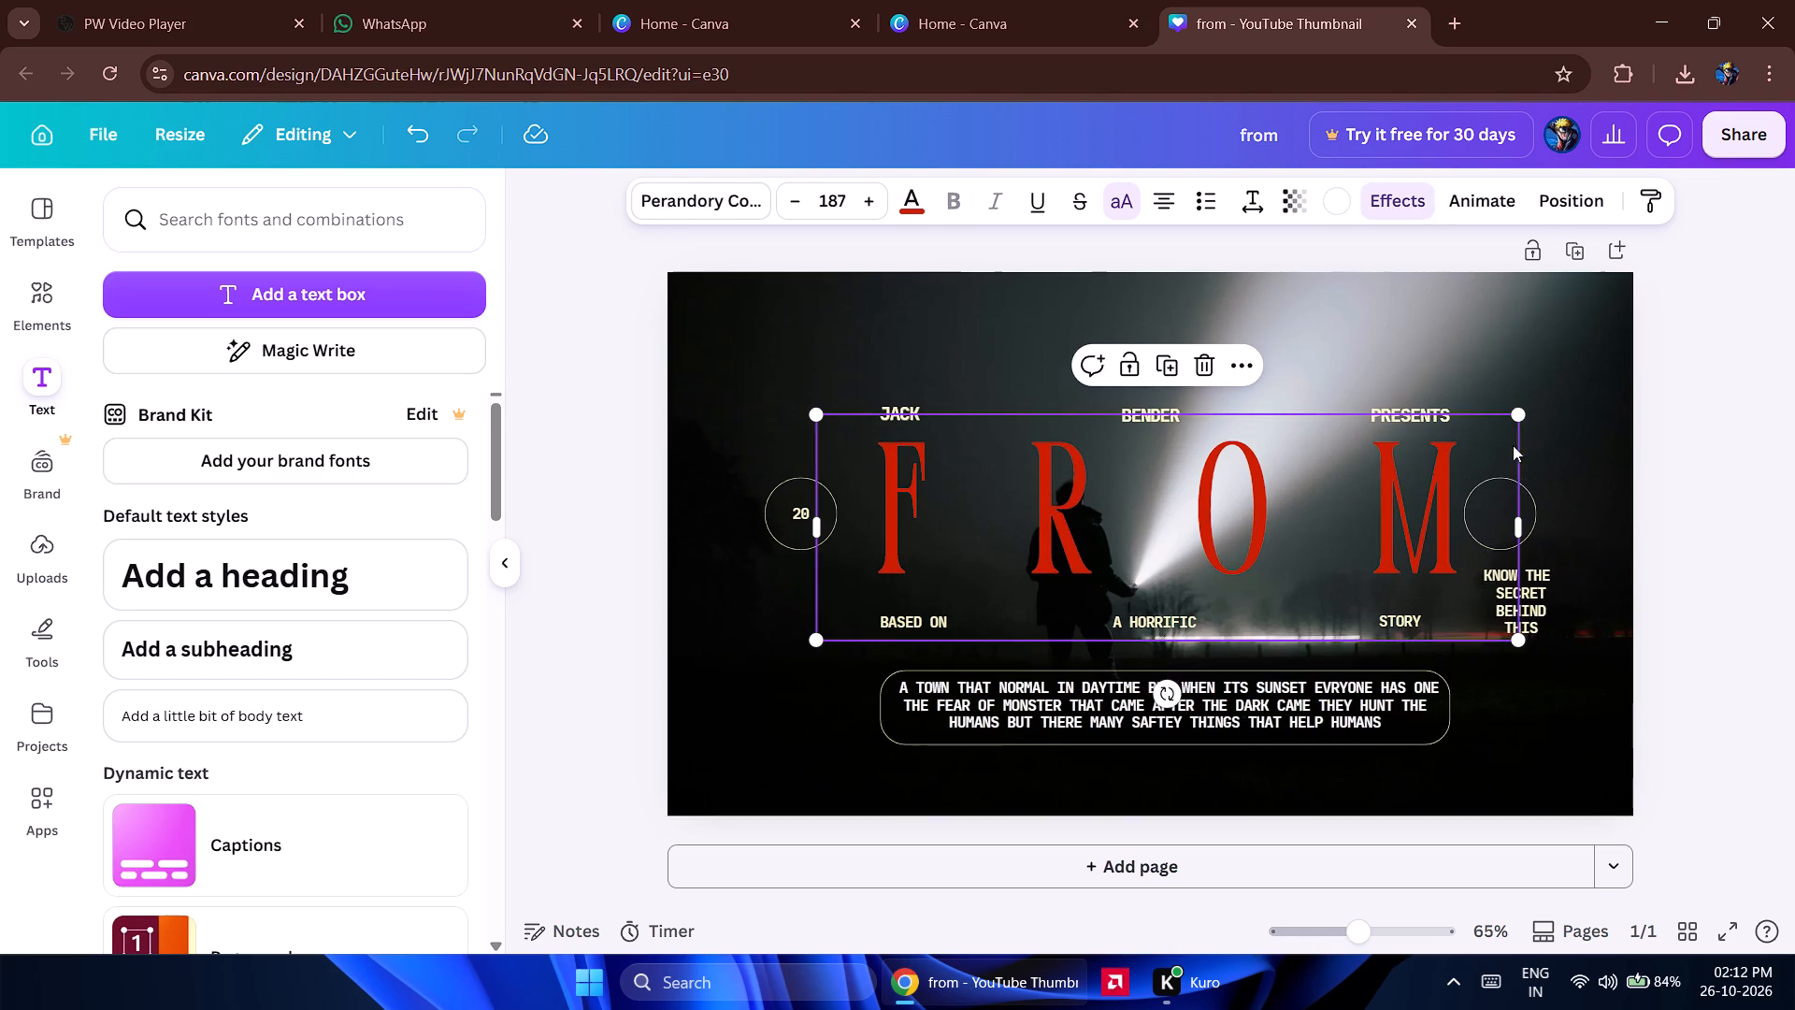
click(1511, 485)
click(1526, 491)
drag(1535, 481, 1551, 469)
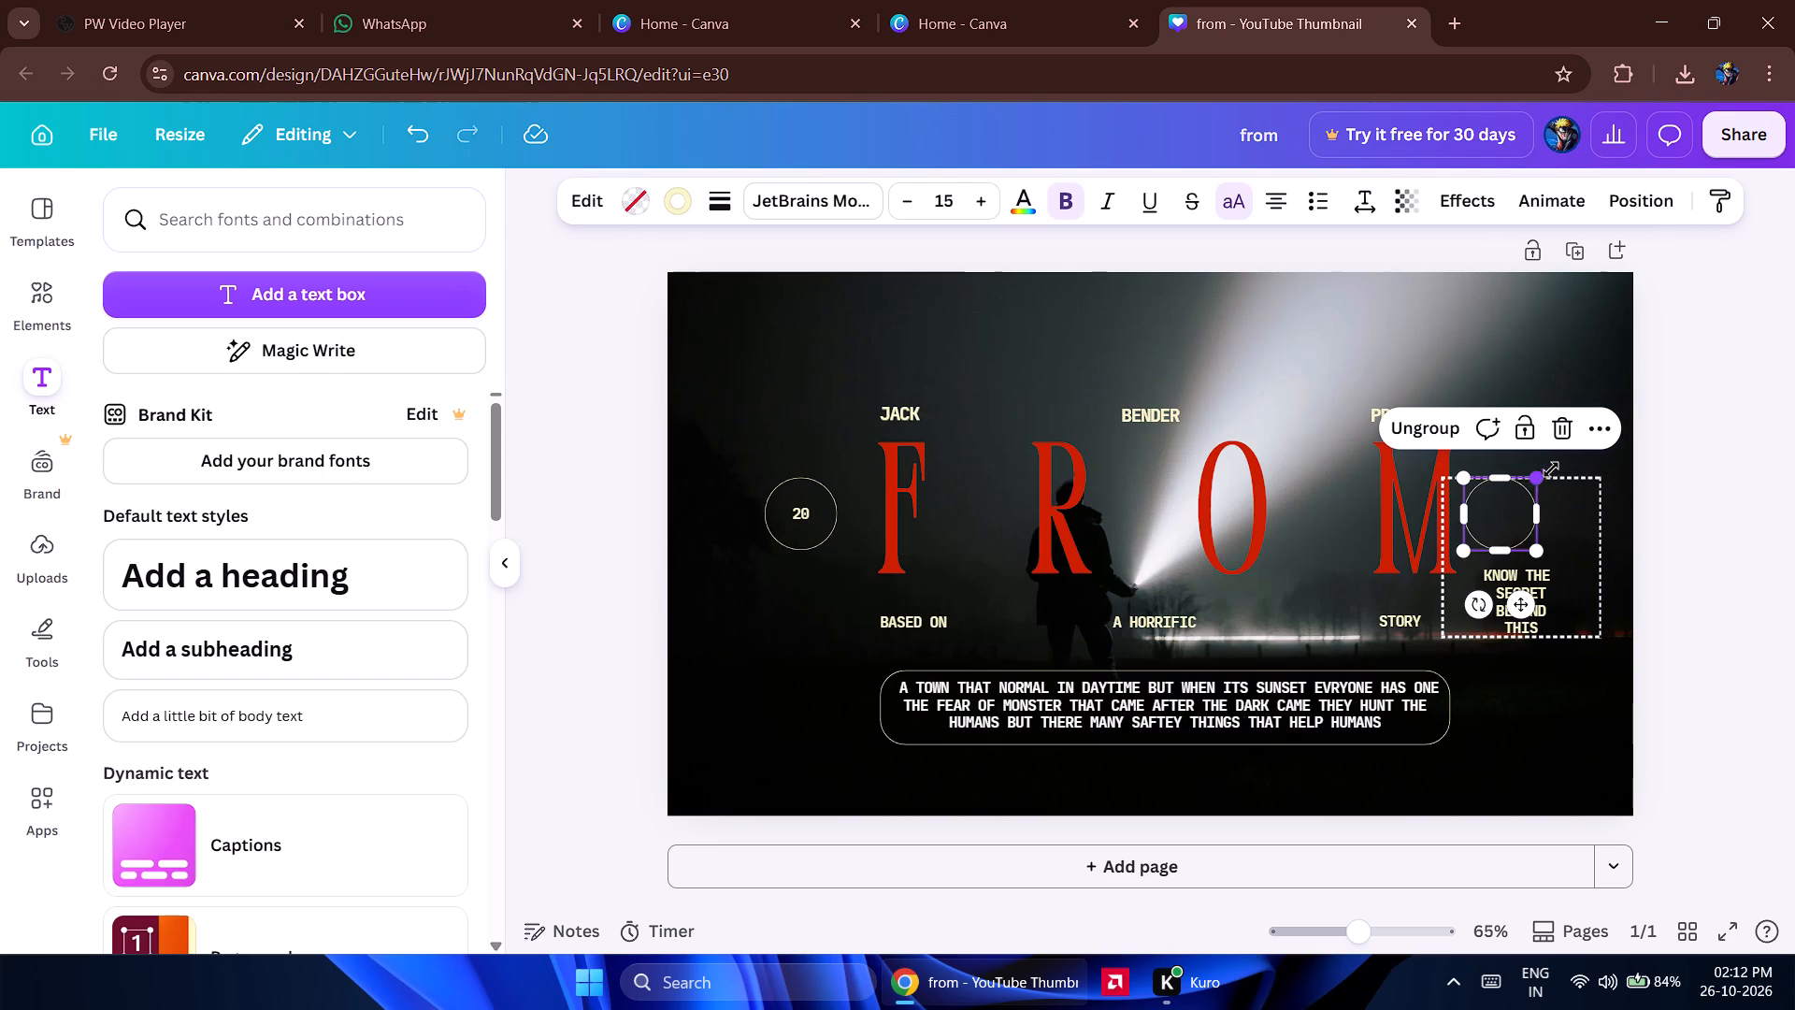
drag(1551, 469, 1566, 462)
drag(1518, 505, 1519, 491)
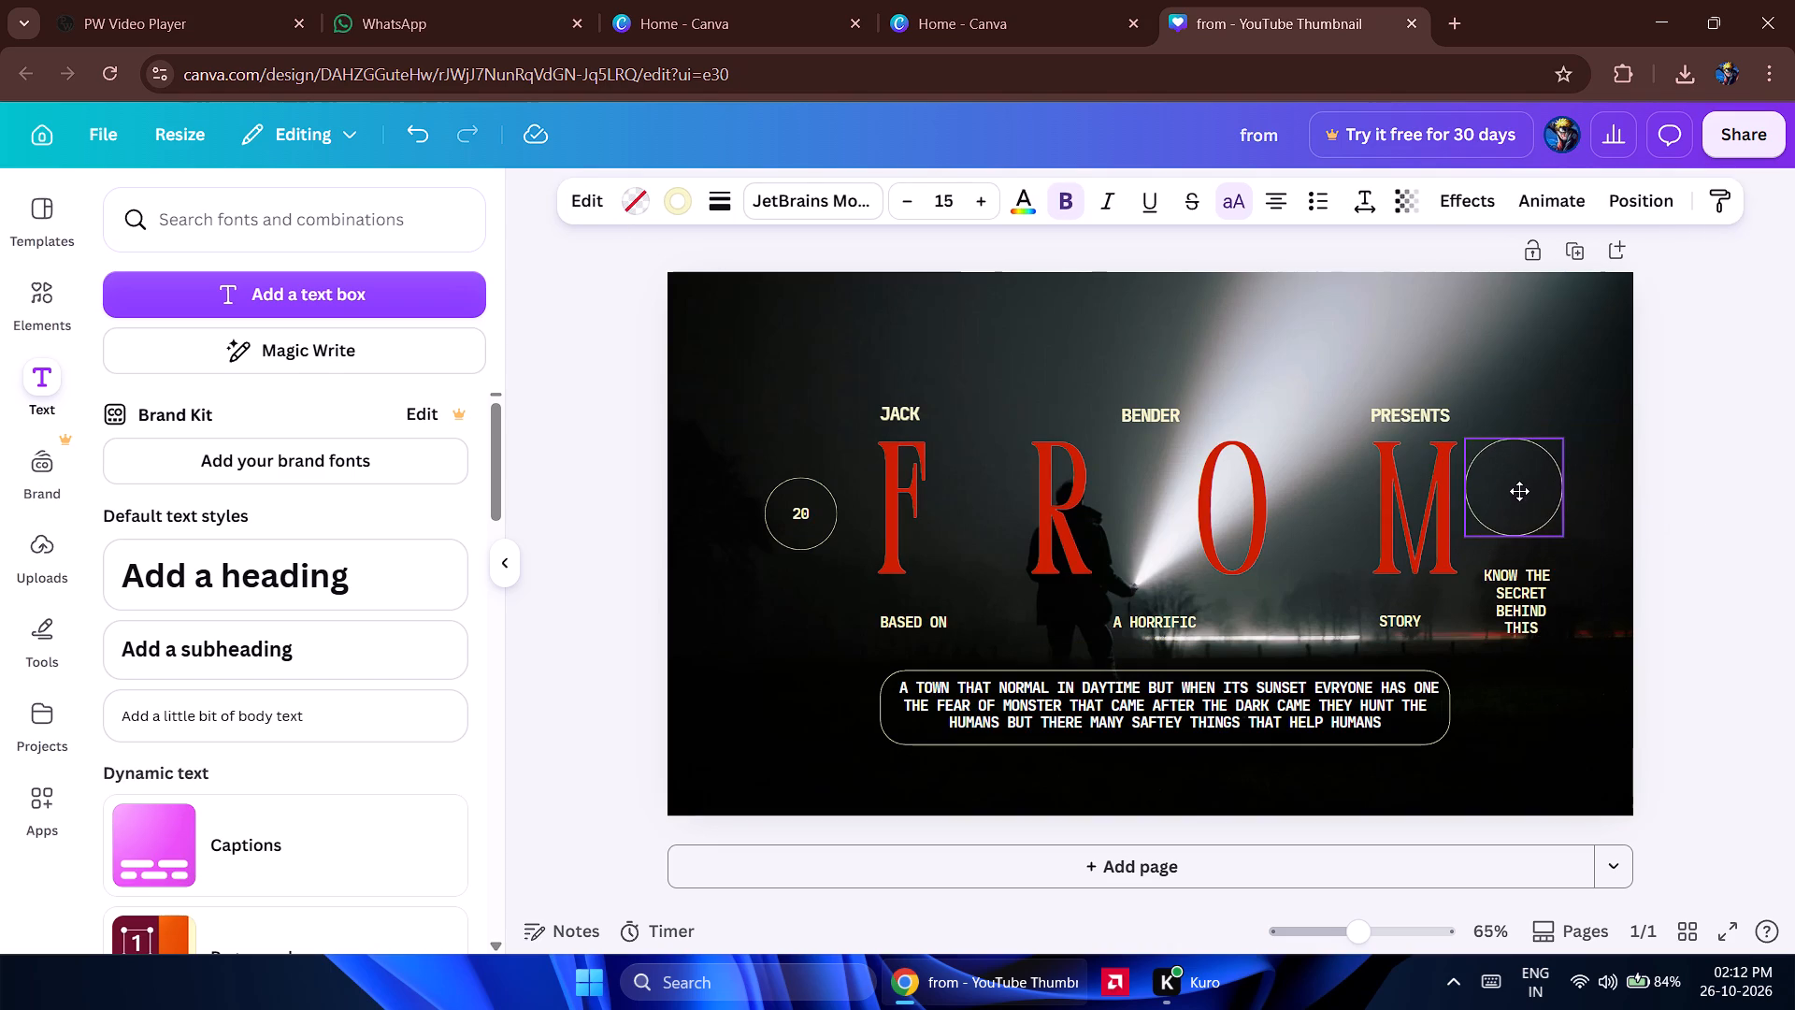
drag(1519, 491, 1530, 491)
Move the four-line text back inside the enlarged circle and deselect it.
click(1528, 606)
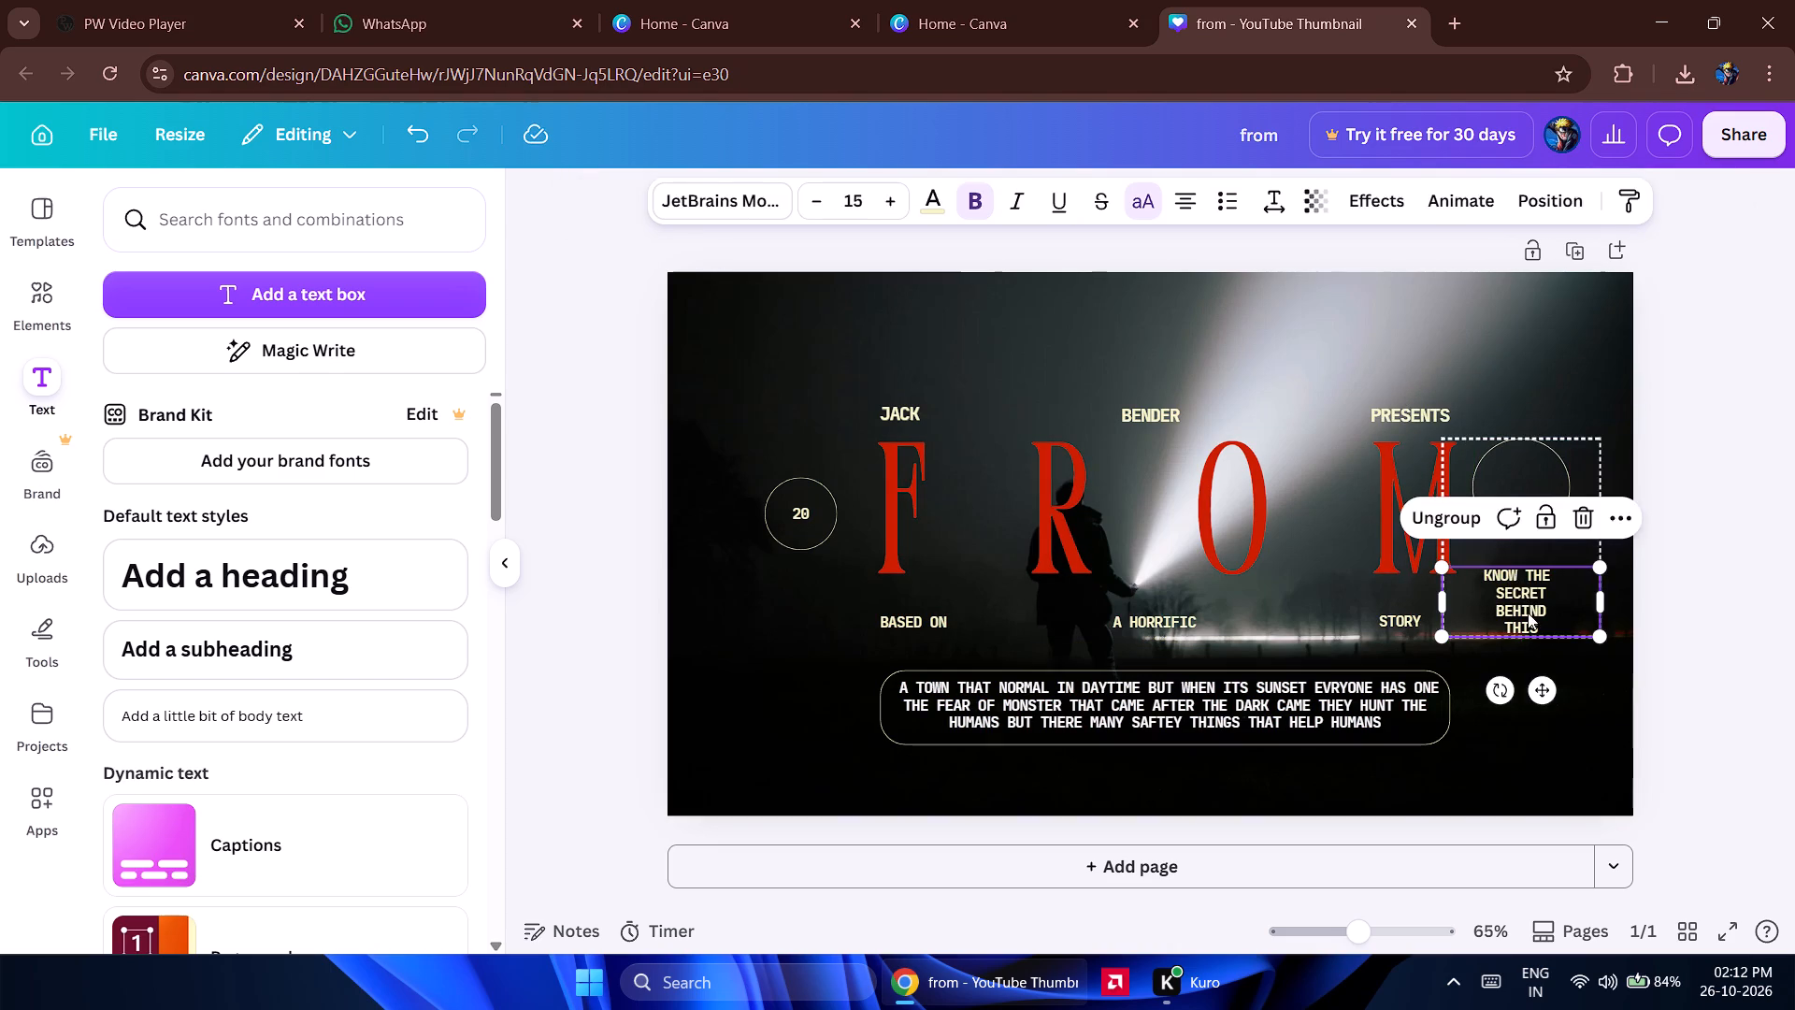
drag(1528, 613, 1530, 499)
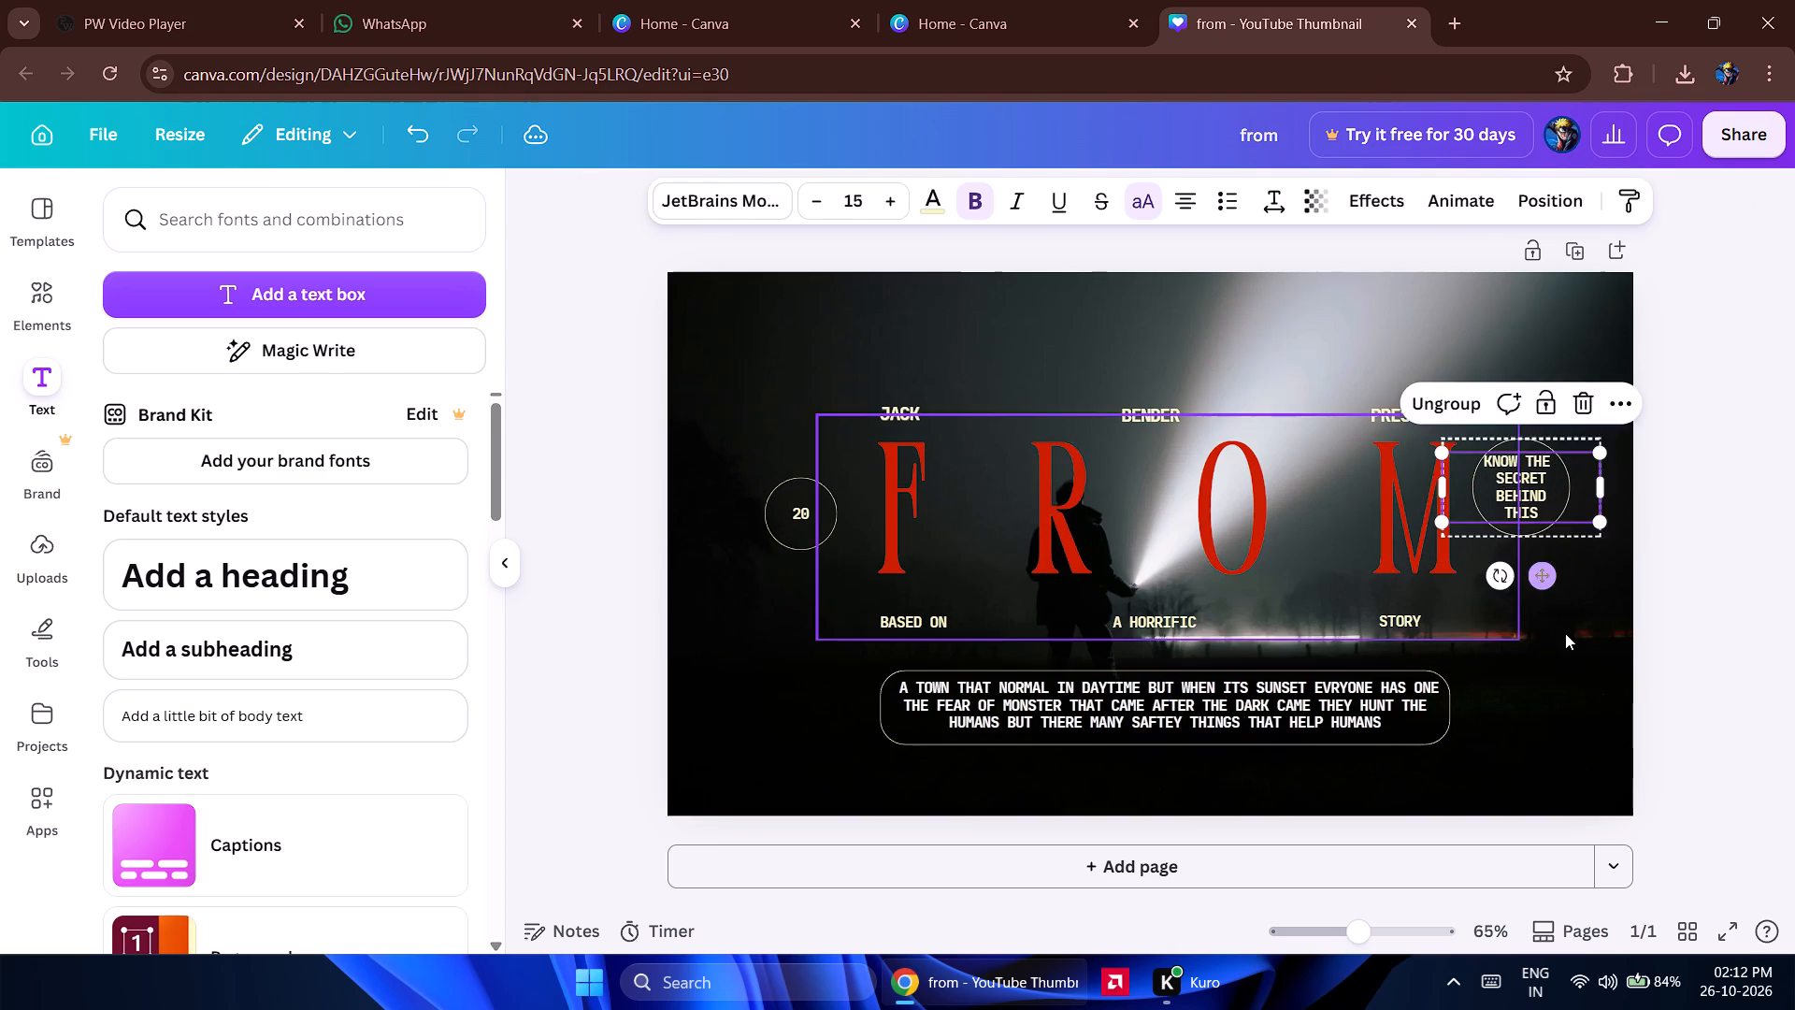
click(1565, 634)
click(1553, 763)
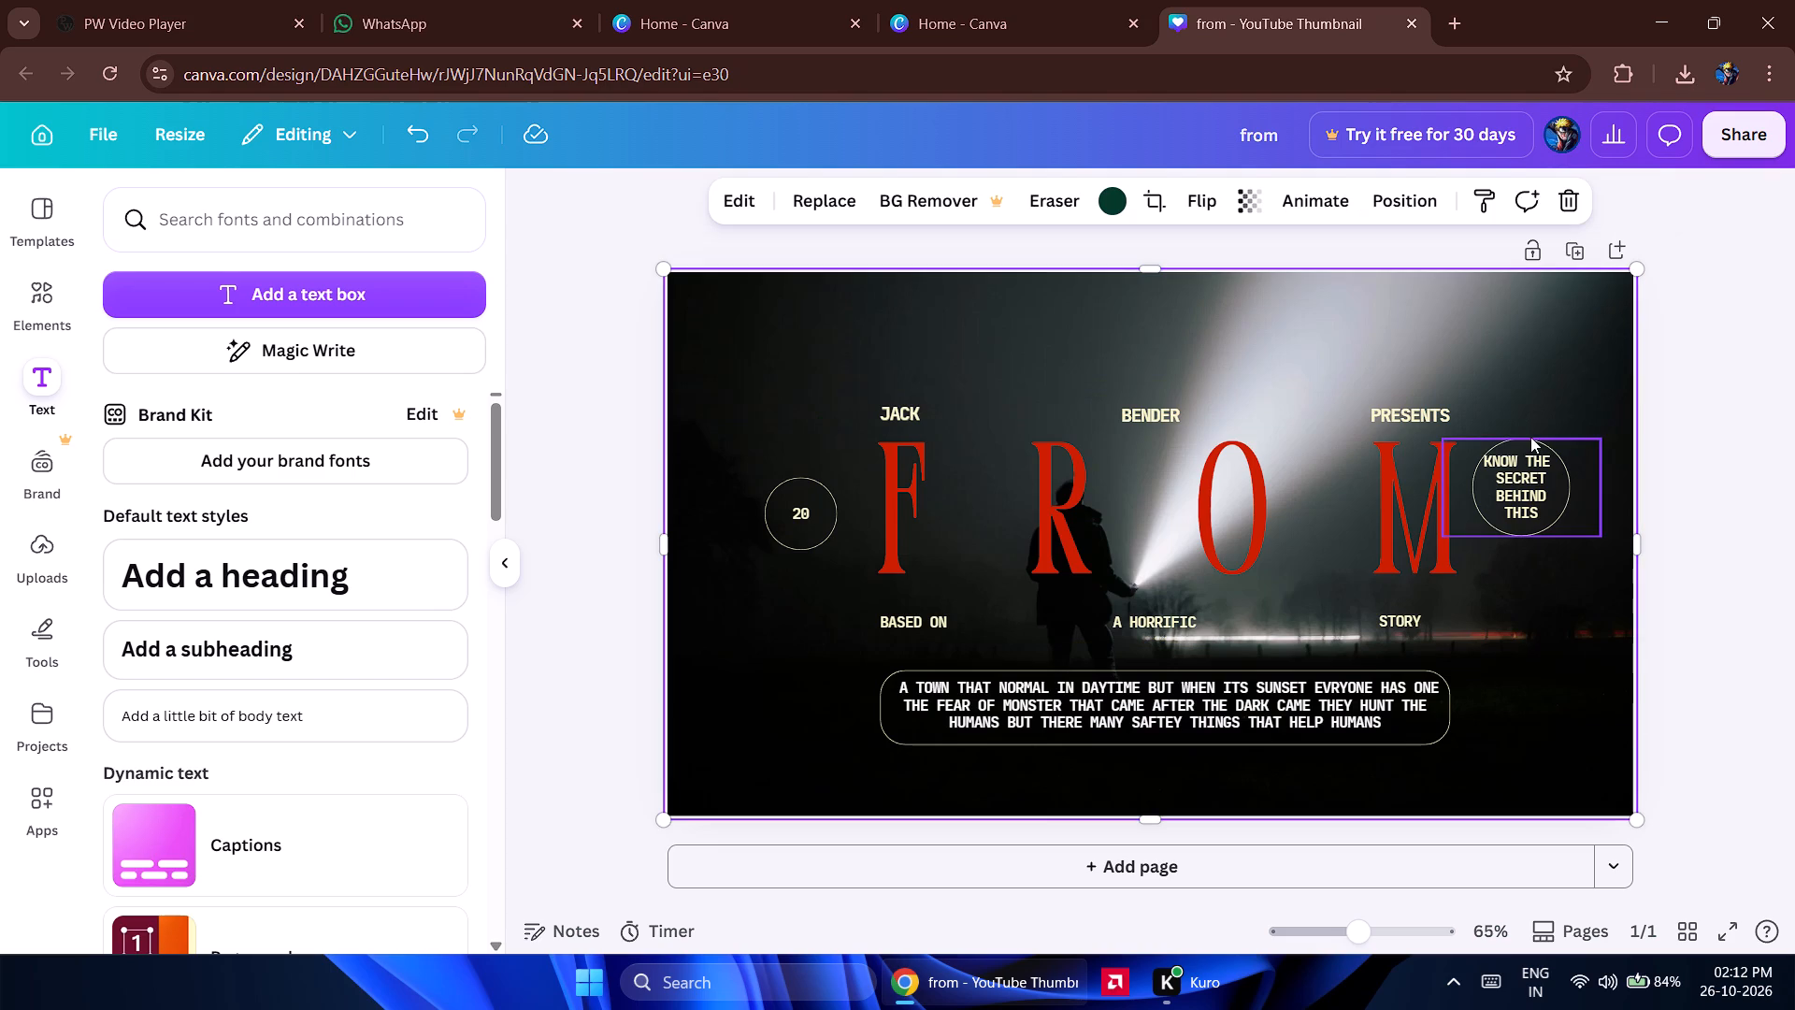
Move the circle and its text together slightly down and farther away from the M.
click(1537, 481)
drag(1527, 481, 1533, 490)
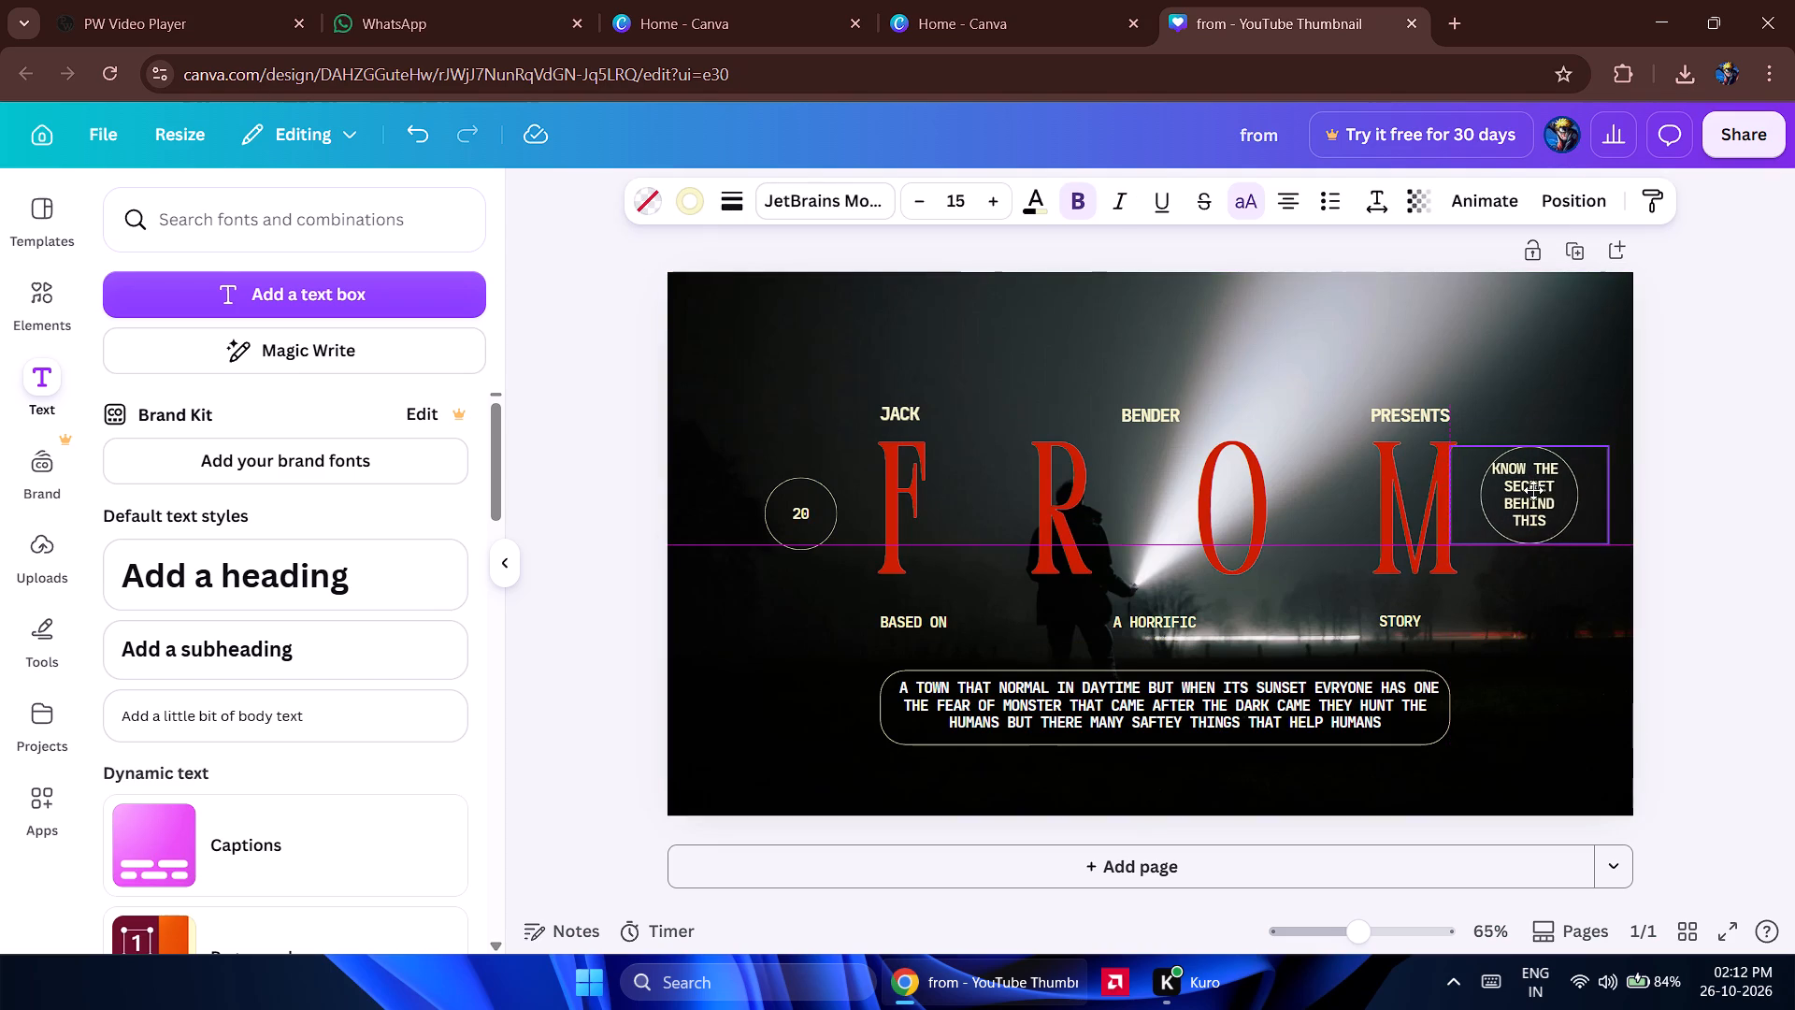
drag(1533, 490, 1545, 493)
click(1523, 491)
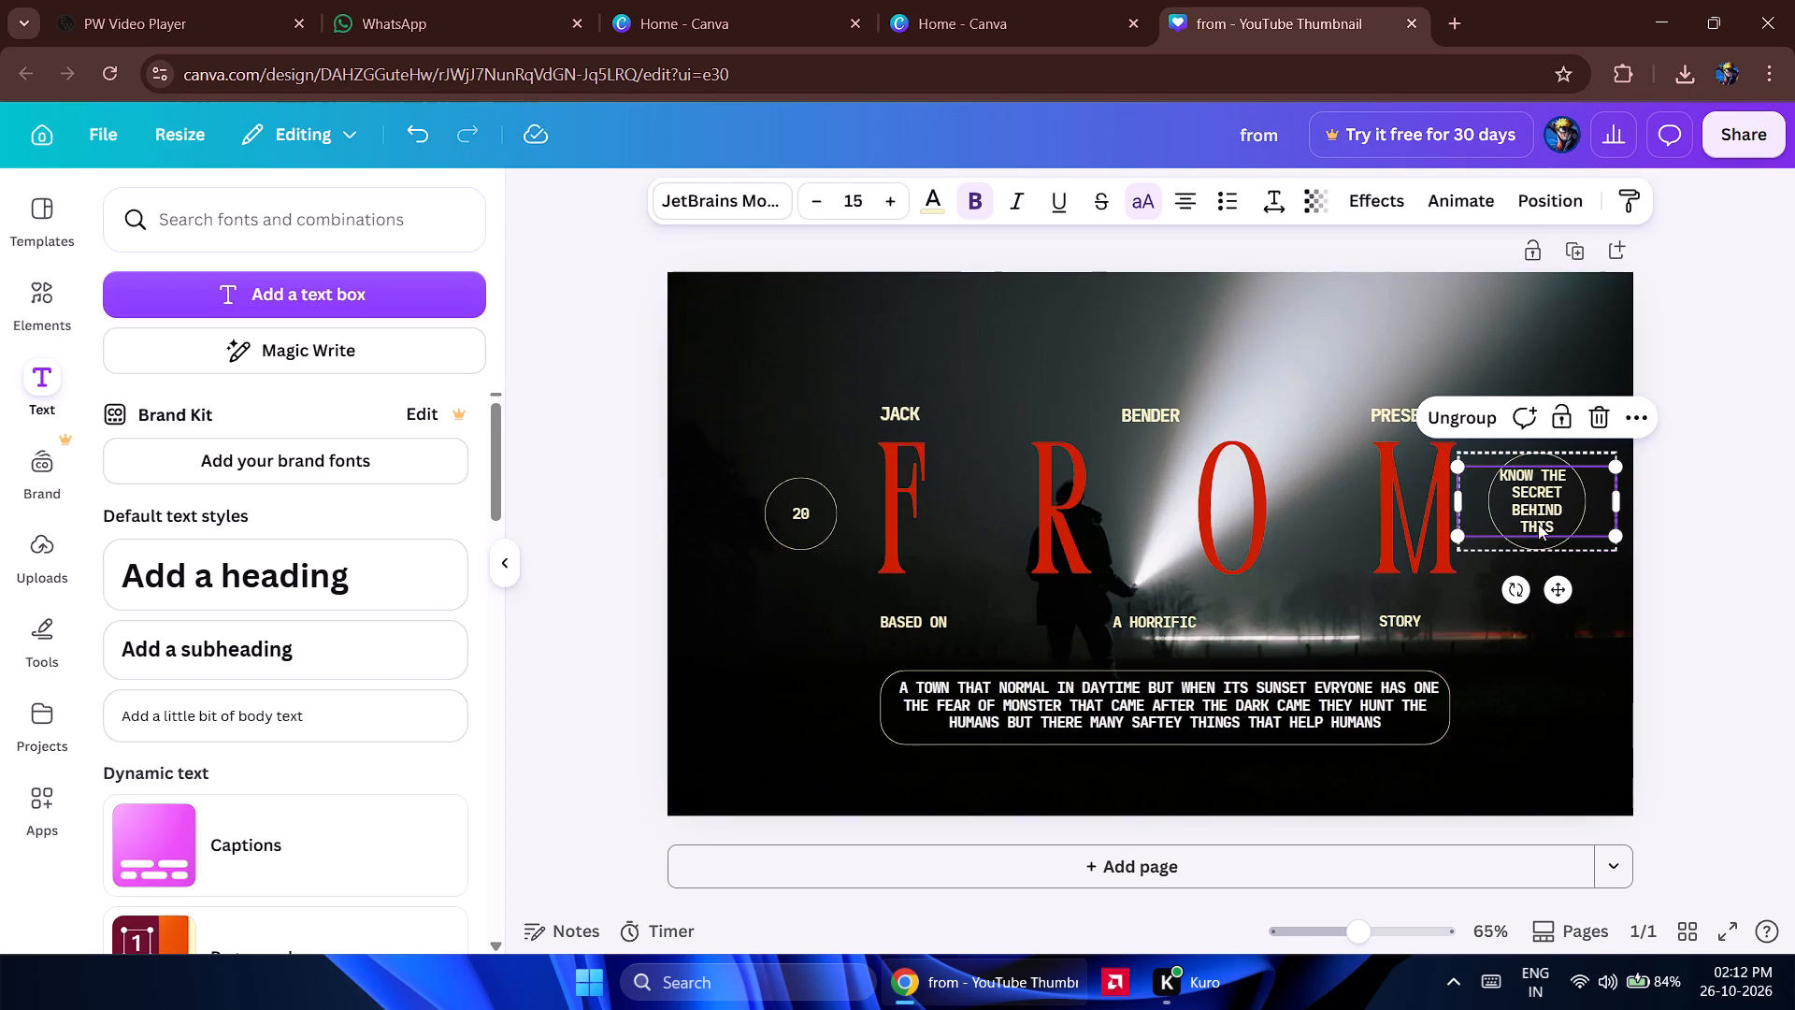
click(1557, 582)
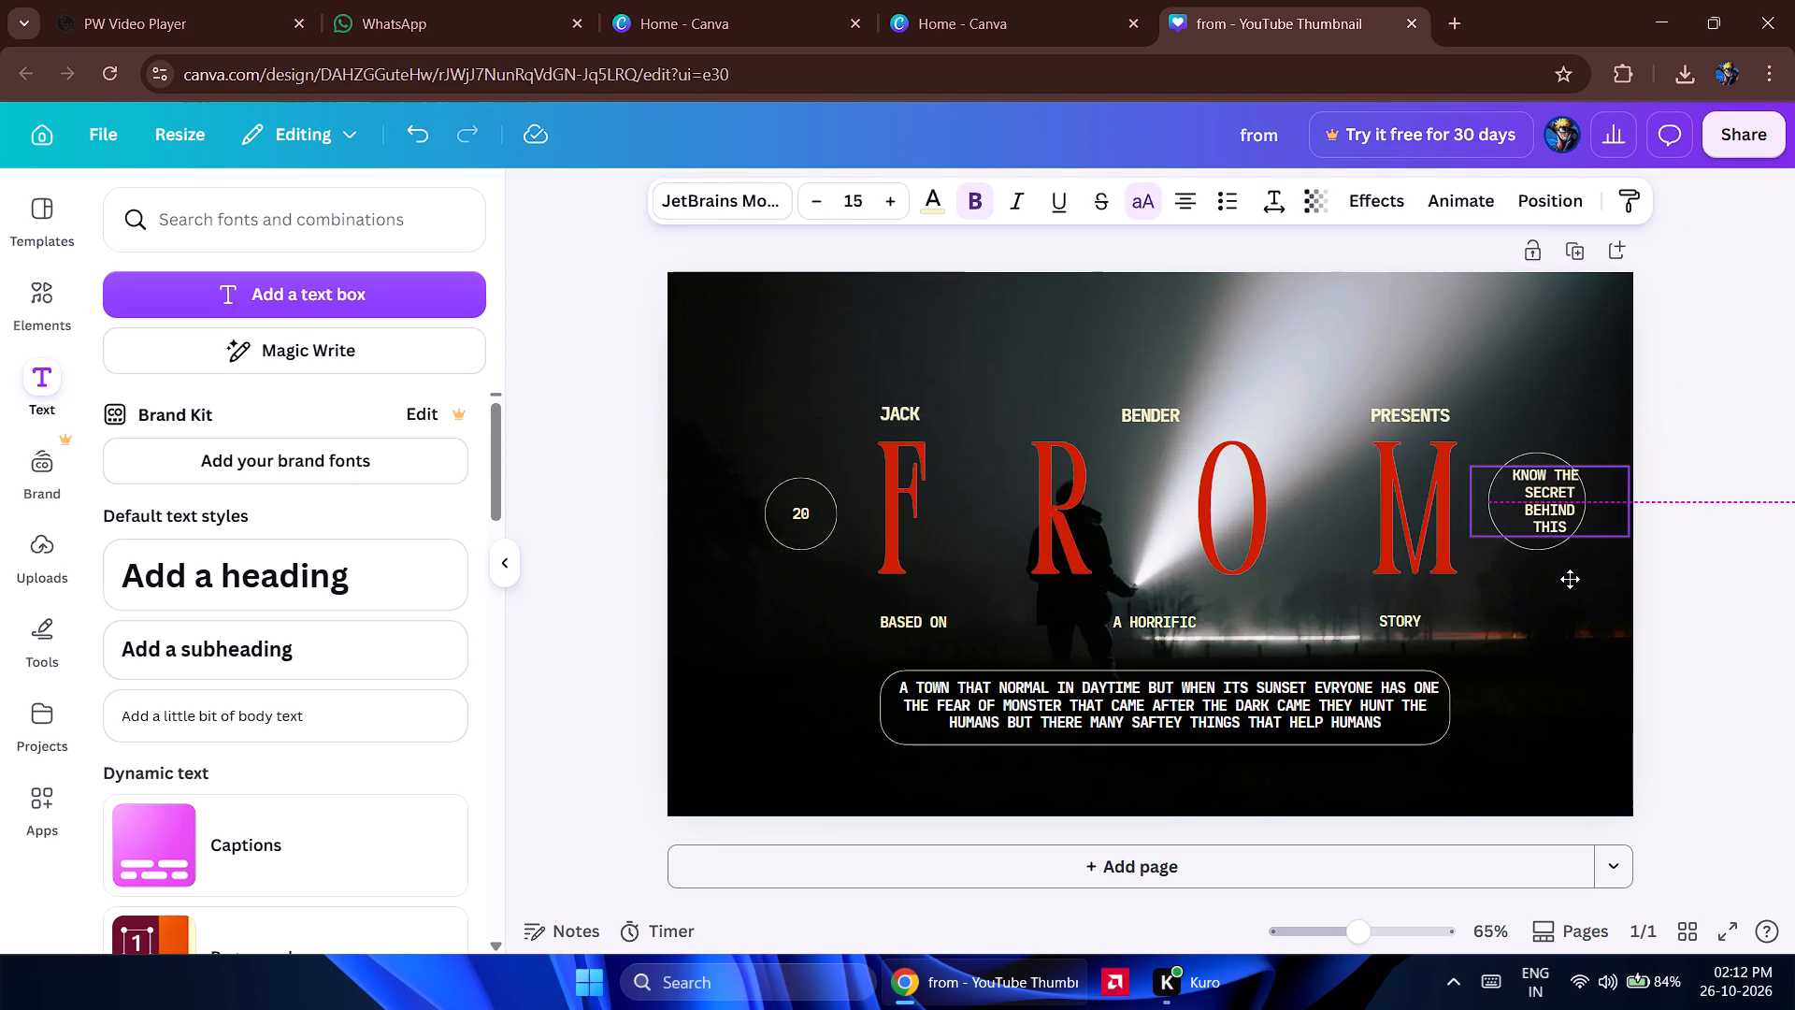
Scale the grouped circle and text down slightly, bringing the text to size 14.2.
click(1515, 555)
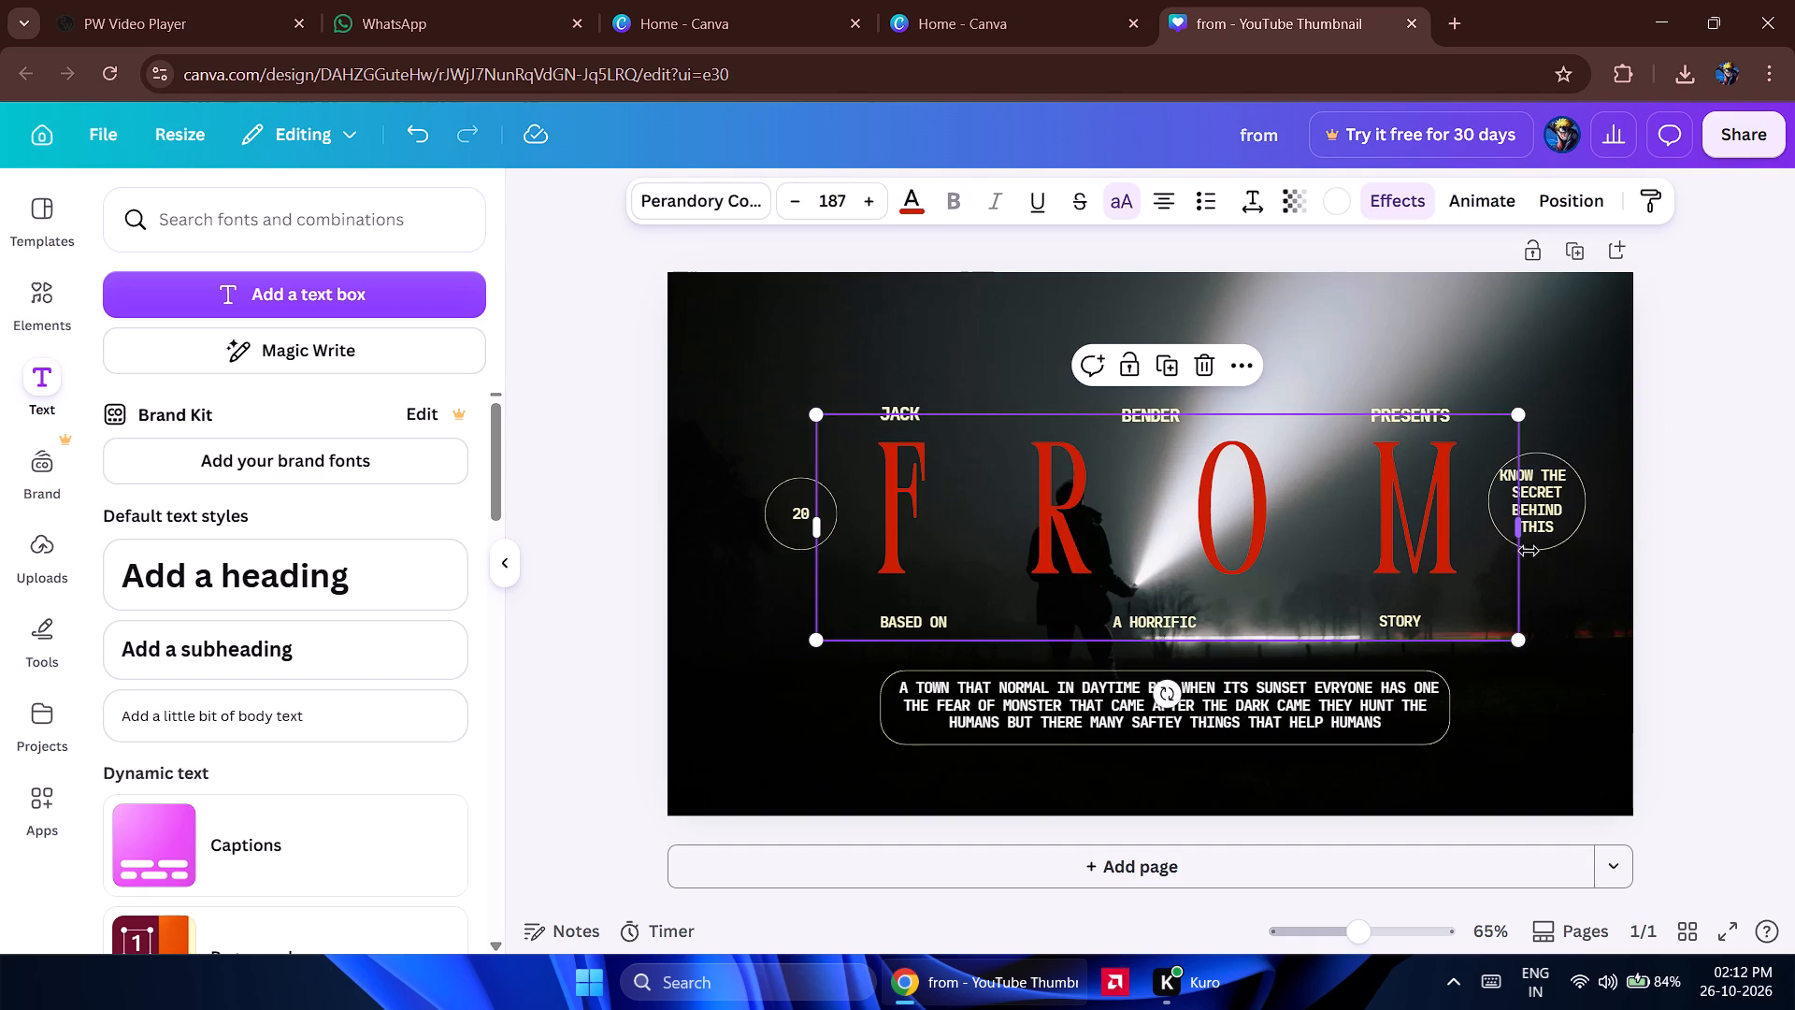
click(1531, 549)
click(1542, 548)
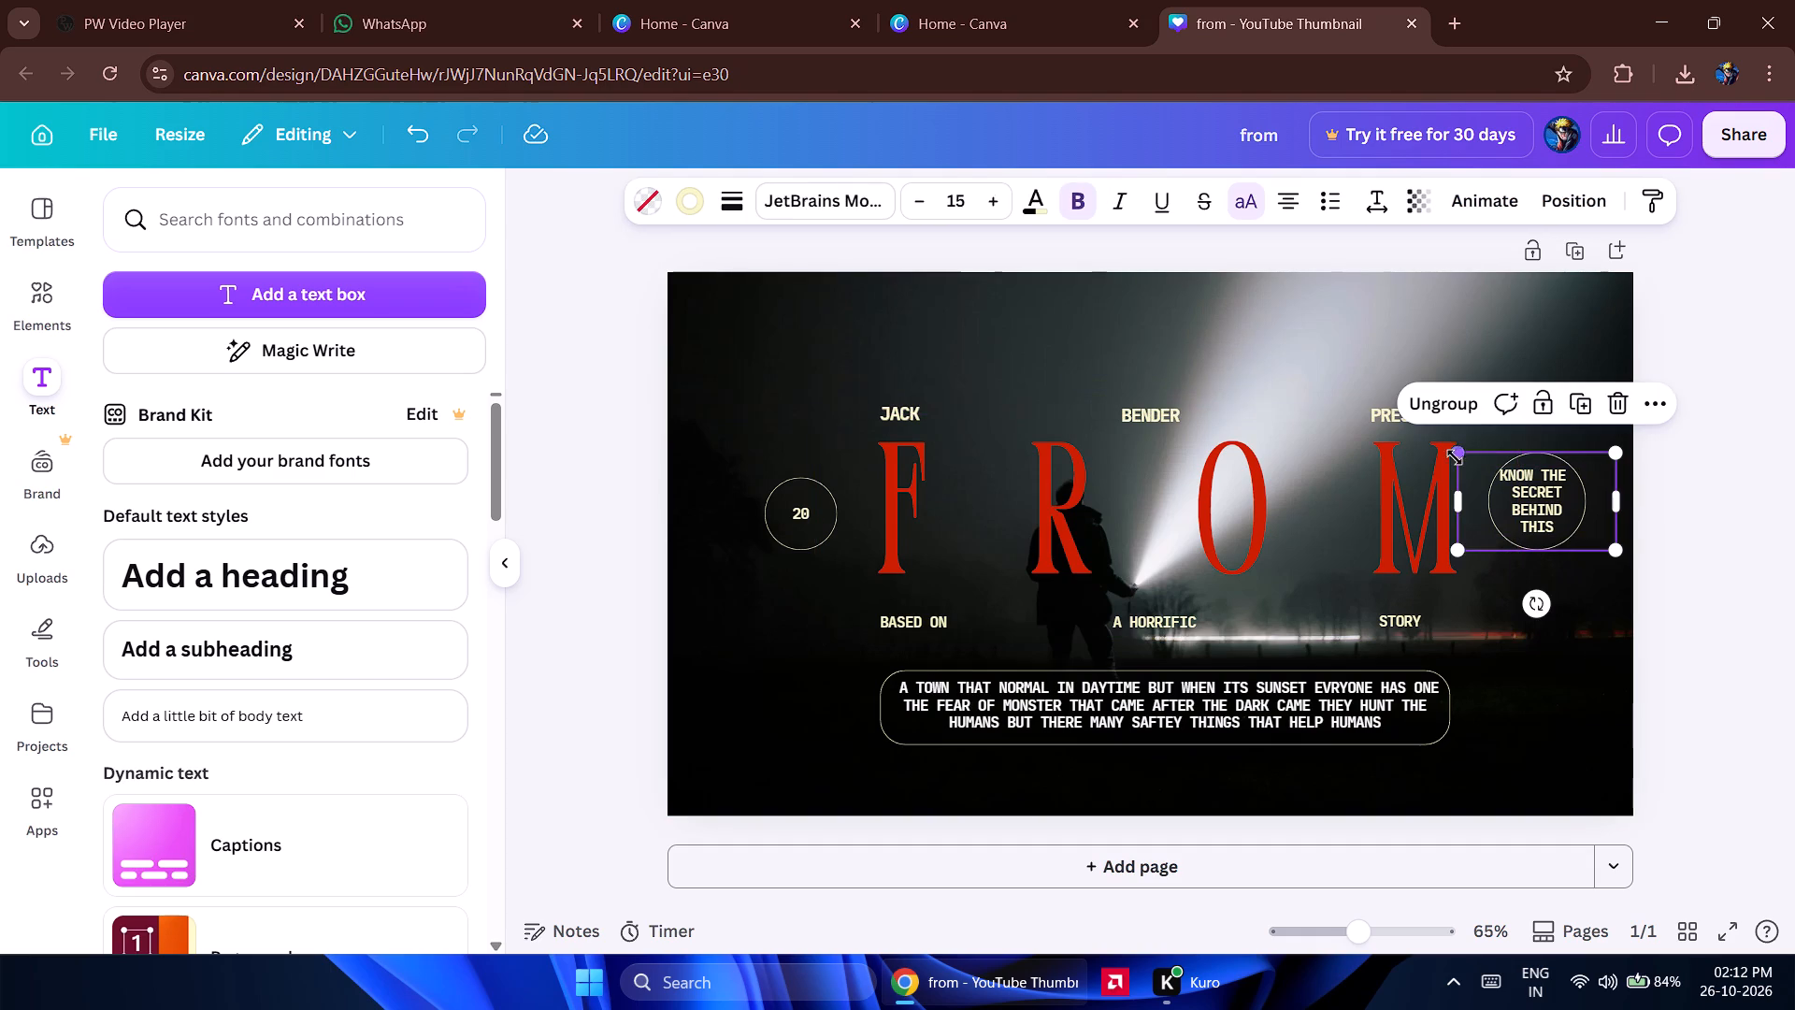
drag(1462, 455, 1472, 460)
Lower the four-line text within its group and enlarge the circle to about 128 high.
click(1544, 514)
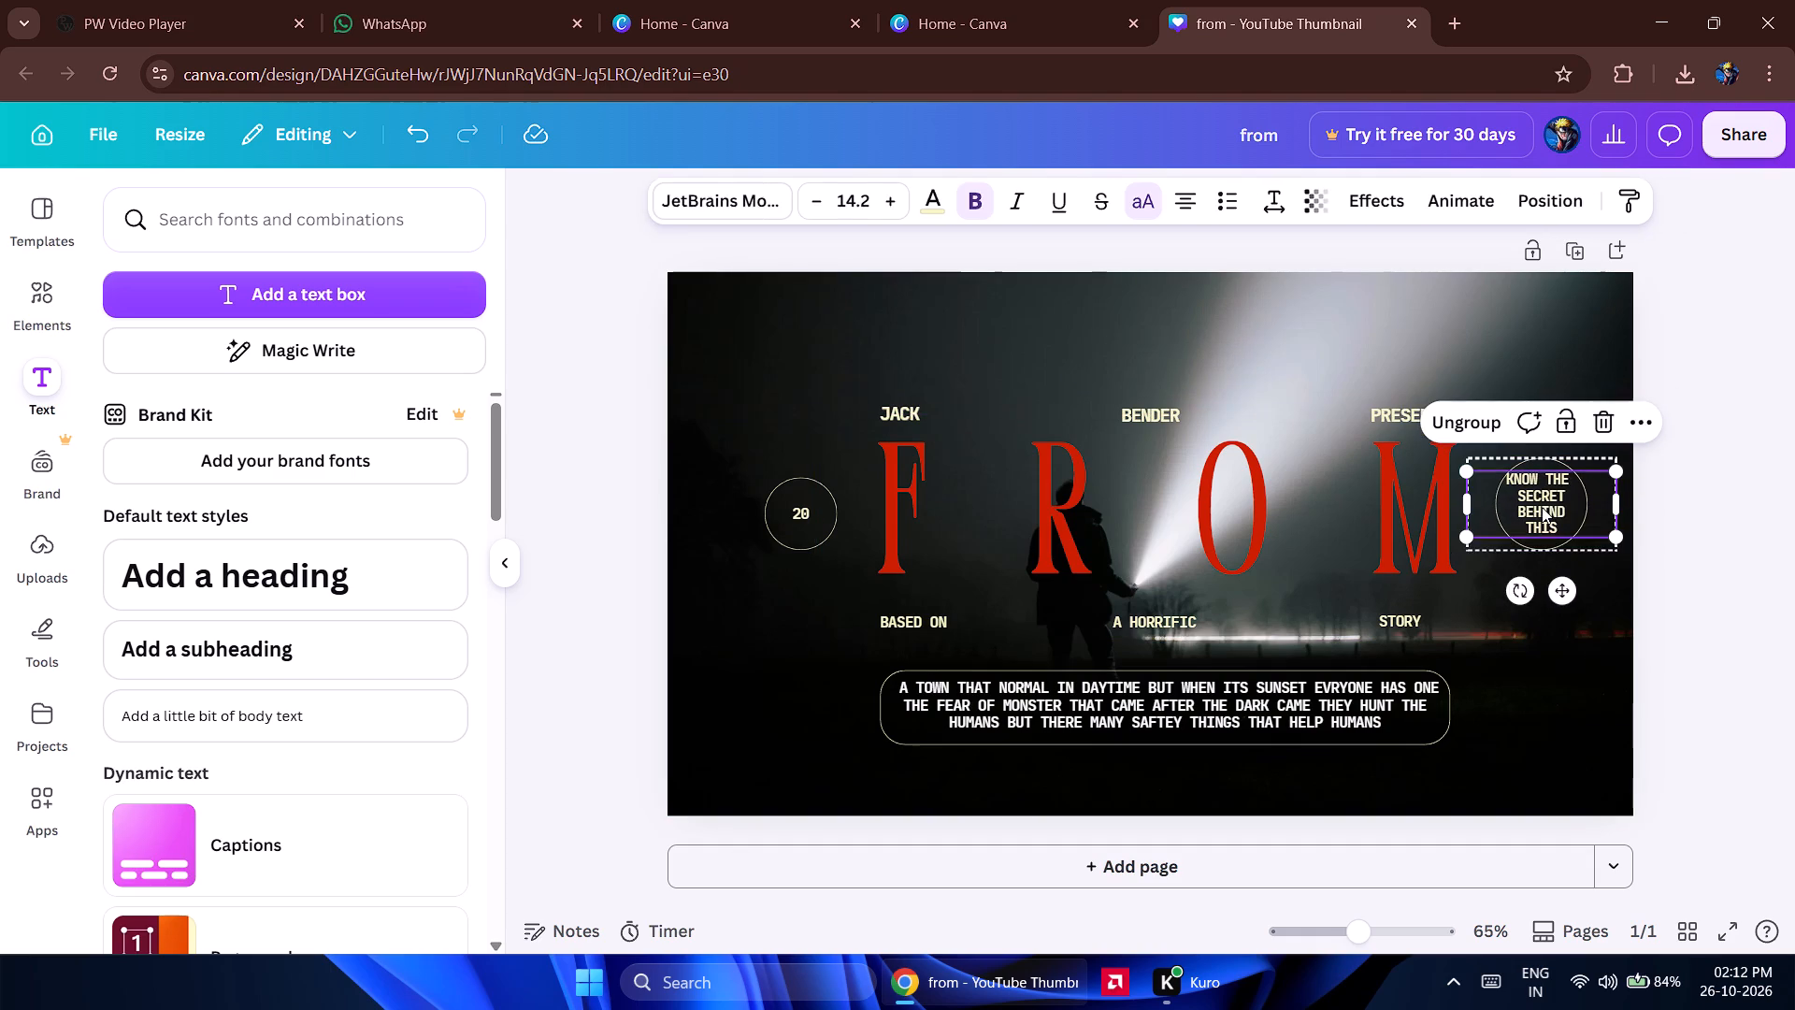
drag(1542, 507, 1544, 535)
click(1525, 476)
drag(1494, 457, 1489, 454)
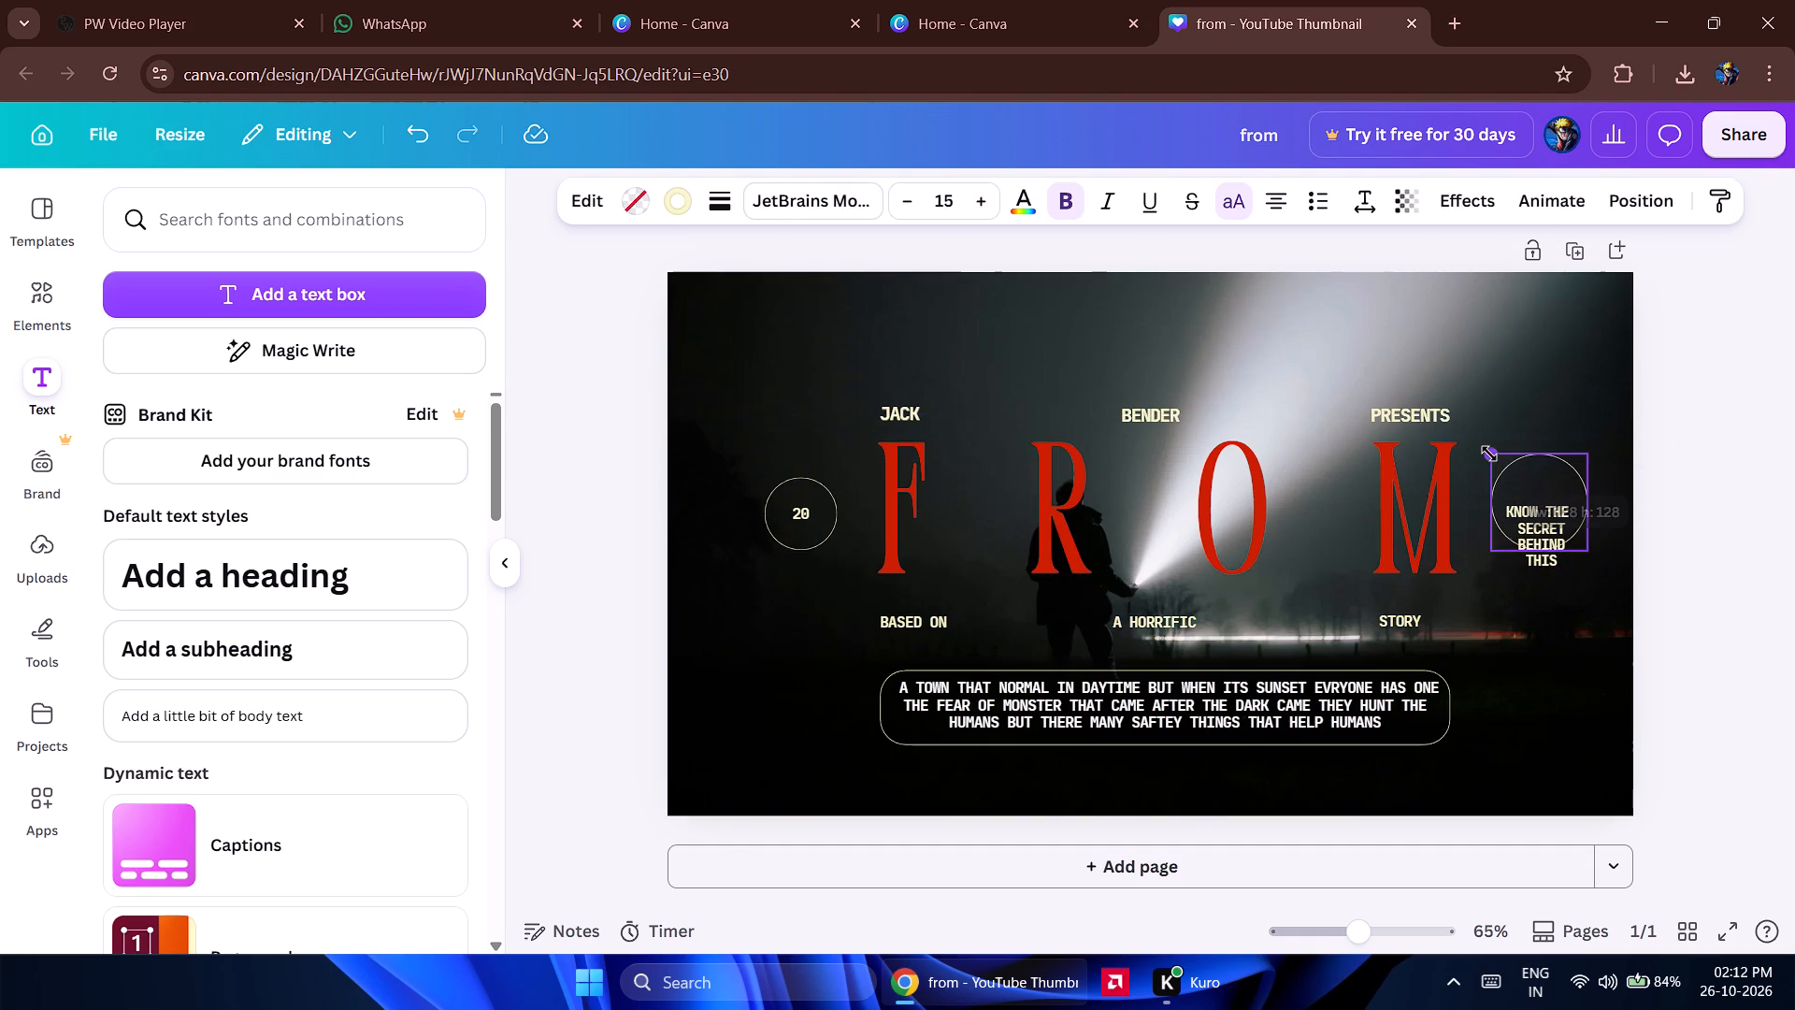
drag(1489, 454, 1485, 454)
Move the four-line text back up into the middle of the circle and deselect it.
click(1540, 550)
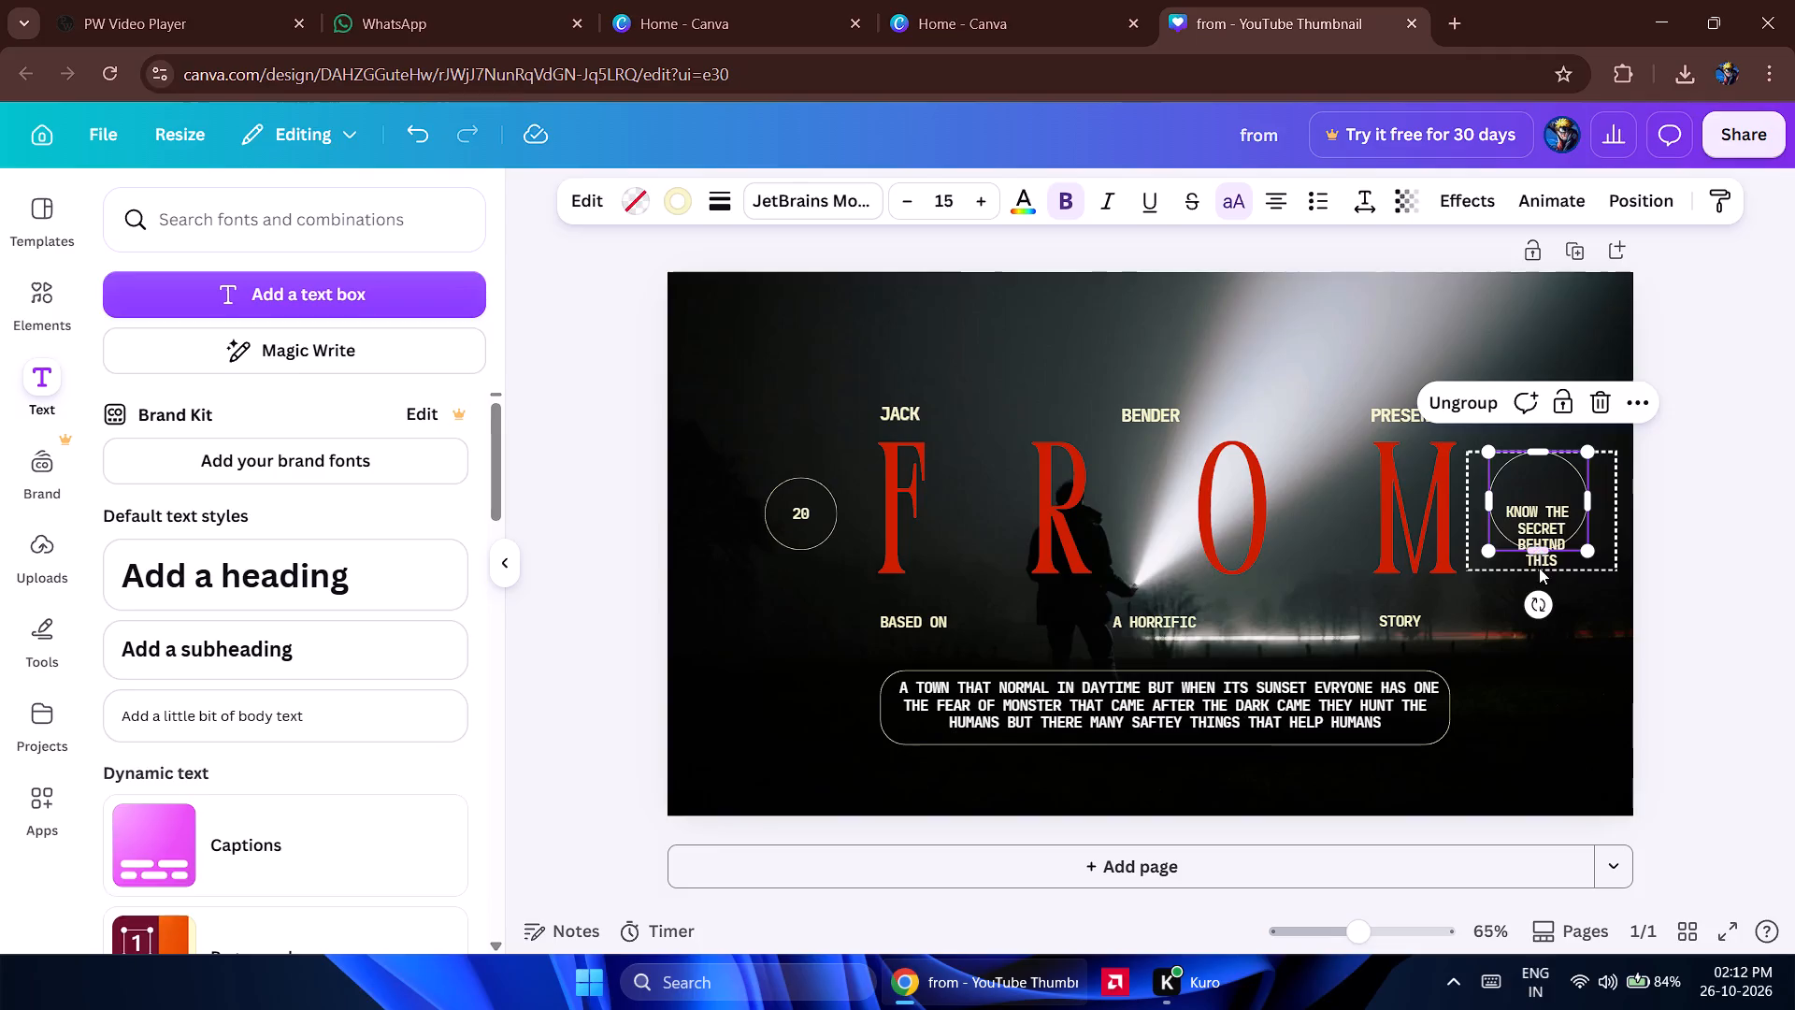
click(1536, 524)
drag(1536, 524, 1539, 491)
click(1539, 492)
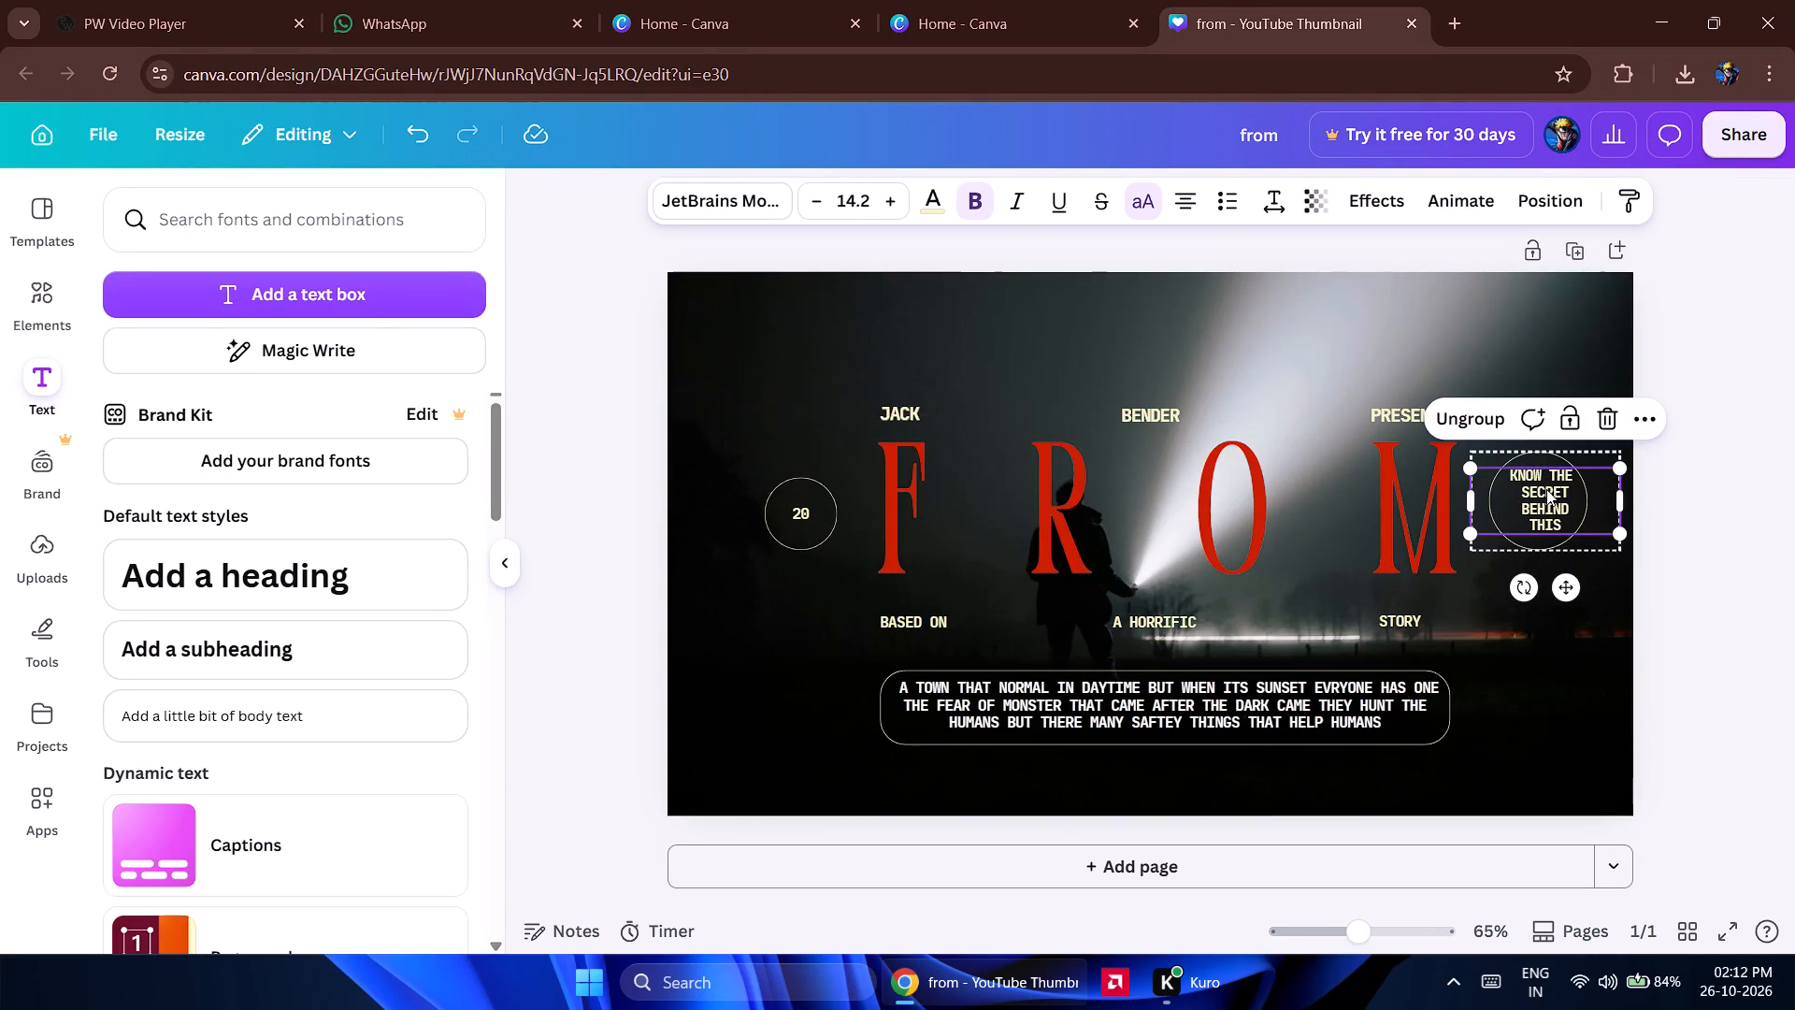
click(1588, 714)
Move the circle and its text together up and to the right, nearer the thumbnail's edge.
click(1541, 513)
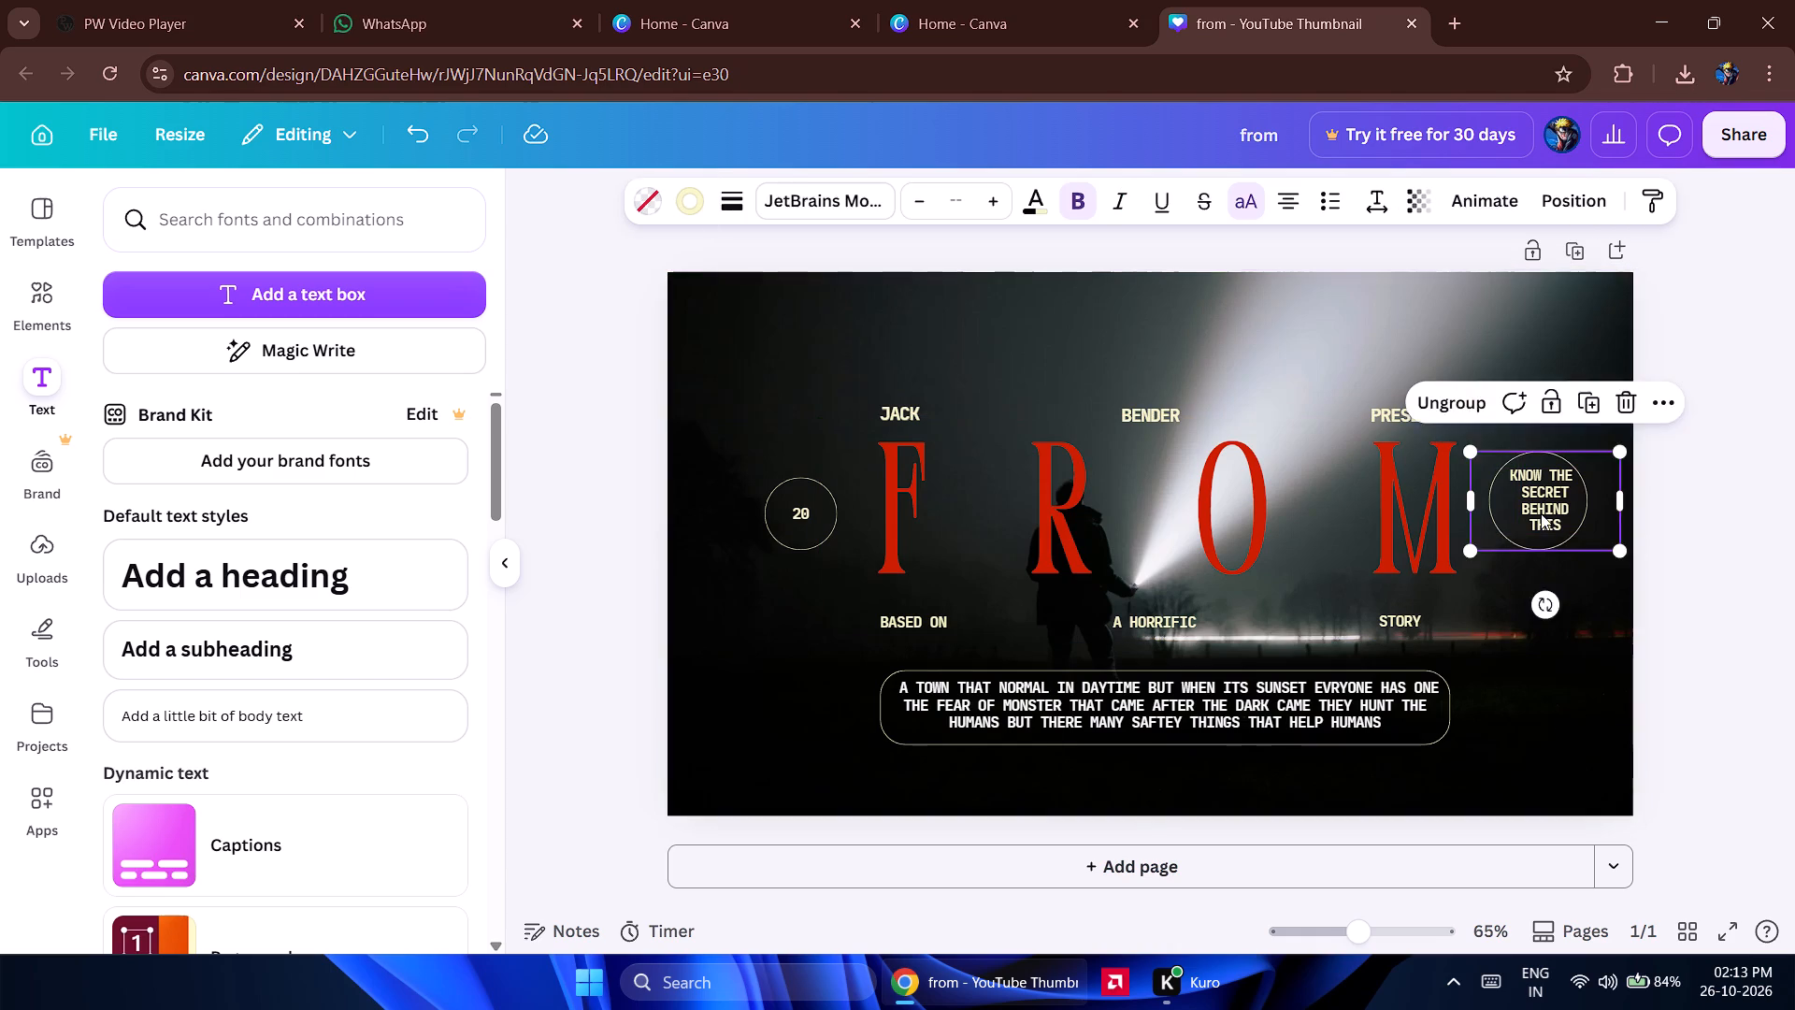
drag(1543, 511, 1558, 454)
Move the text down out of the circle and enlarge the circle to about 149 wide and high.
click(1556, 469)
drag(1552, 460, 1555, 467)
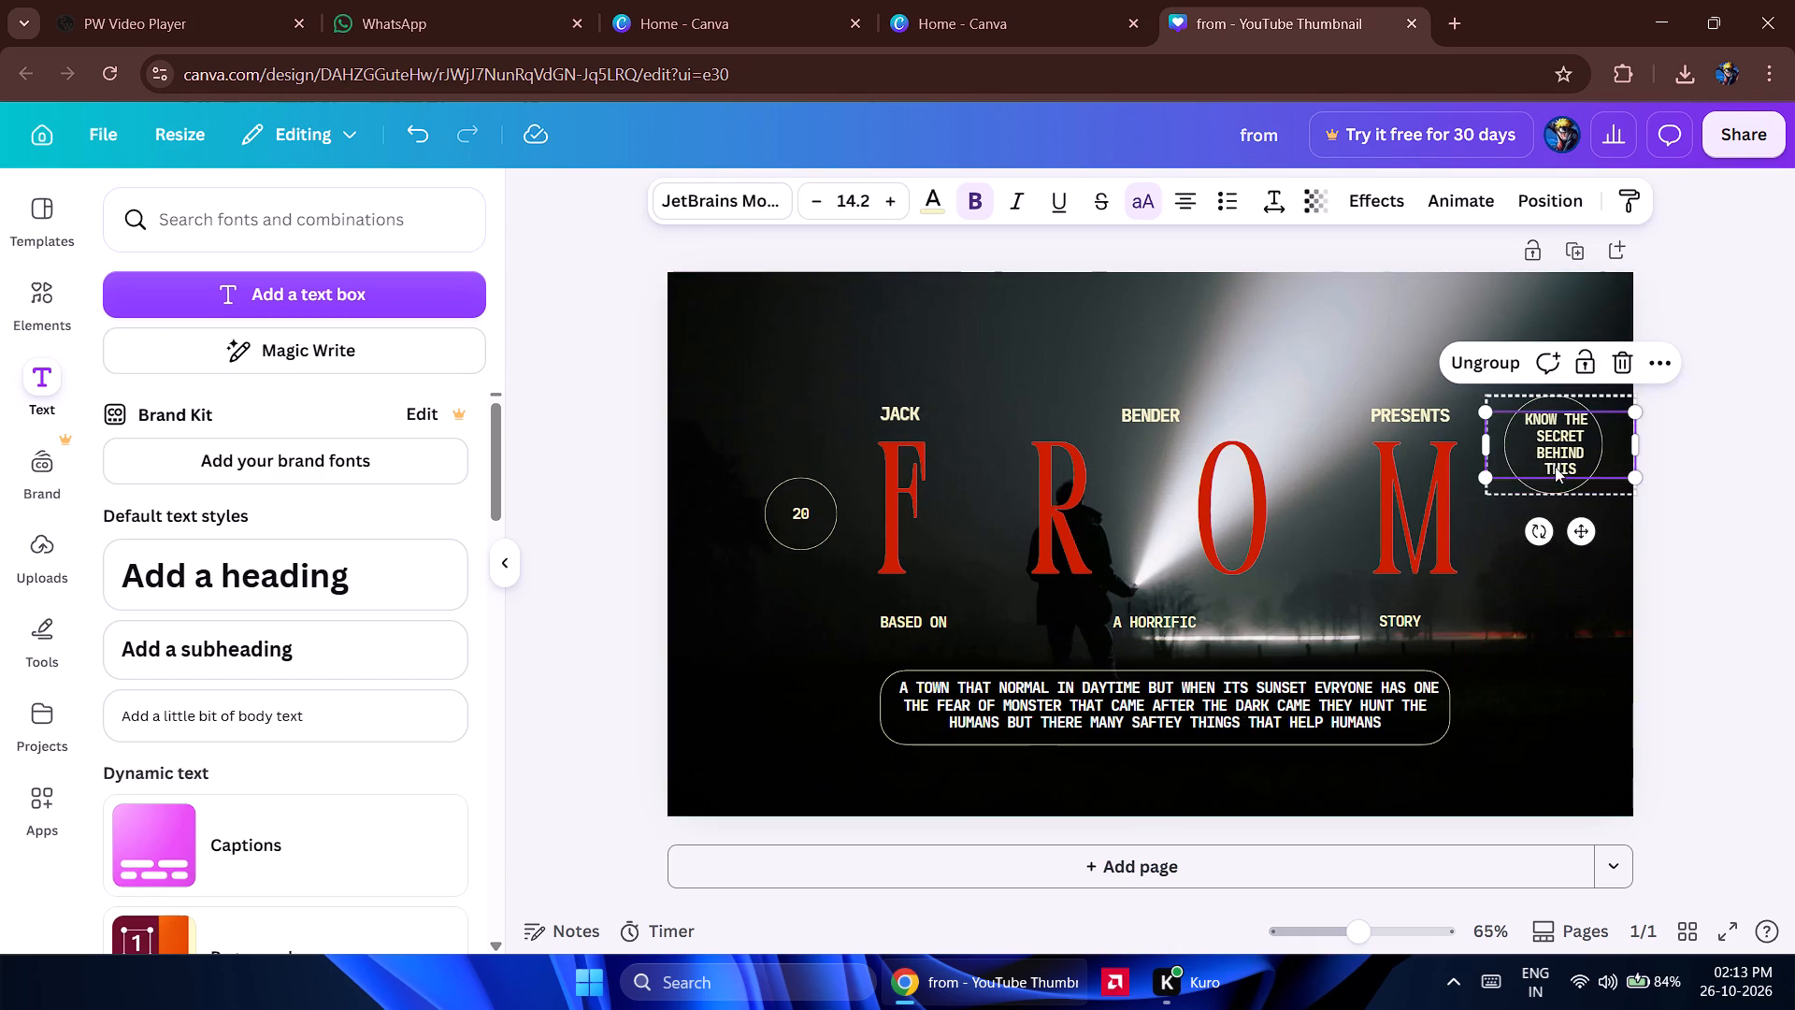
drag(1555, 467, 1557, 595)
click(1548, 427)
drag(1510, 390, 1486, 386)
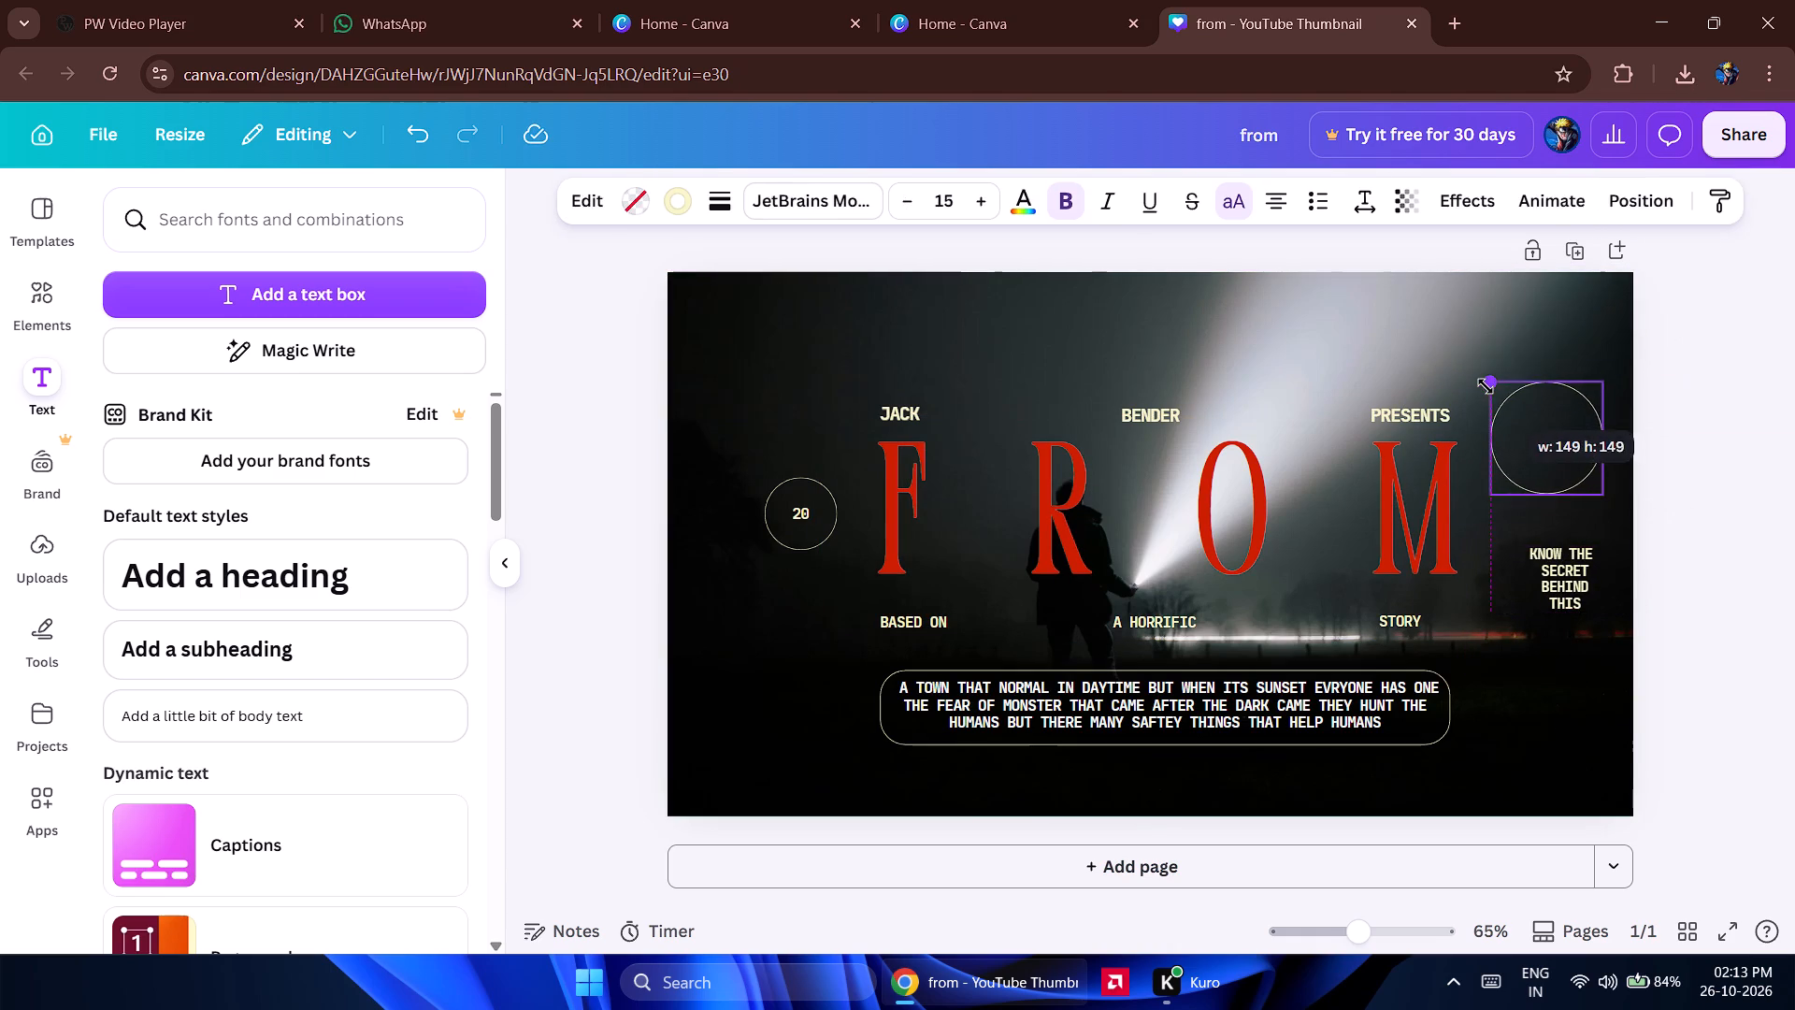
drag(1486, 386, 1485, 386)
Lower the enlarged circle, place the four-line text back in its middle, and deselect.
drag(1537, 434, 1541, 487)
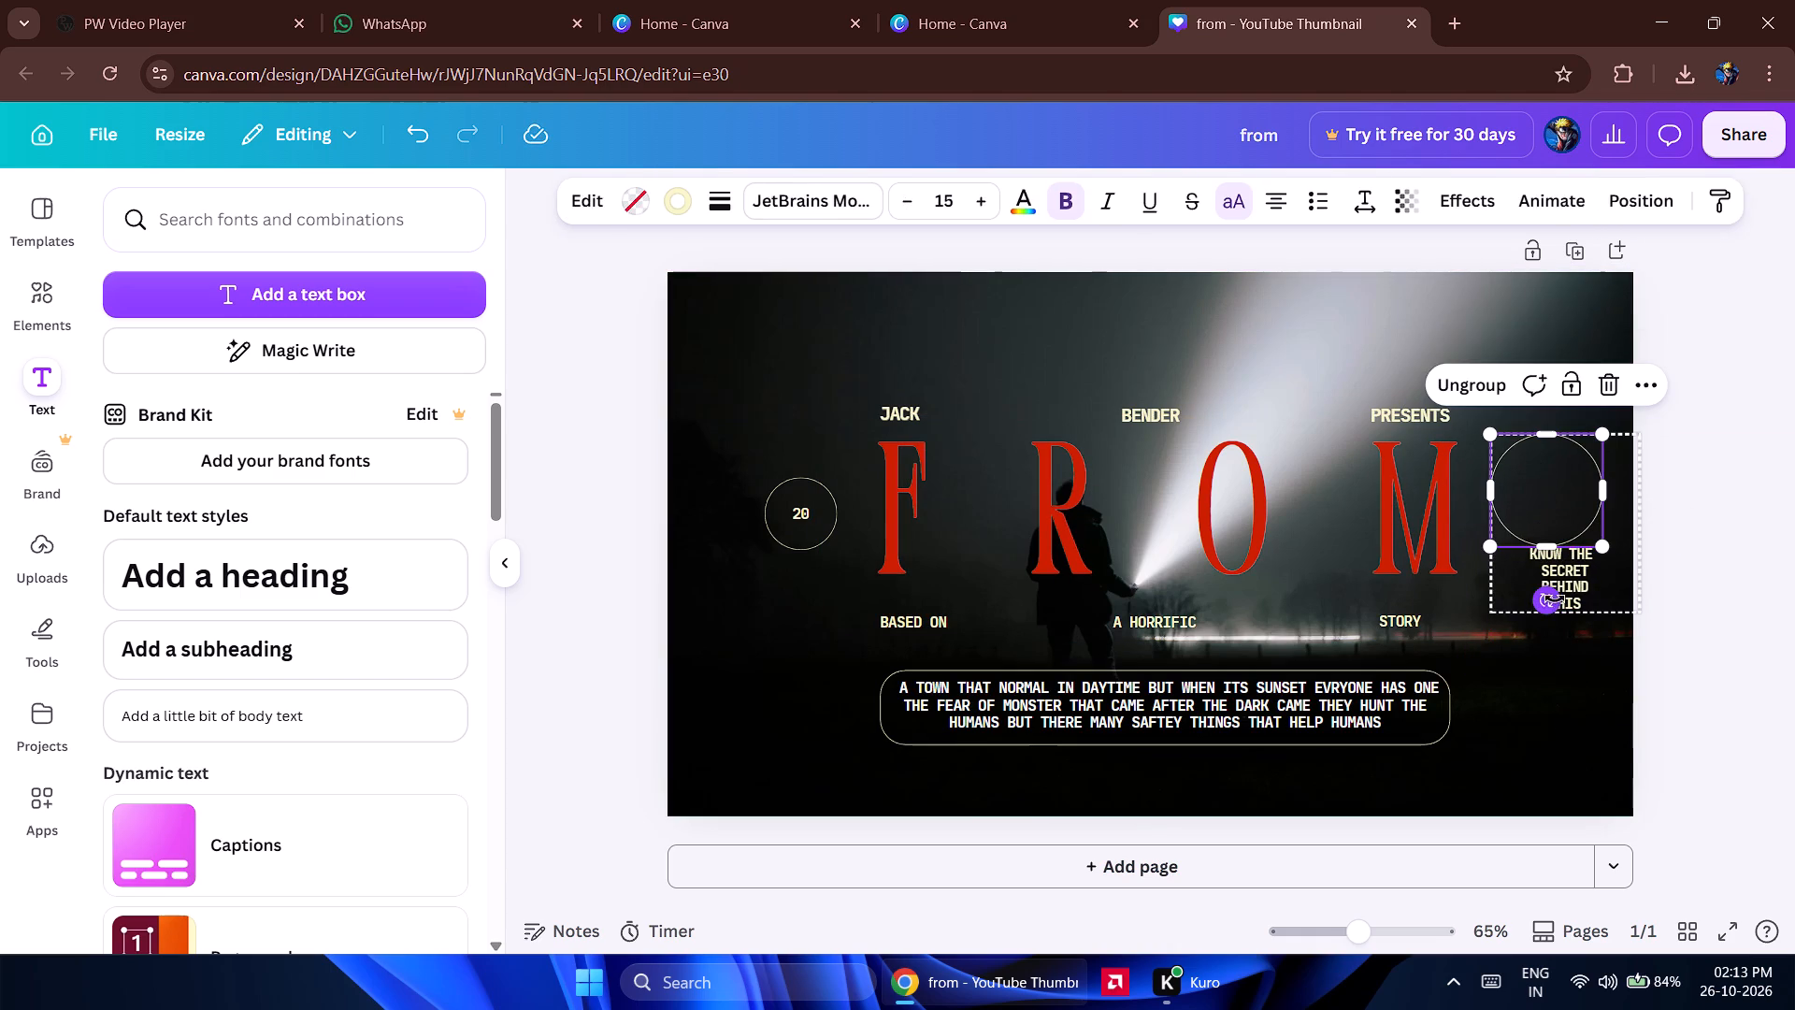
click(1573, 575)
drag(1572, 574, 1558, 489)
click(1557, 717)
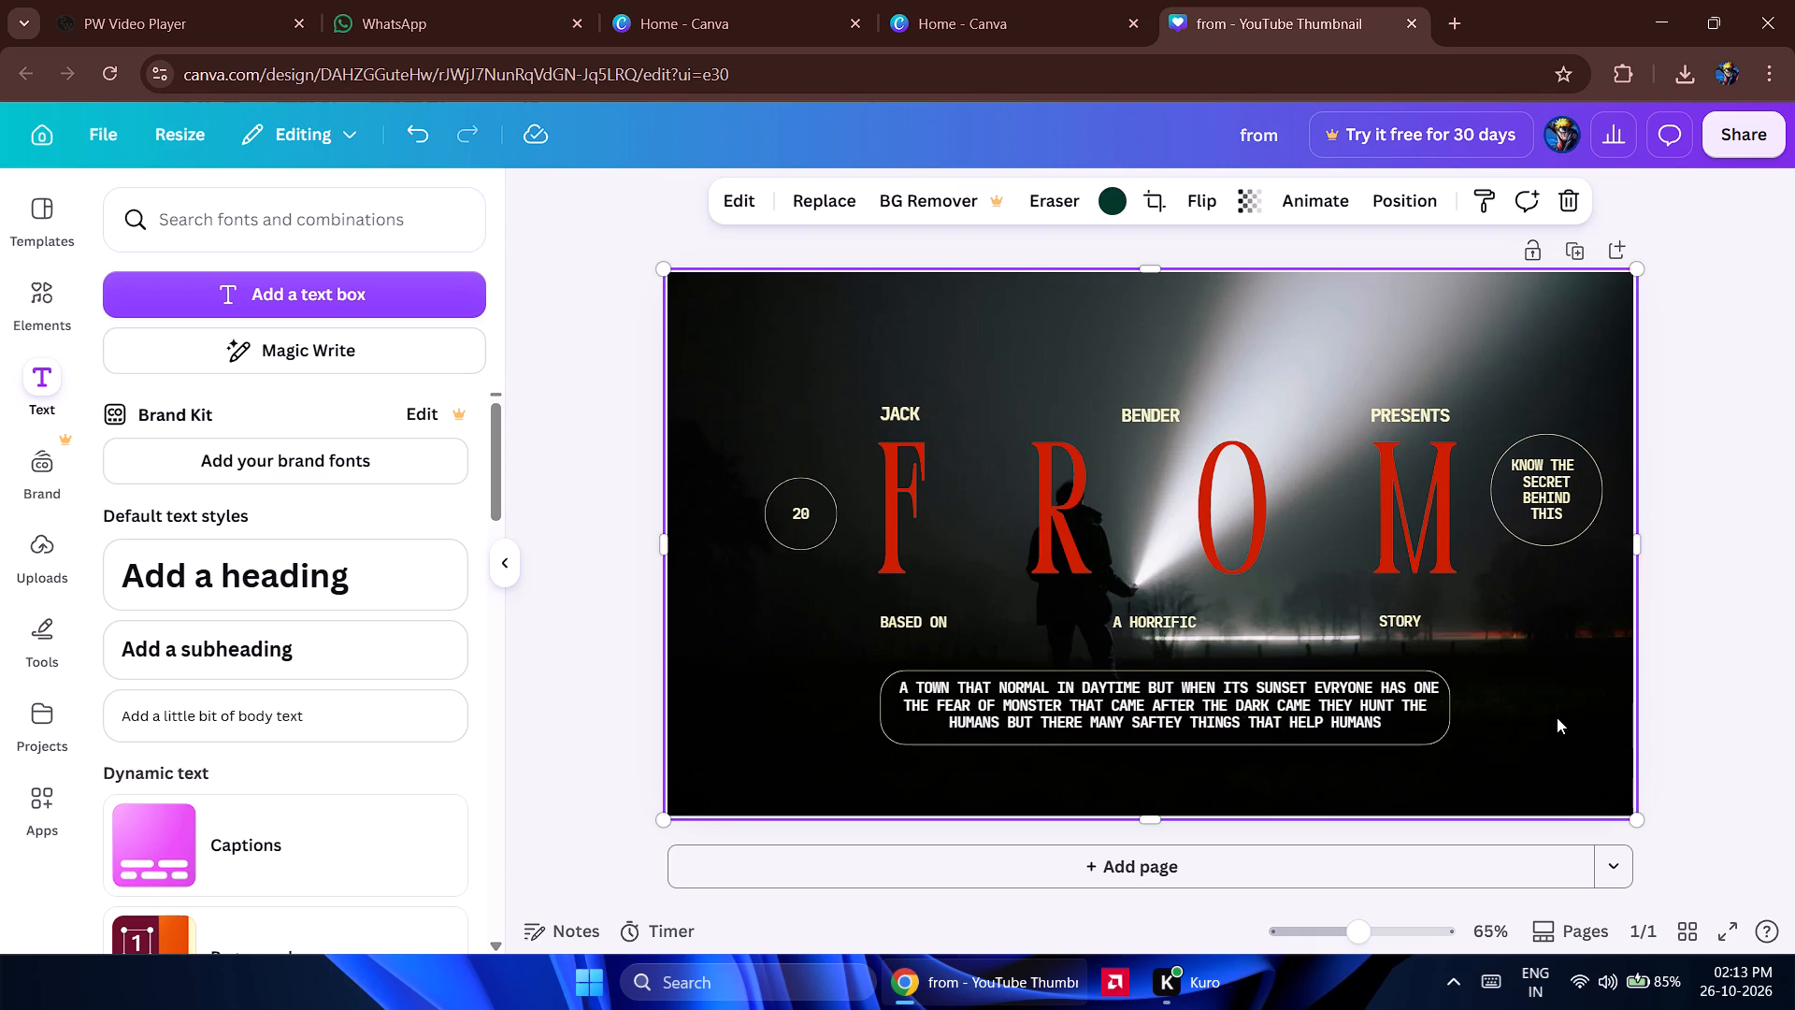
Scale the circle and its text down together, bringing the text to size 12.8, and deselect.
click(1546, 527)
drag(1464, 429, 1480, 438)
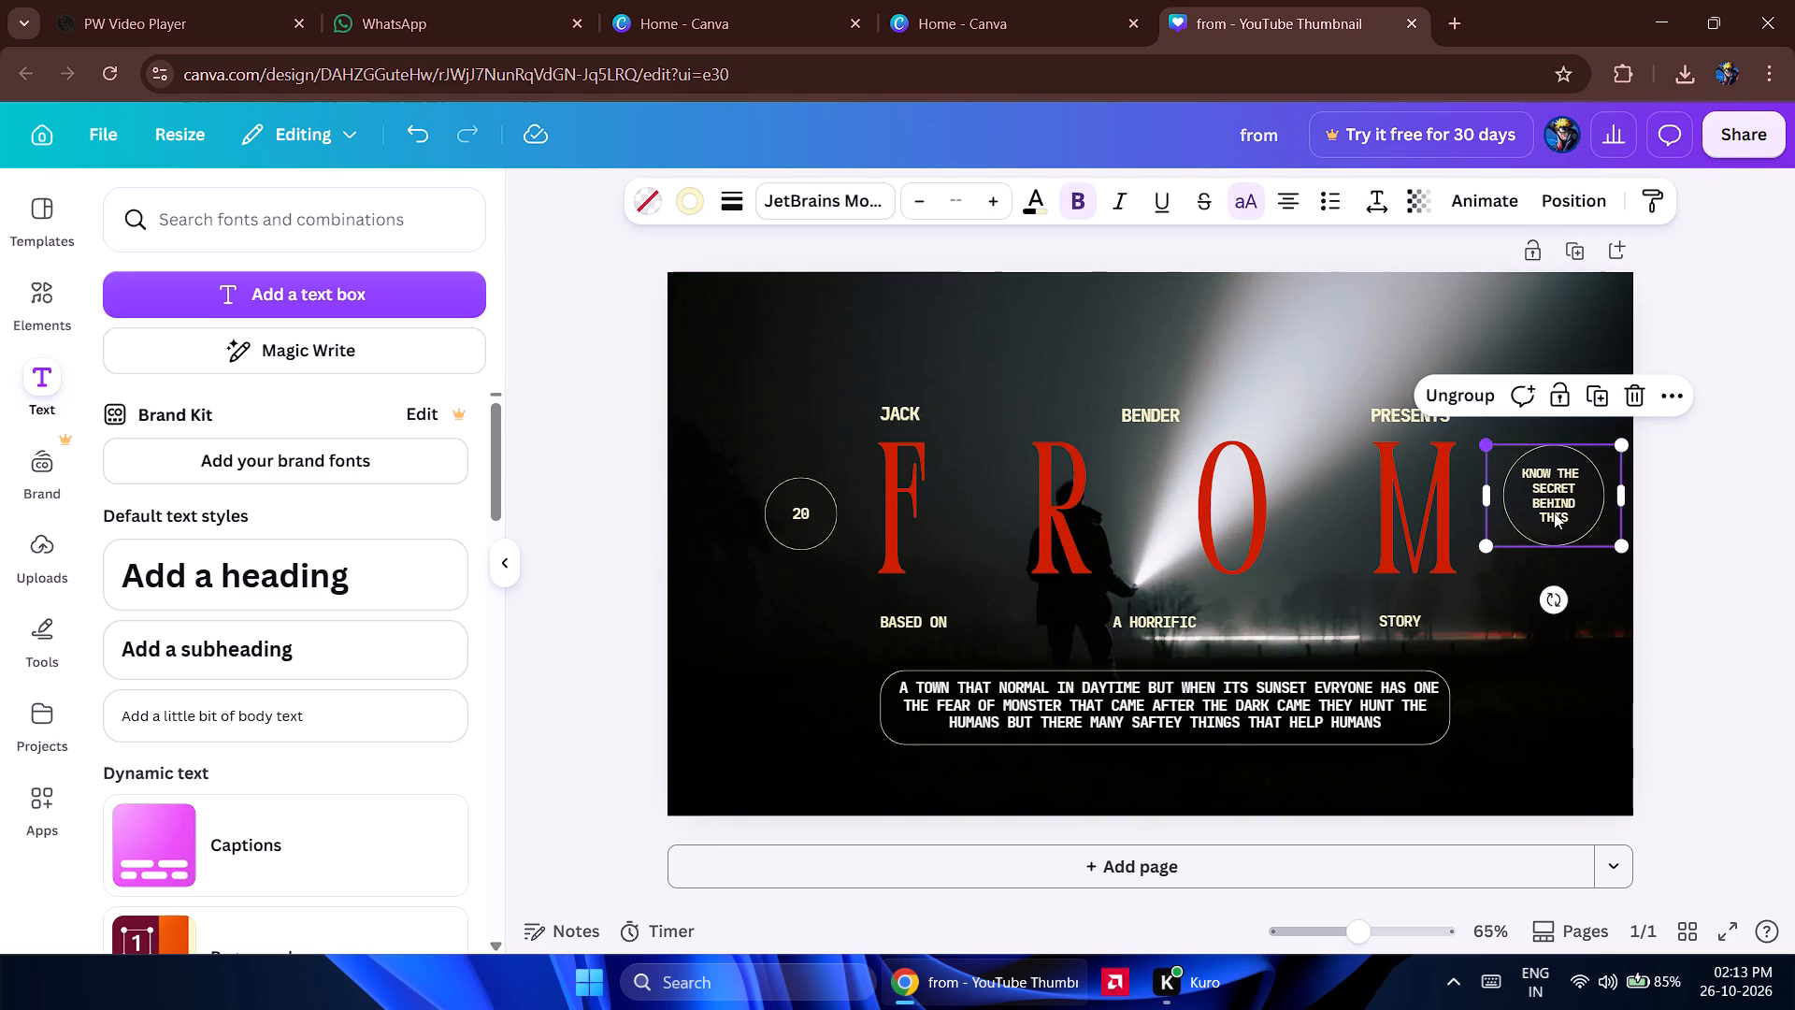
click(1553, 602)
click(1558, 508)
click(1558, 502)
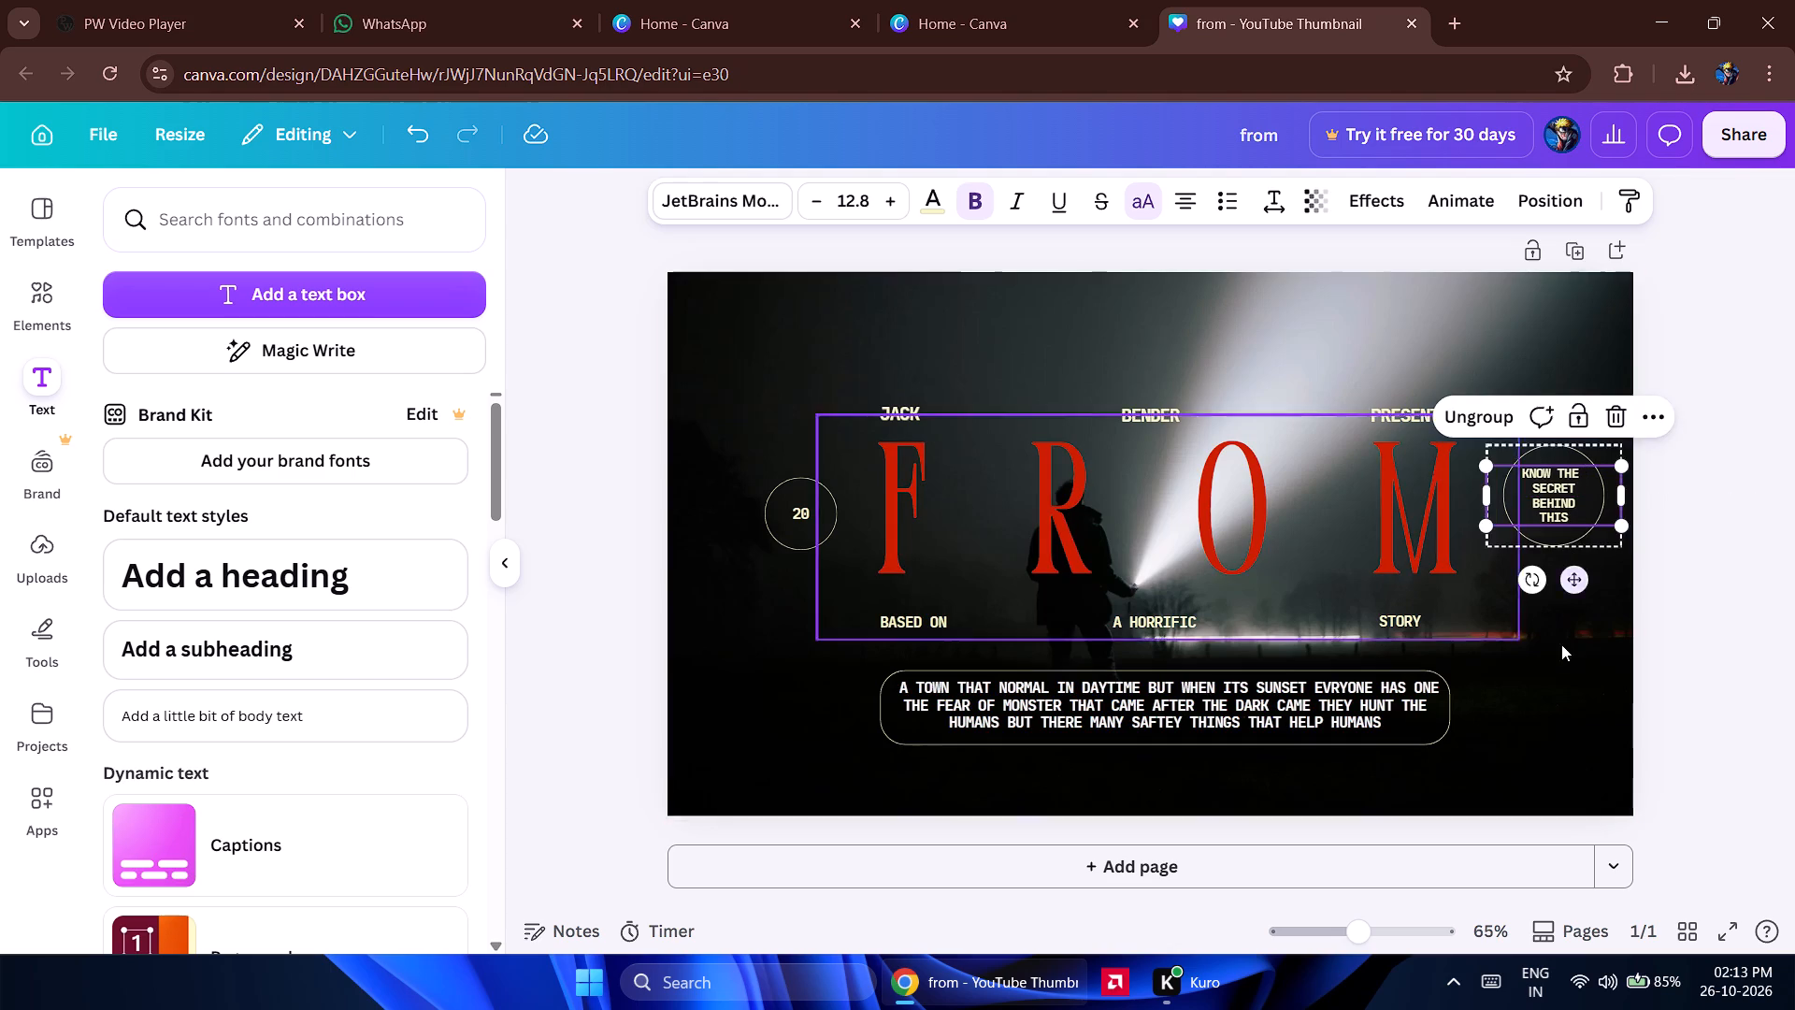
click(1576, 685)
Move the circle and text group down level with the 20 circle, enlarge it slightly, and deselect.
click(1573, 534)
drag(1566, 539, 1563, 557)
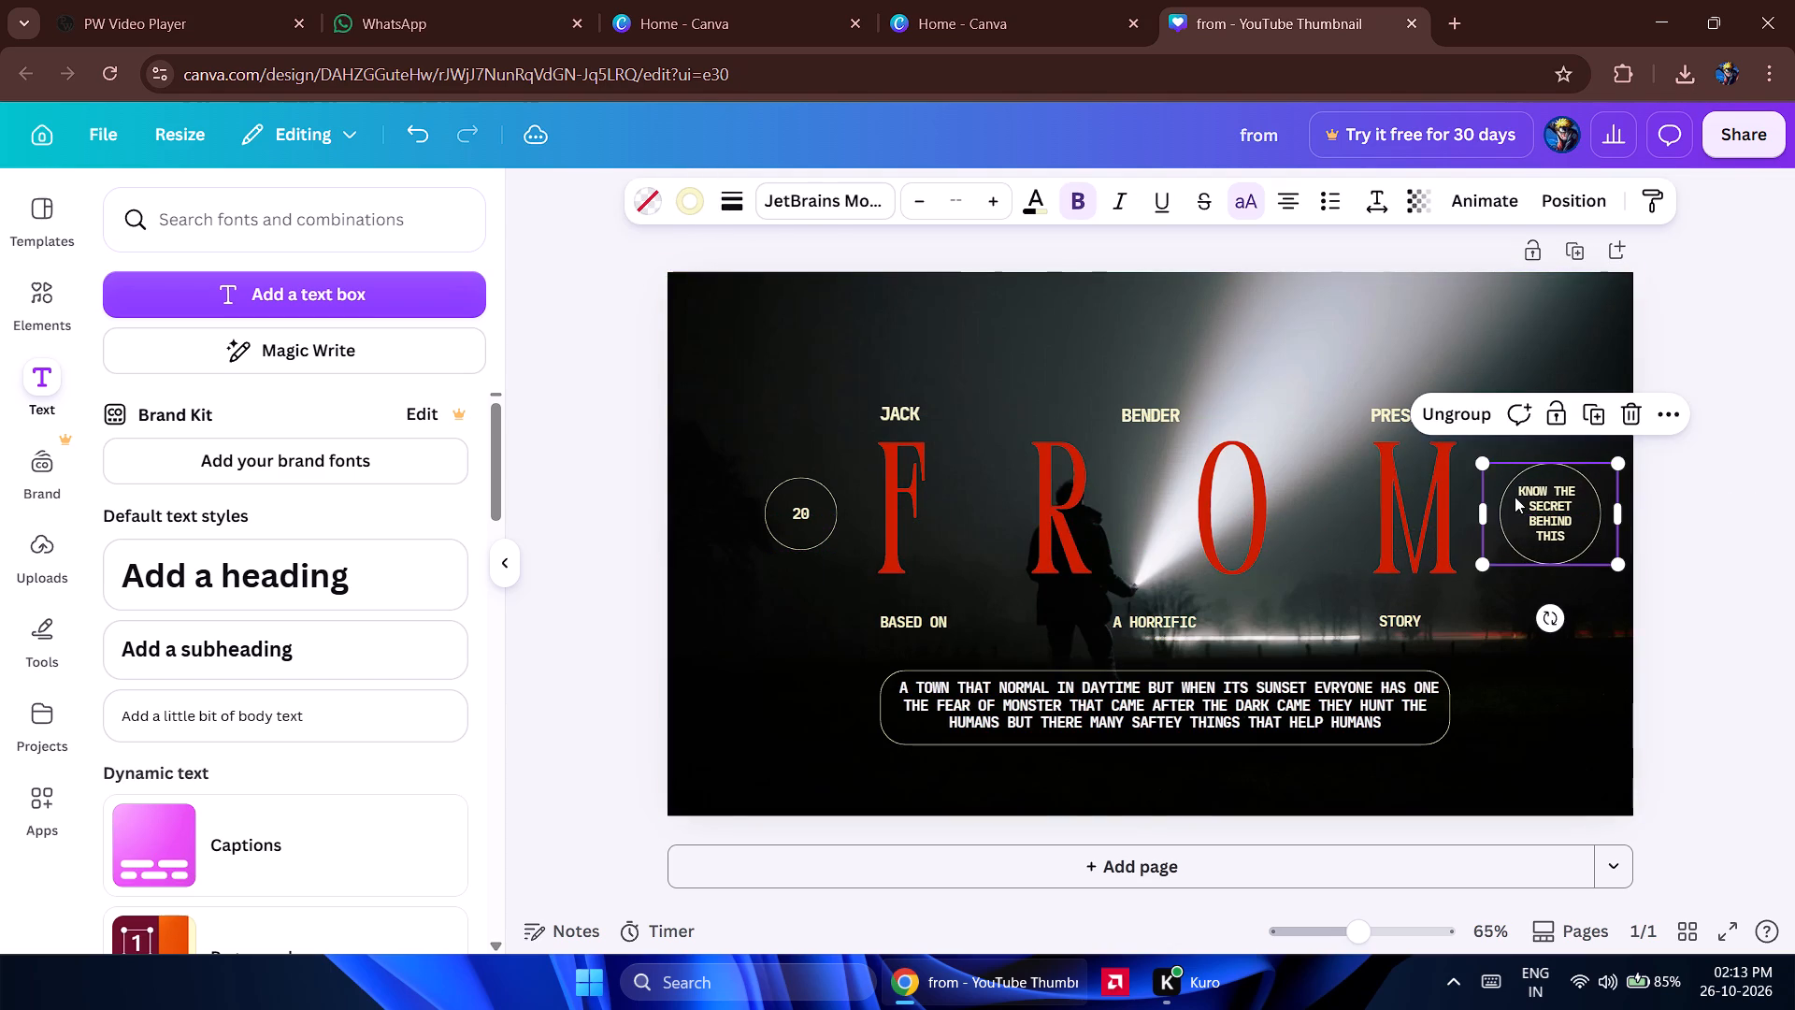
click(1479, 468)
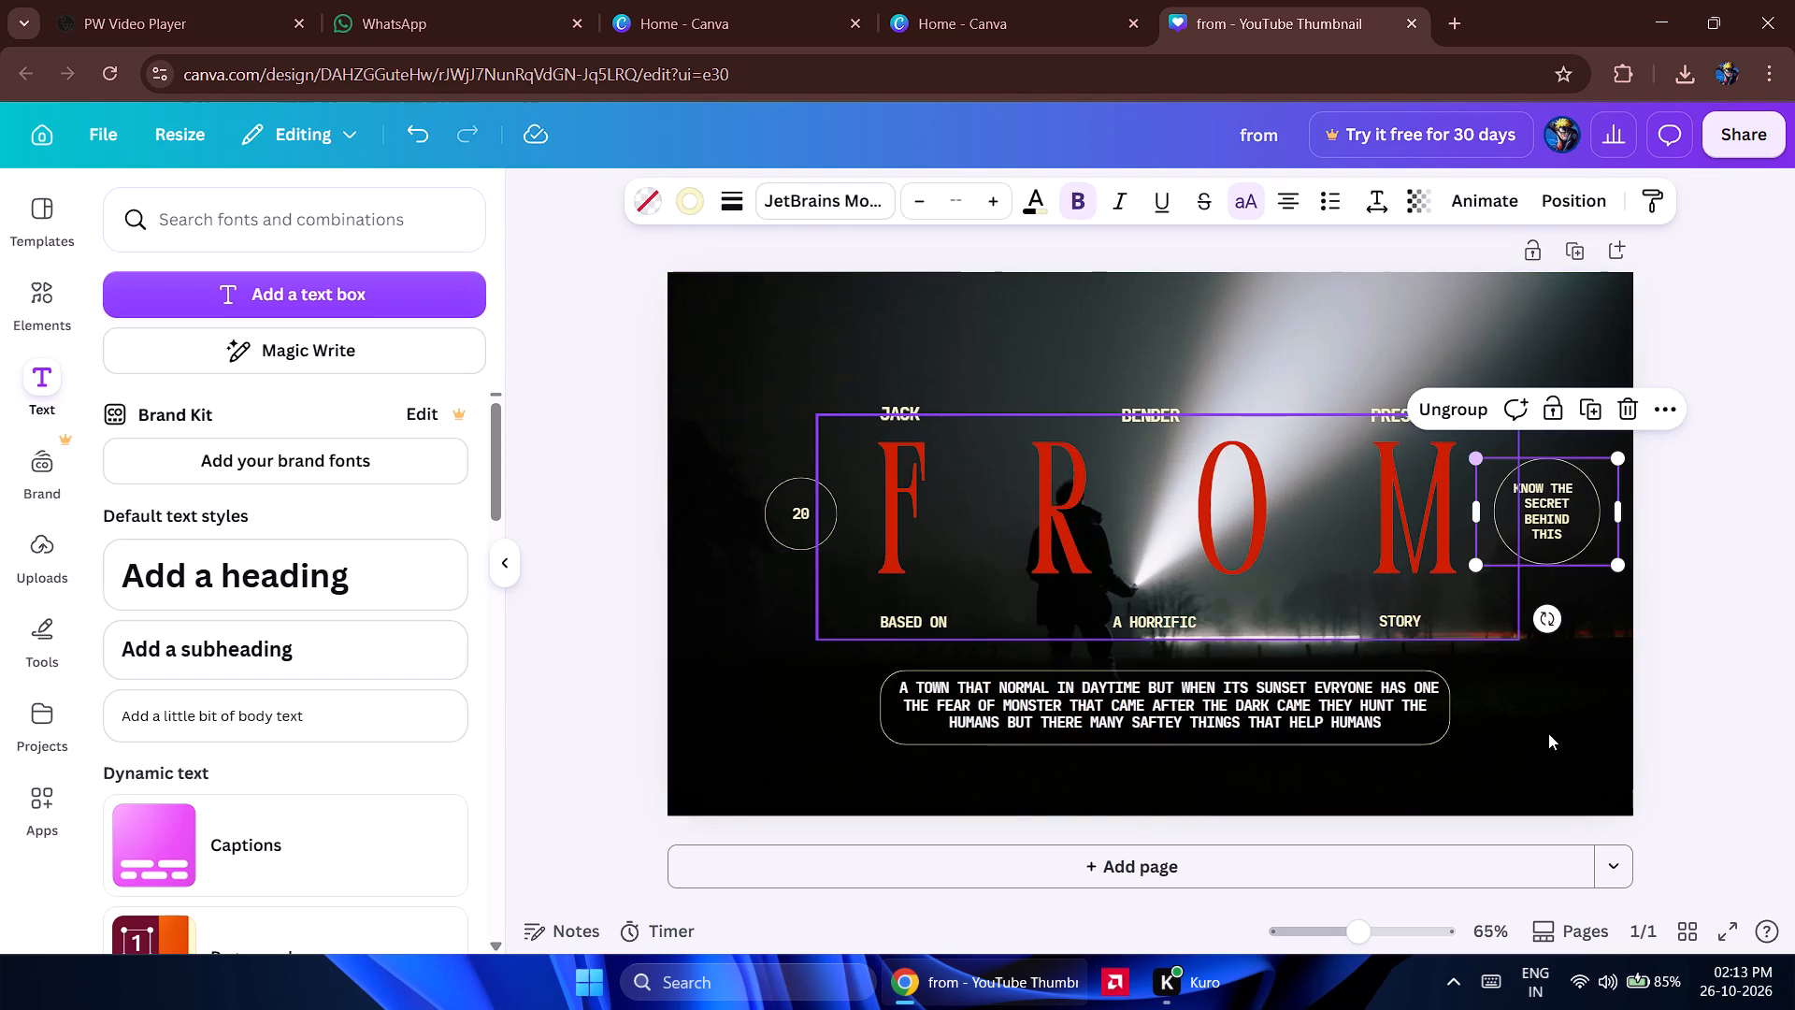
click(1566, 730)
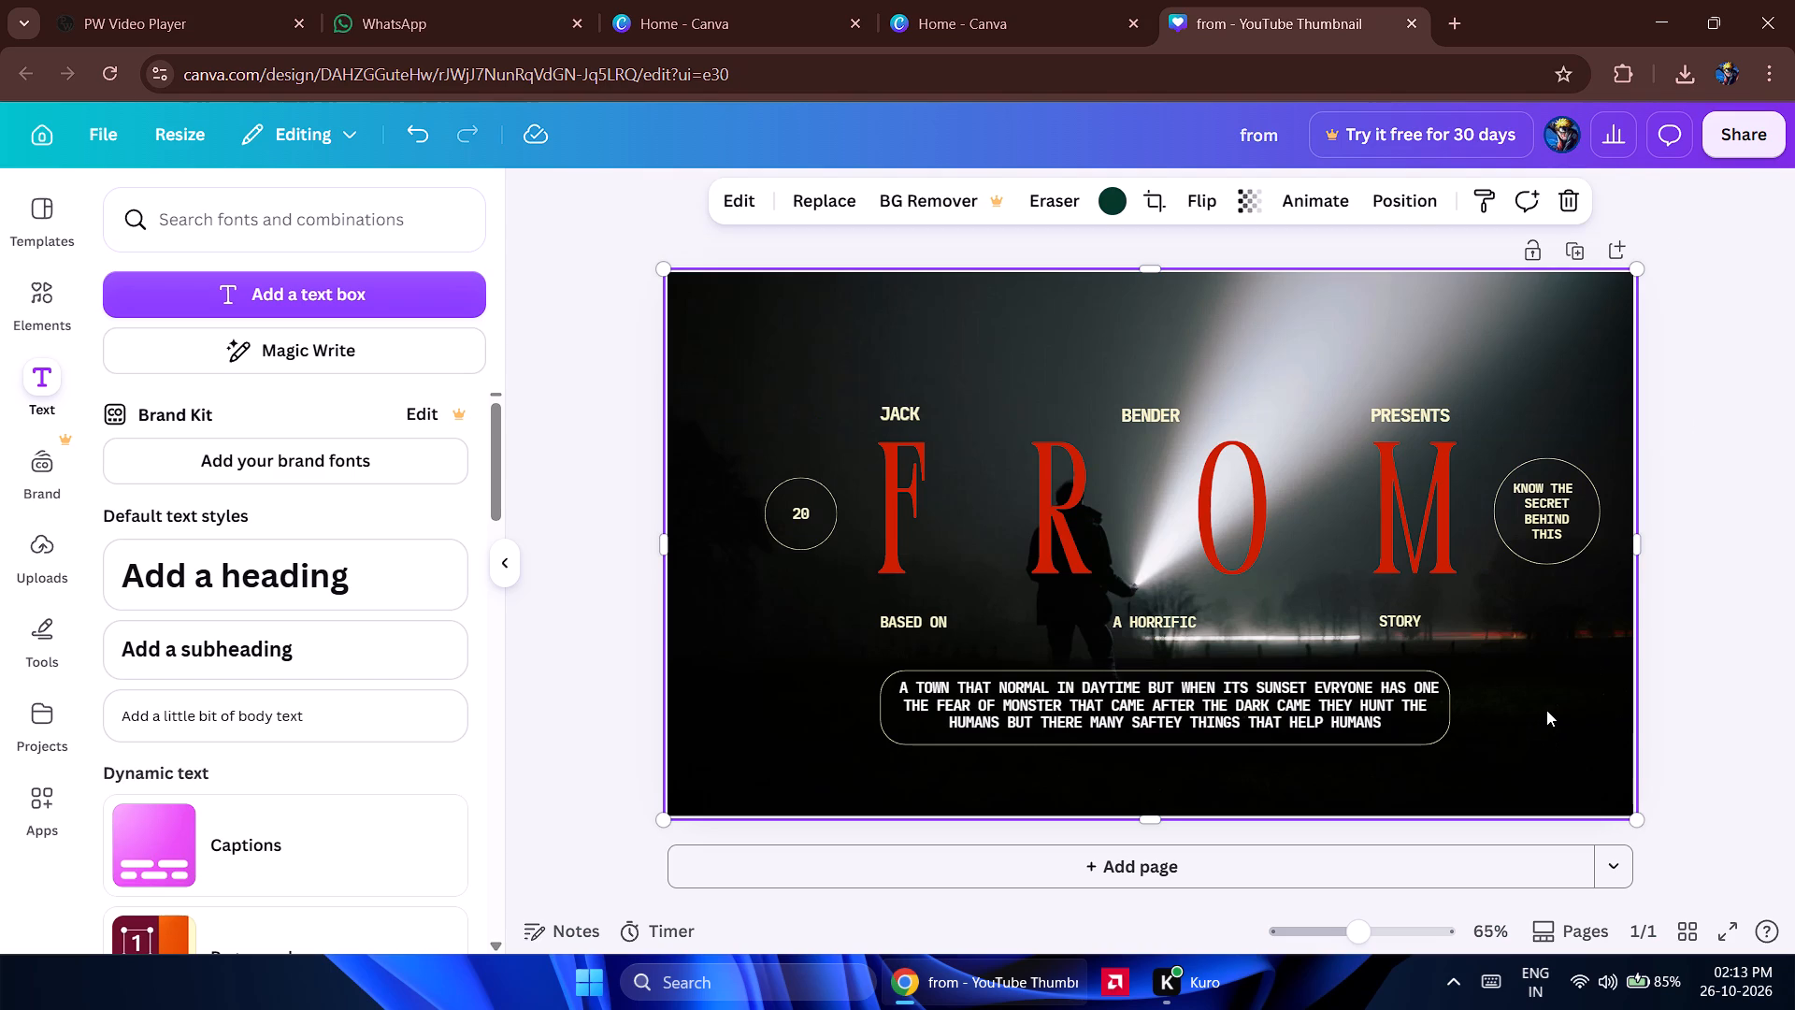
Replace the 20 in the small circle with five stacked lines reading "who are", "they", "why", "eat", "human".
click(828, 526)
click(818, 512)
click(803, 512)
double_click(803, 512)
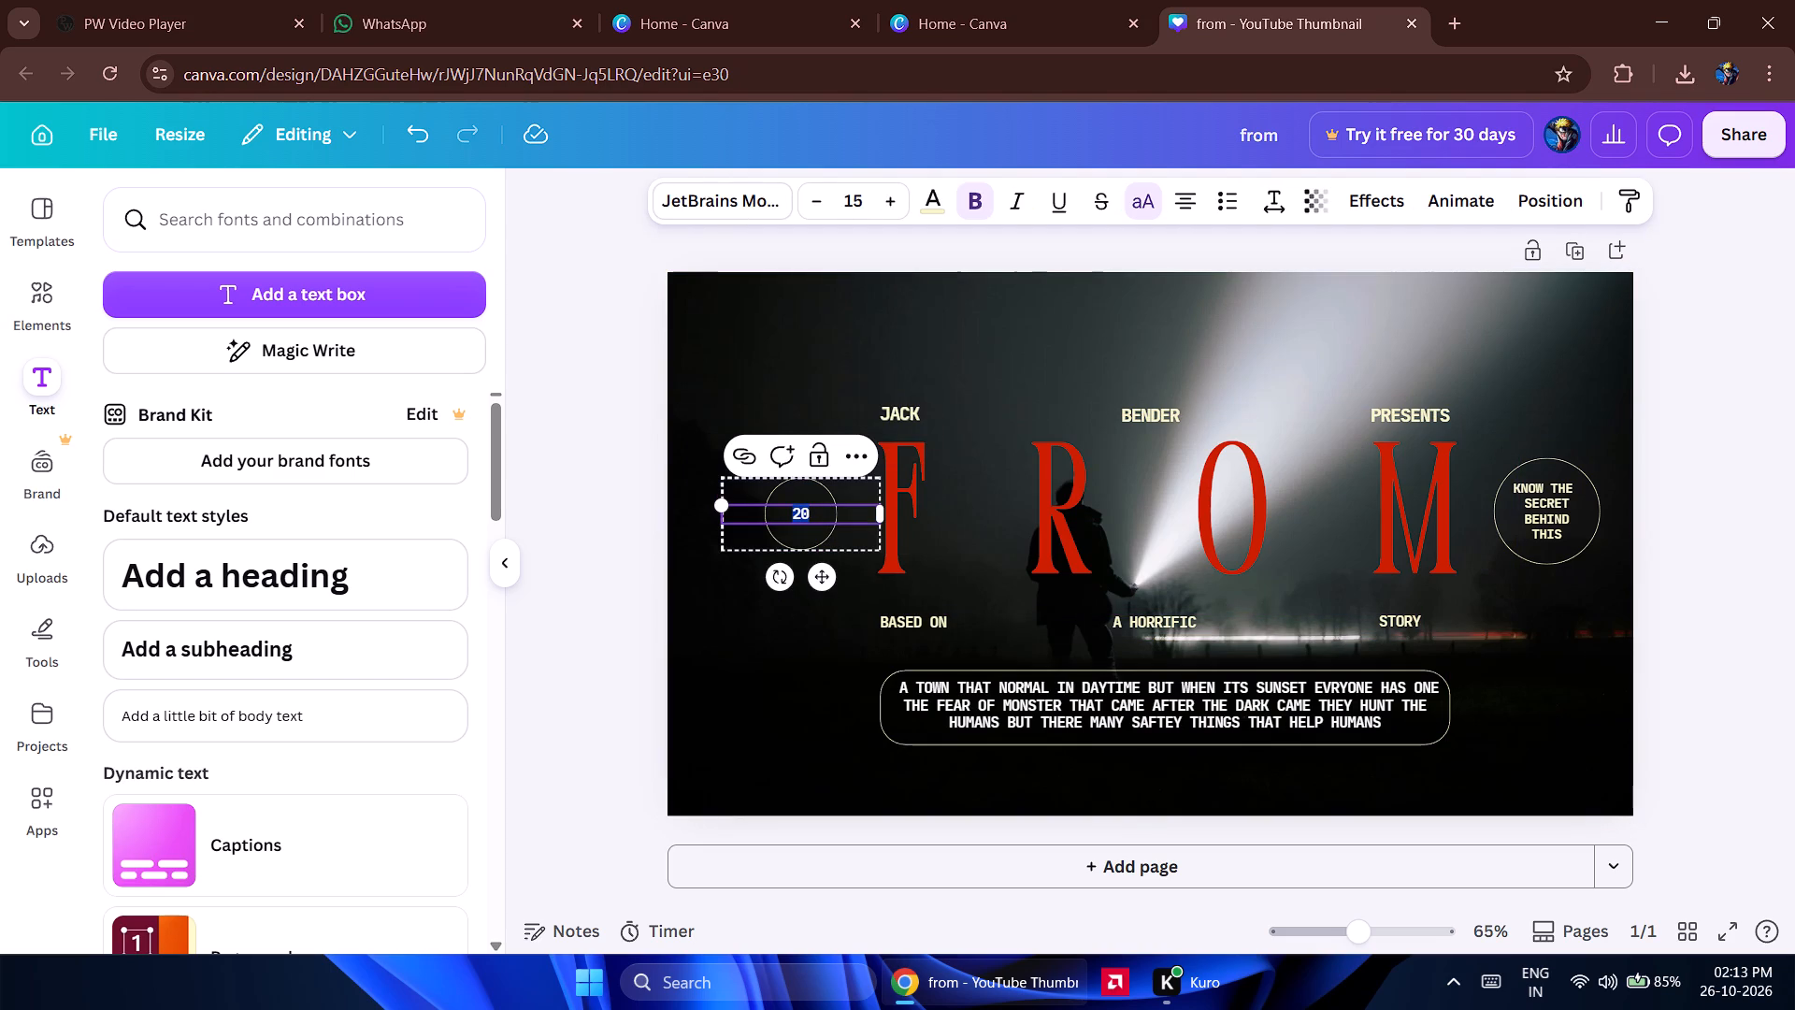
key(BackSpace)
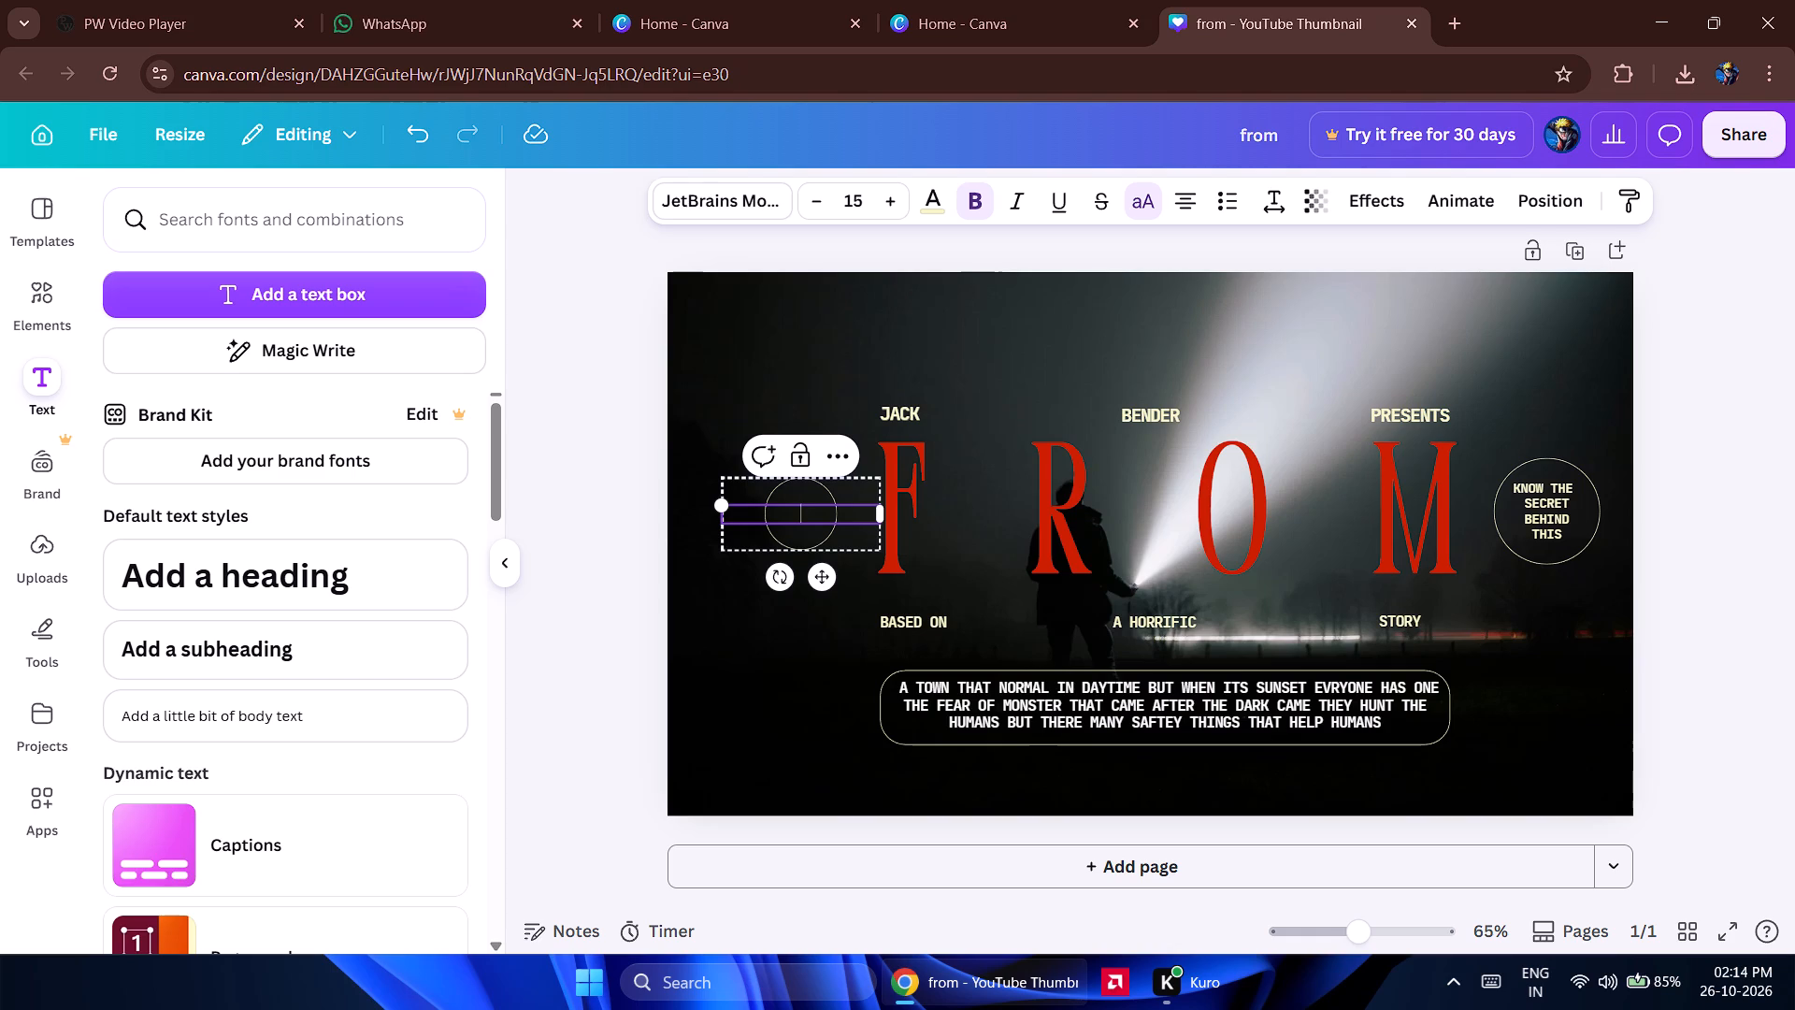
text(who are)
key(Return)
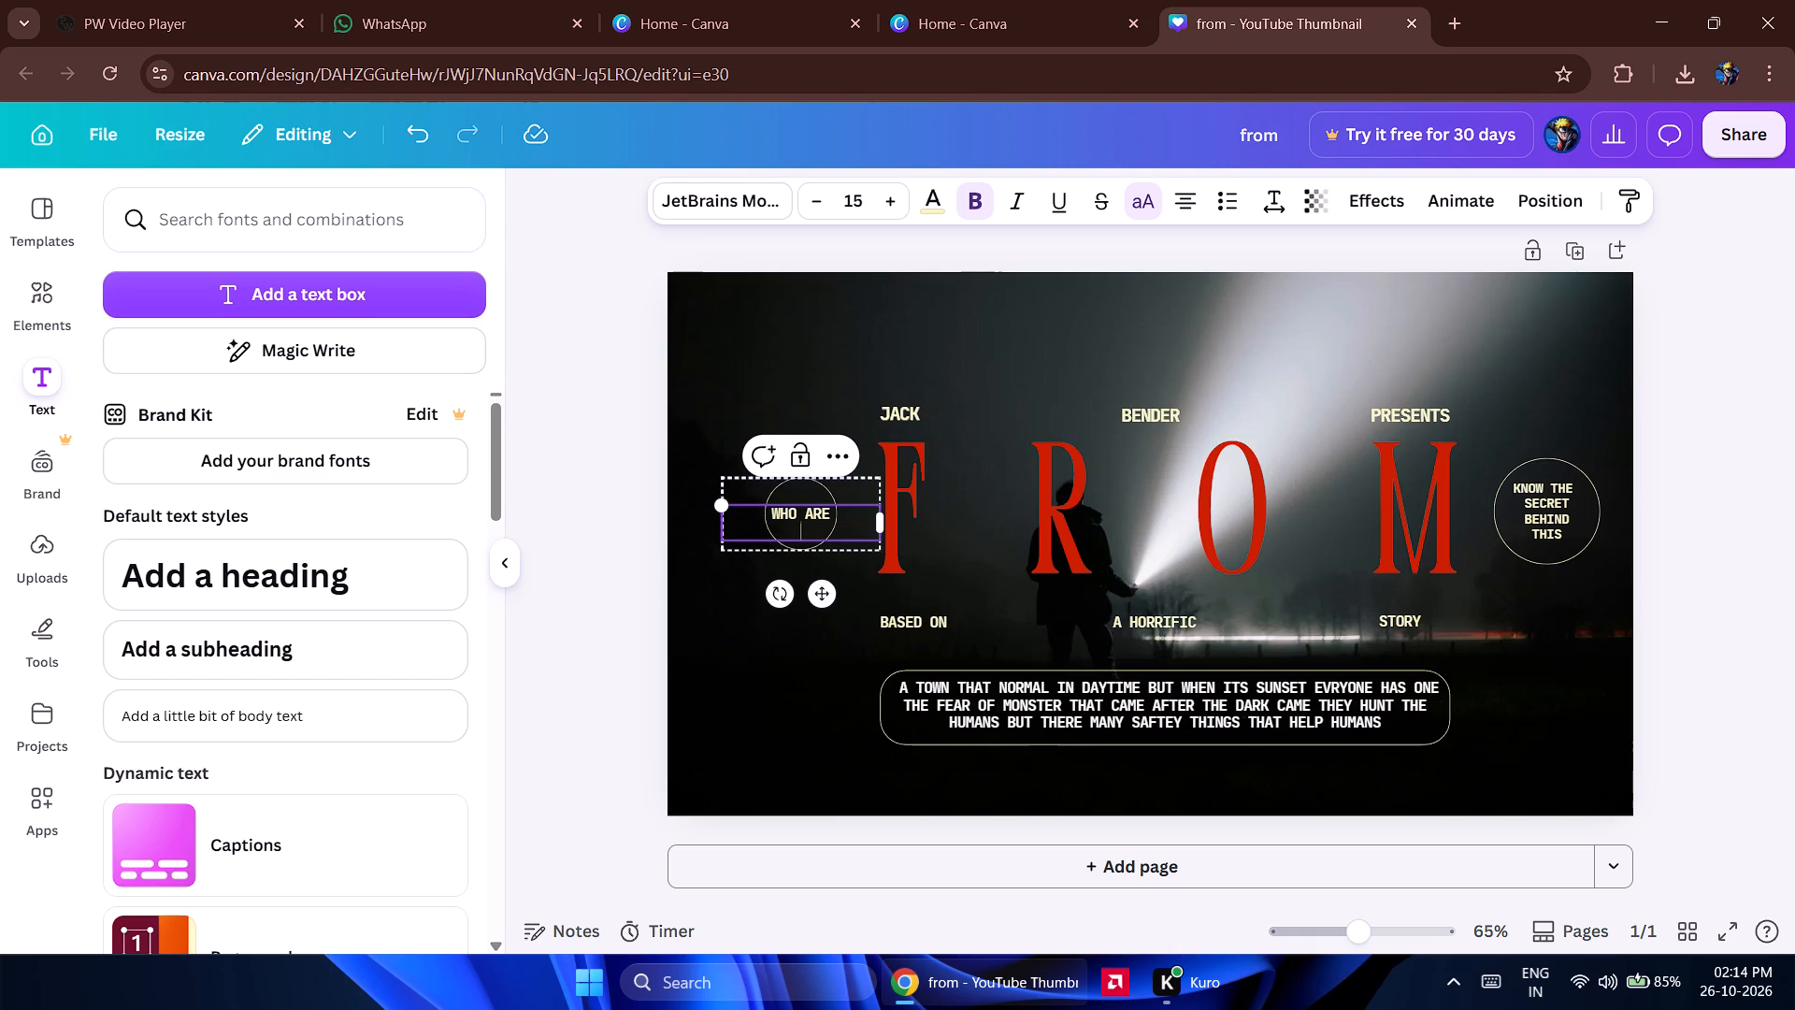
text(the)
key(y)
key(Return)
text(why)
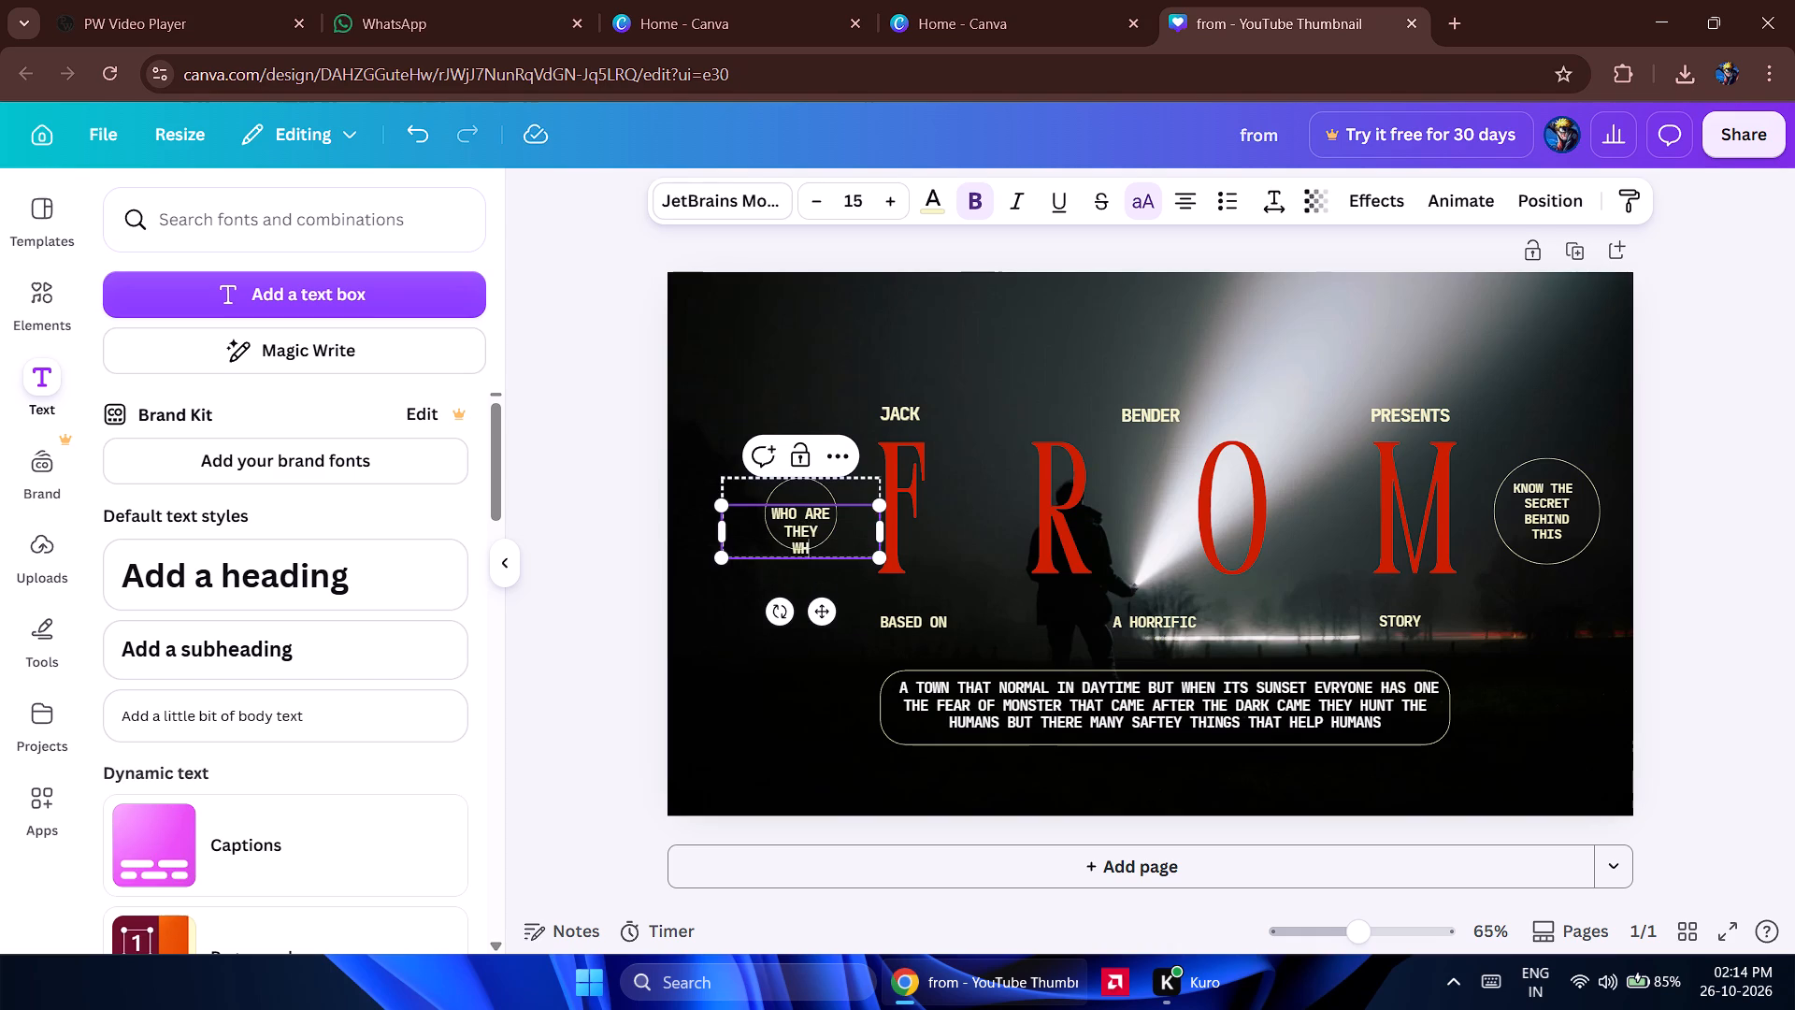
key(space)
key(BackSpace)
key(Return)
text(eat)
key(Return)
text(human)
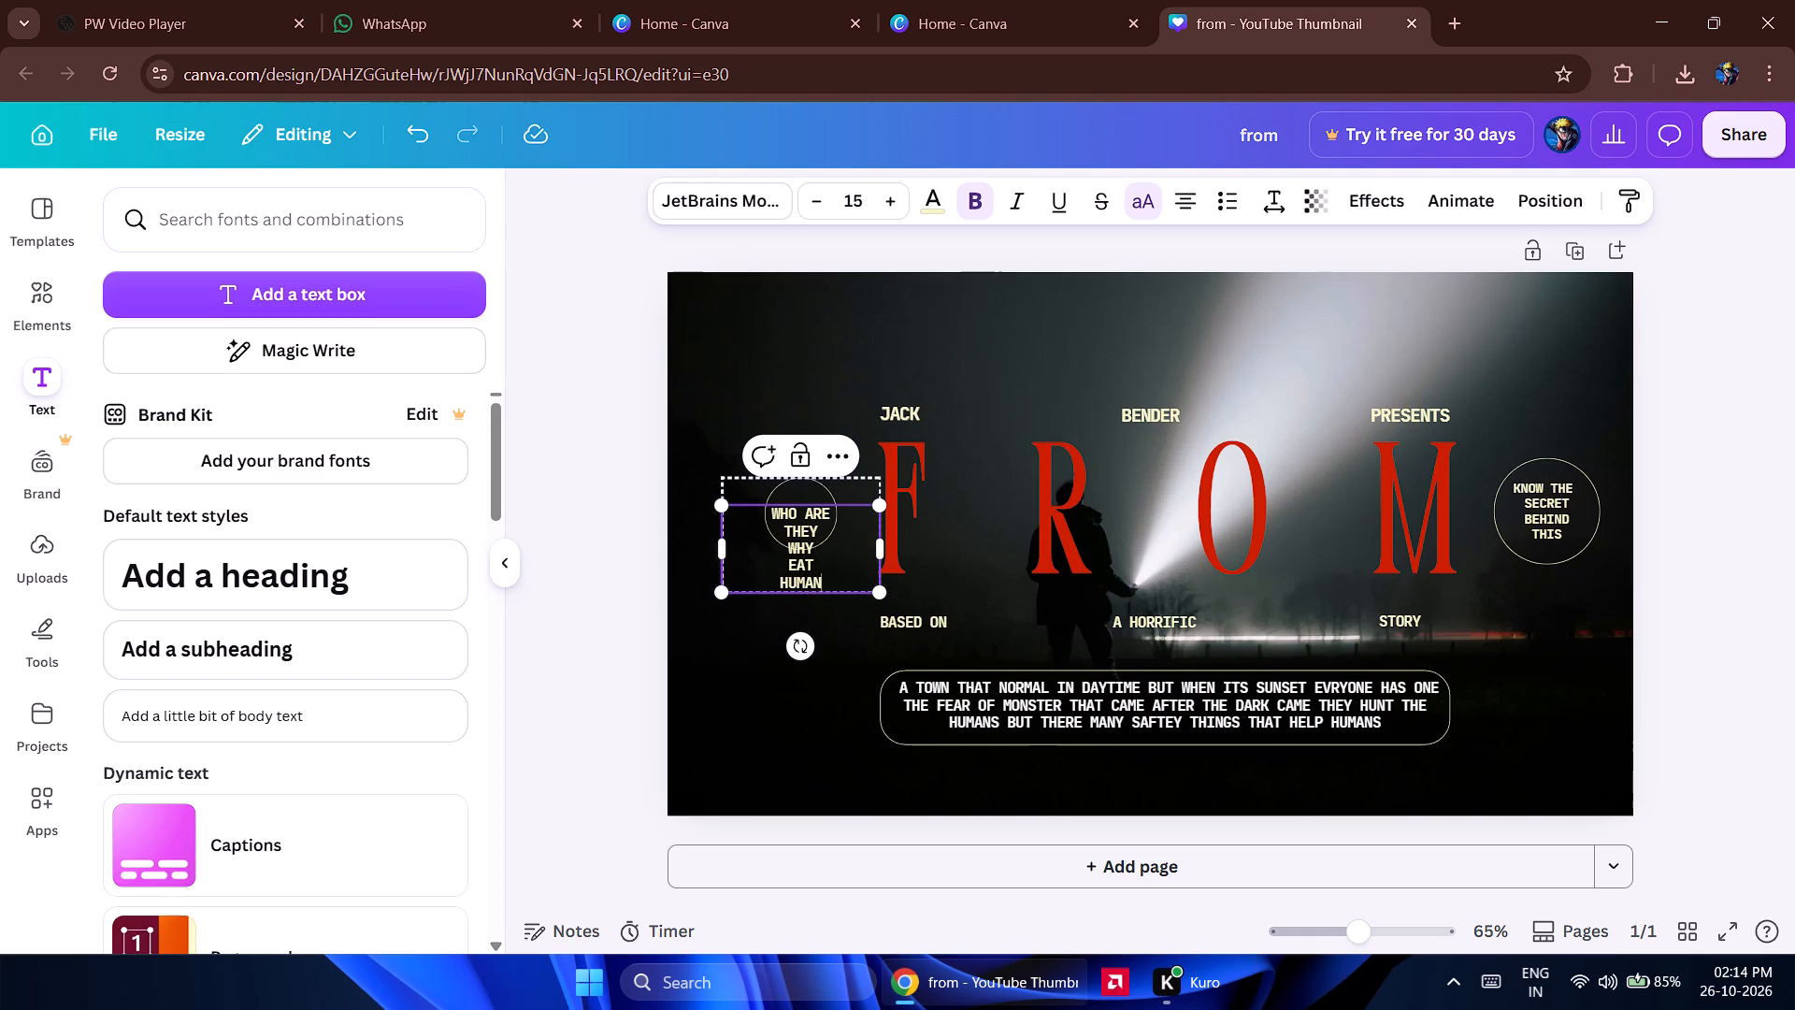
Remove the line break between "why" and "eat" so the circle's text runs over four lines.
key(Up)
key(Left)
key(Left)
key(Left)
key(bracketright)
key(BackSpace)
key(Return)
key(BackSpace)
key(BackSpace)
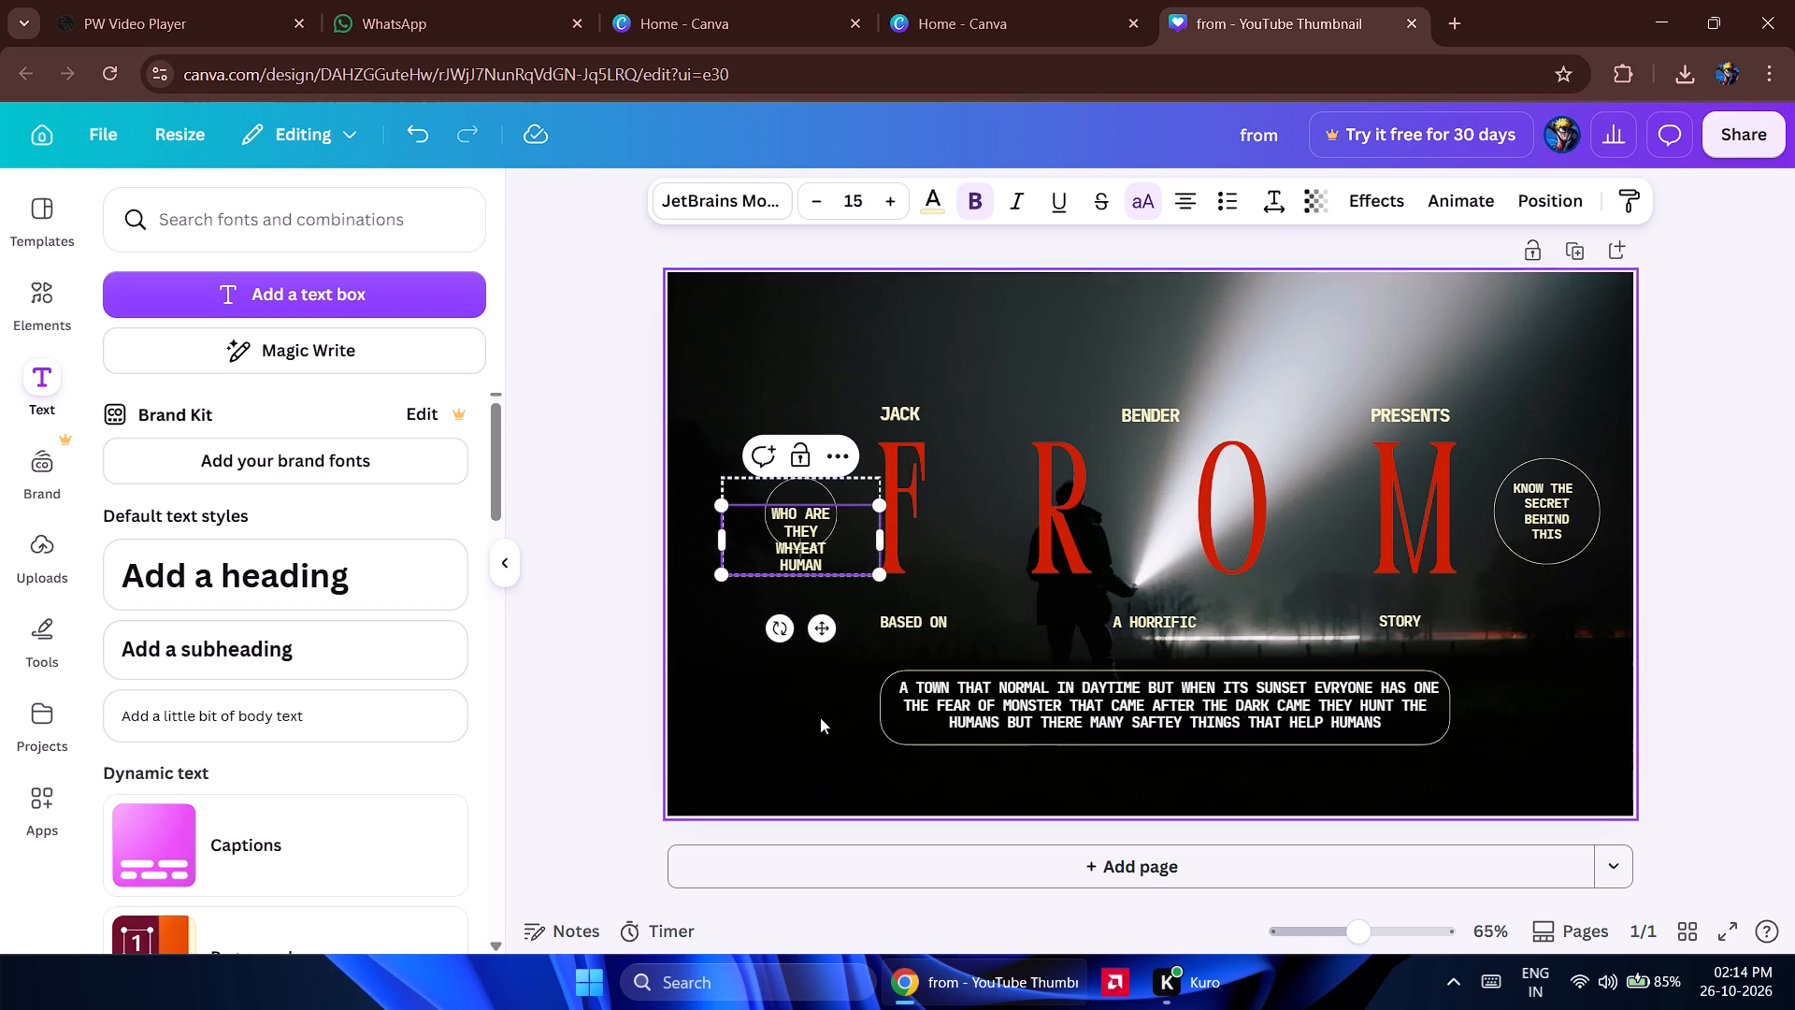
Enlarge the empty small circle and overlay it on the "know the secret behind this" circle to match its size.
click(812, 491)
drag(833, 477, 853, 467)
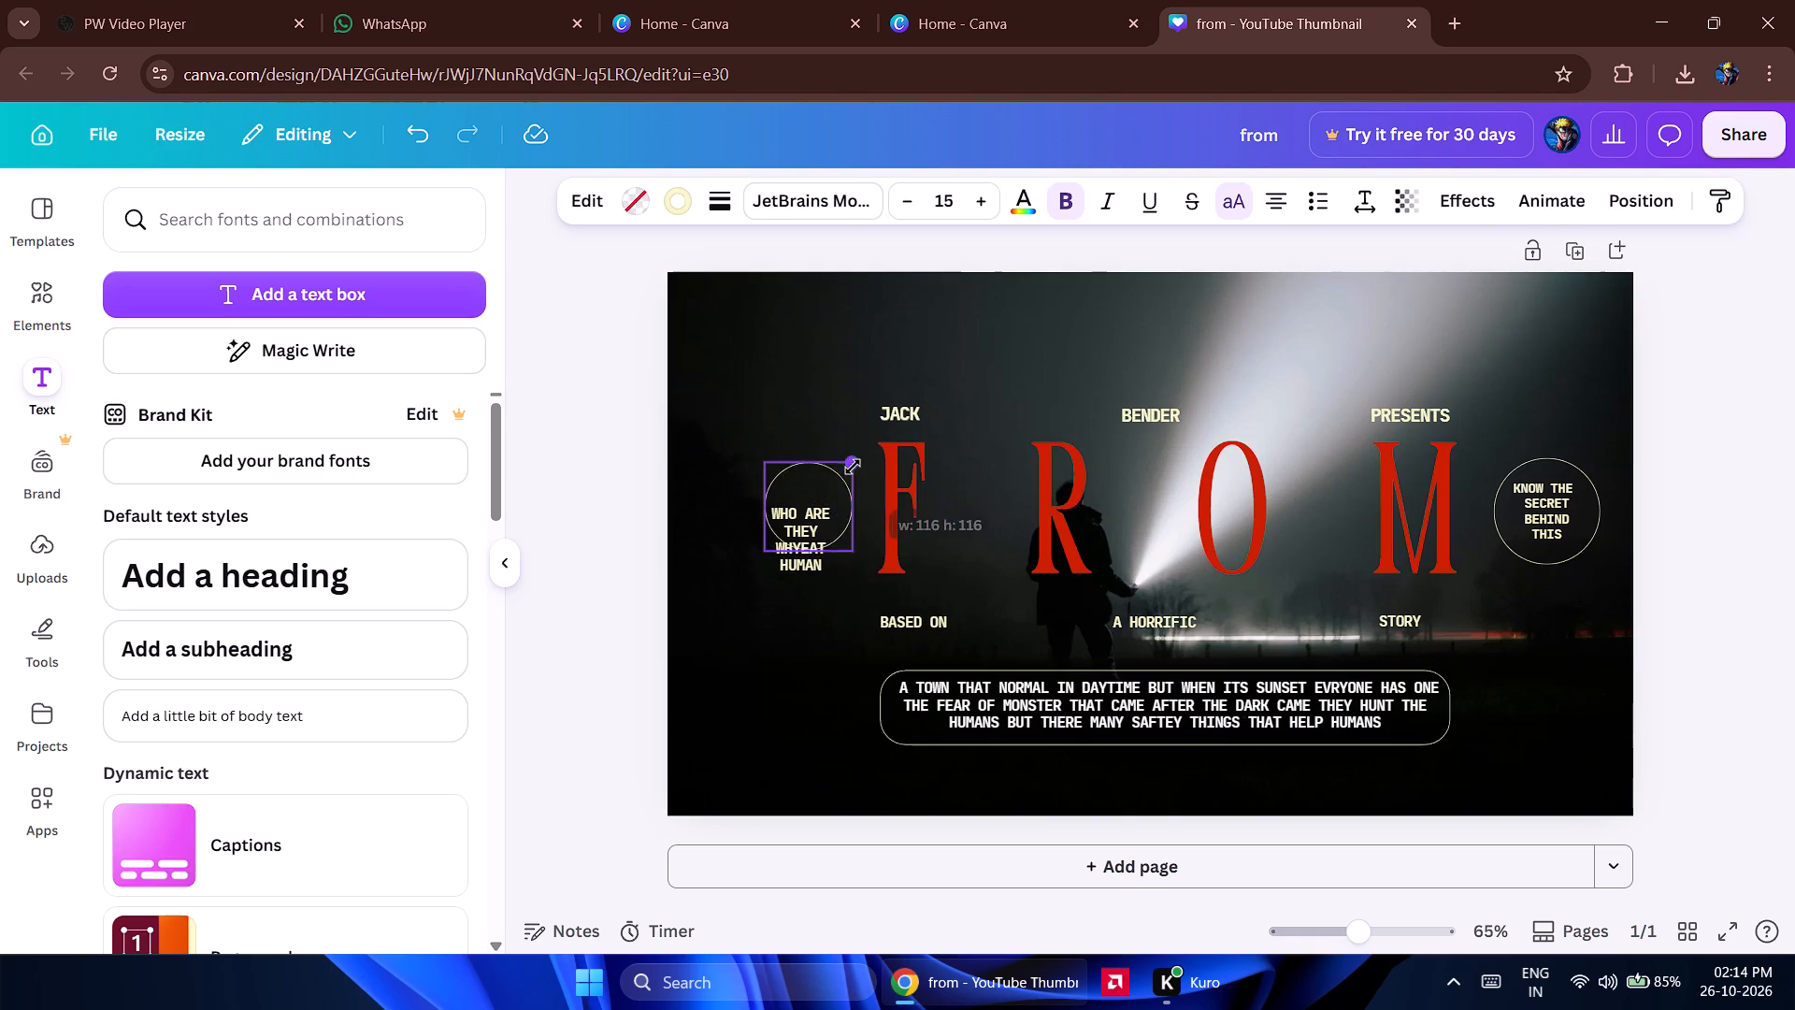
drag(853, 467, 887, 453)
drag(838, 514, 1435, 537)
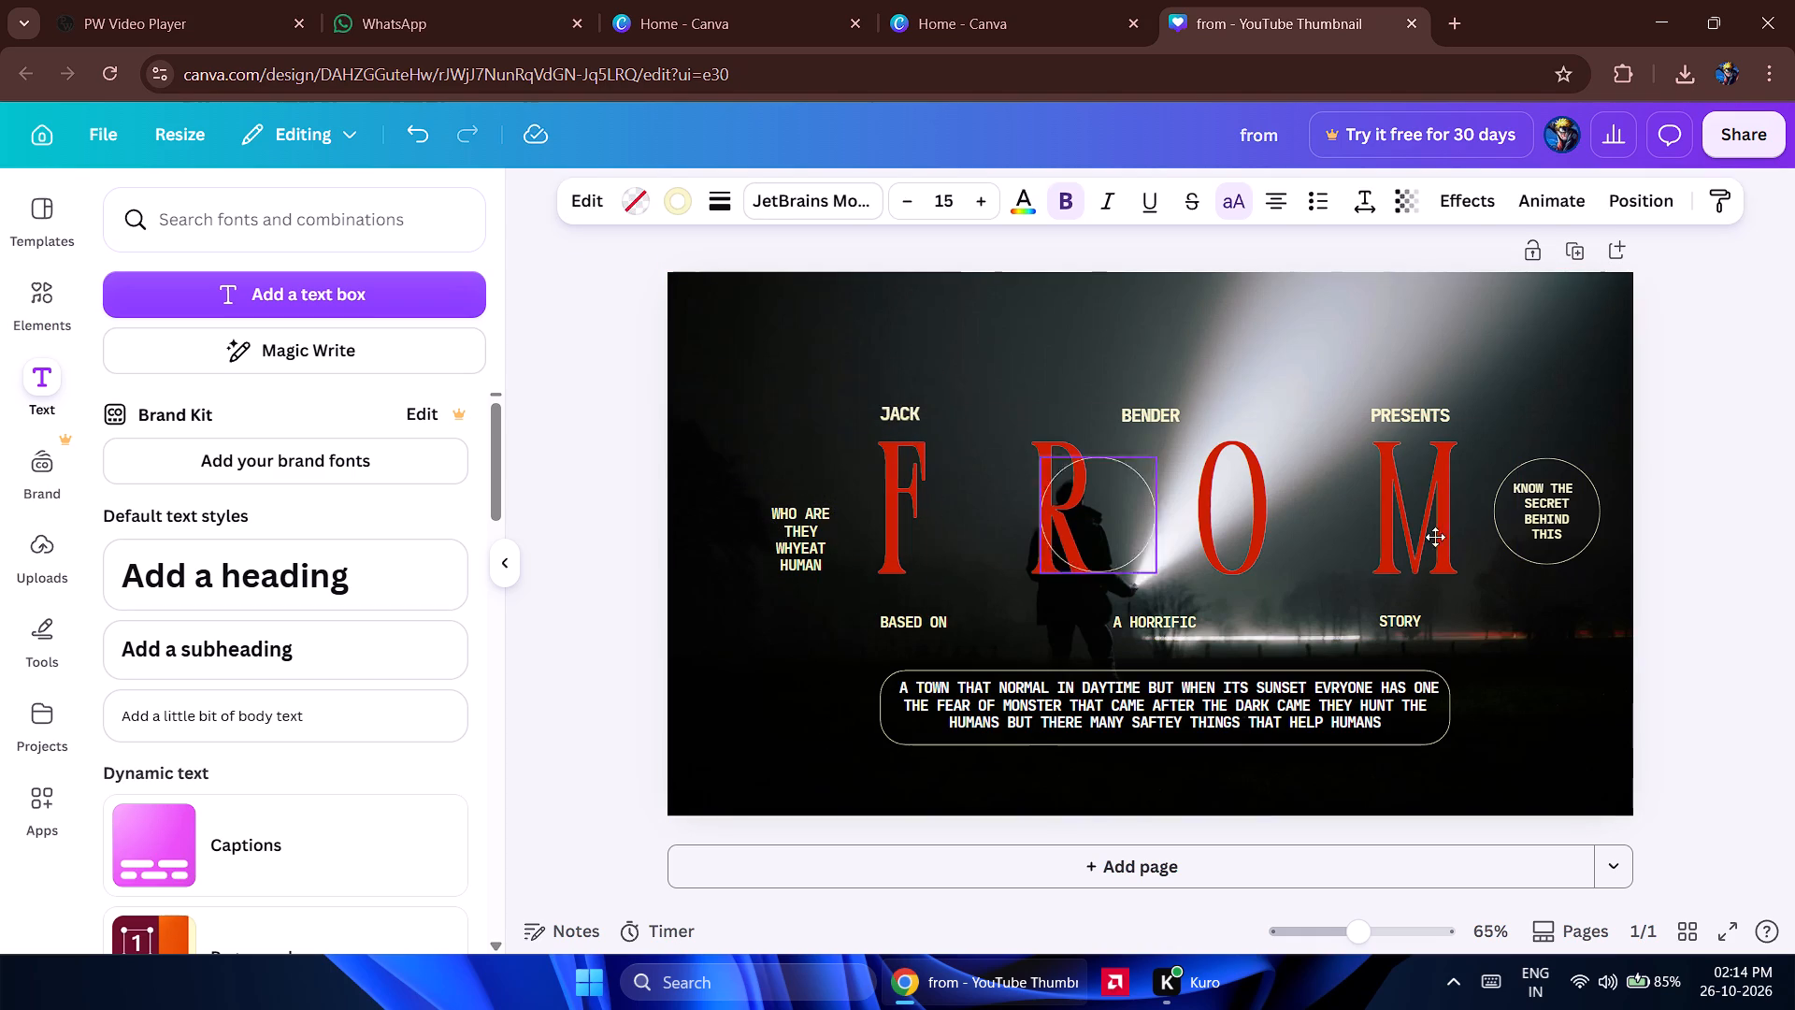
drag(1435, 537, 1560, 538)
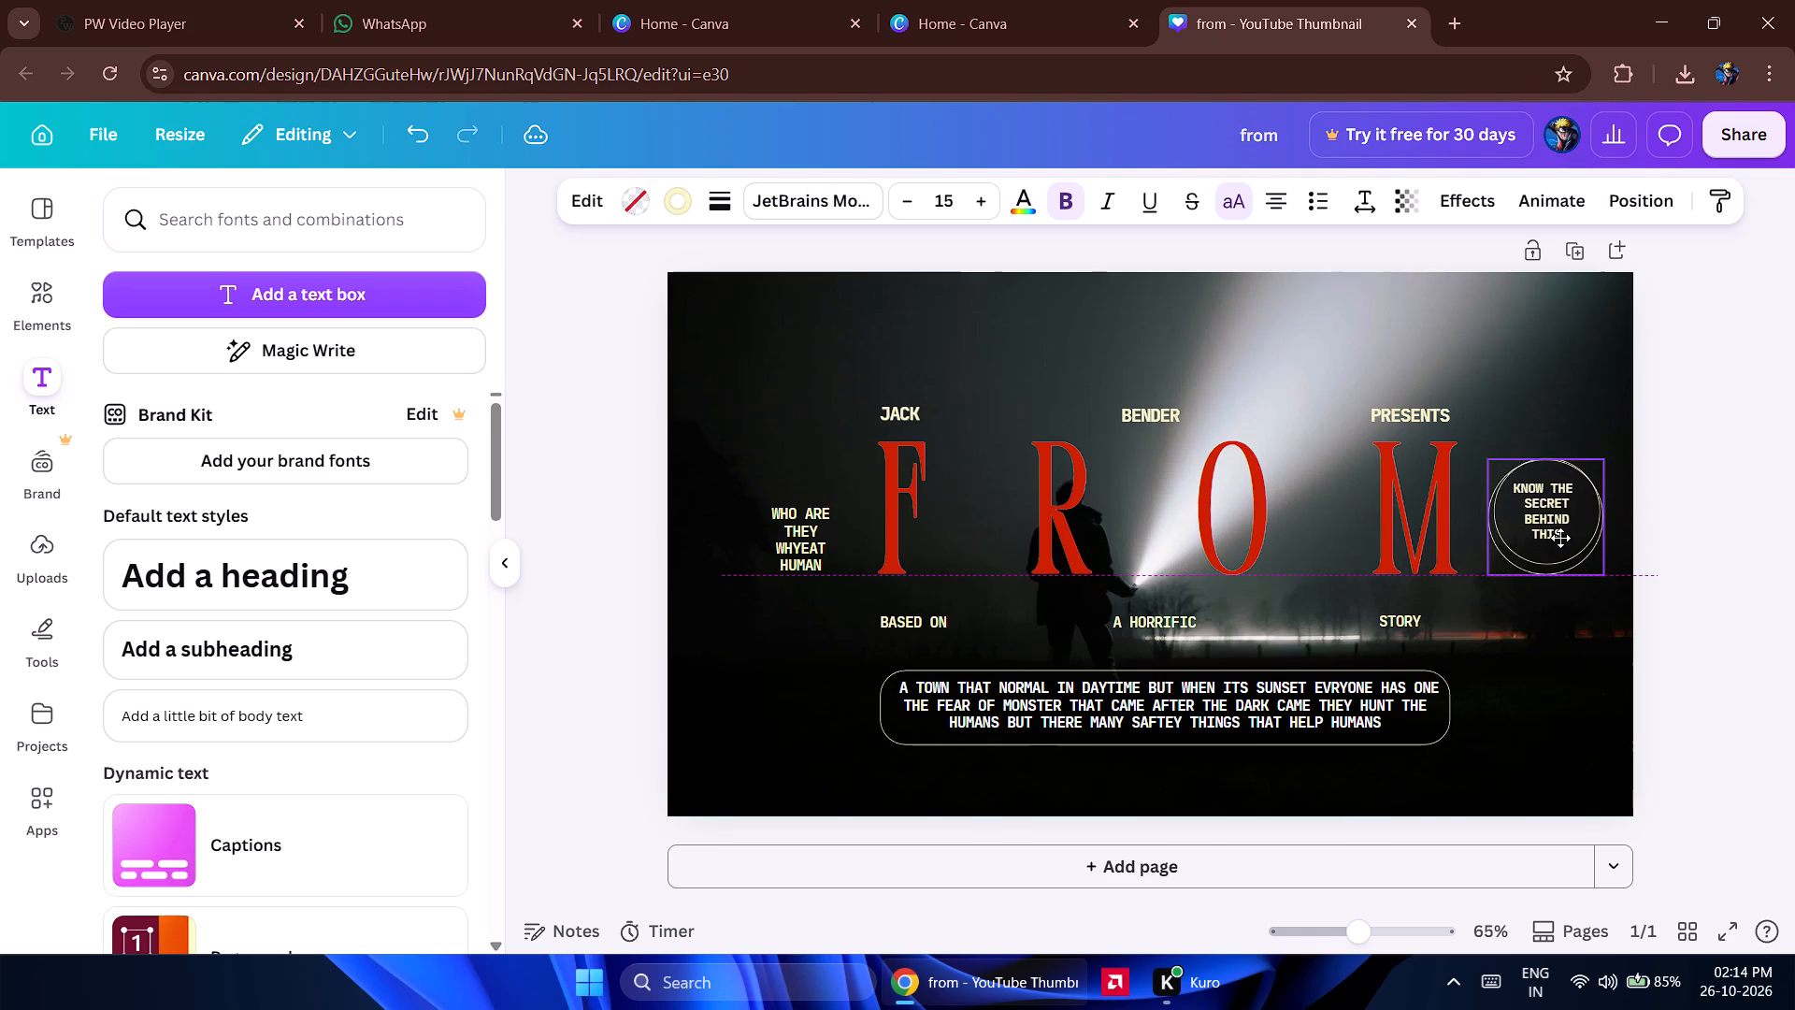
drag(1560, 538, 1560, 532)
drag(1604, 454, 1599, 460)
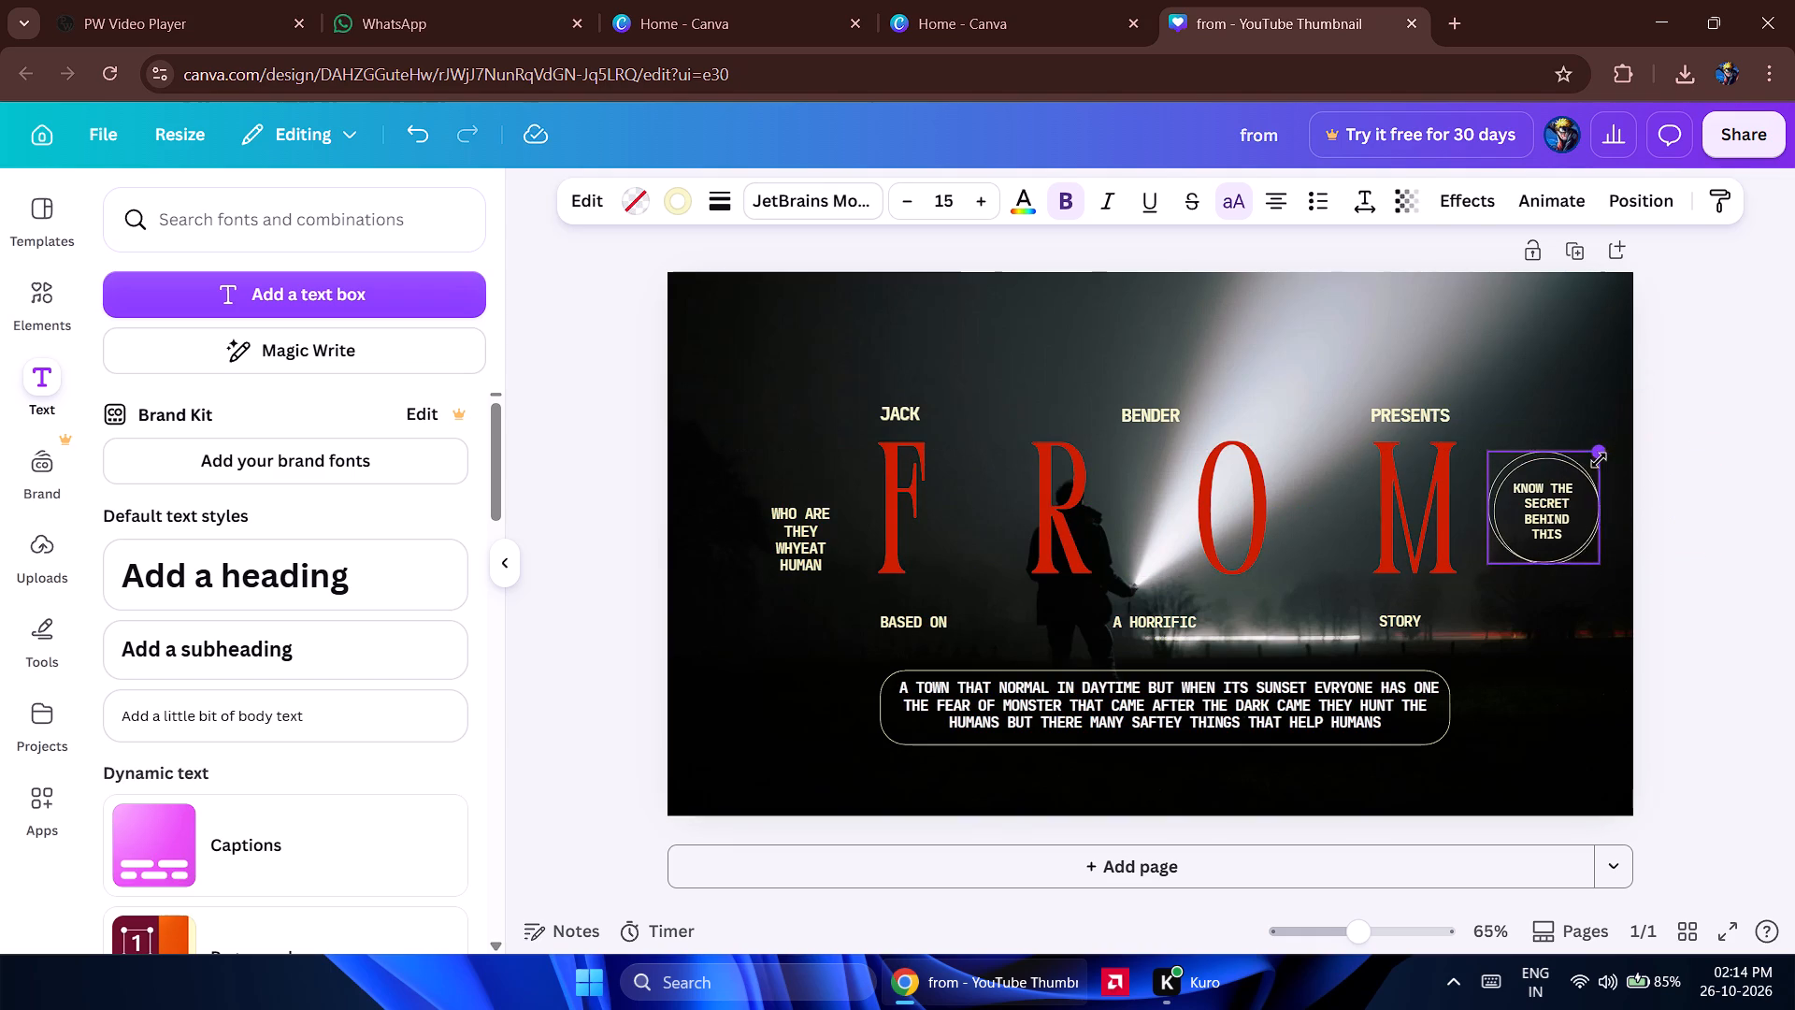
drag(1599, 460, 1598, 468)
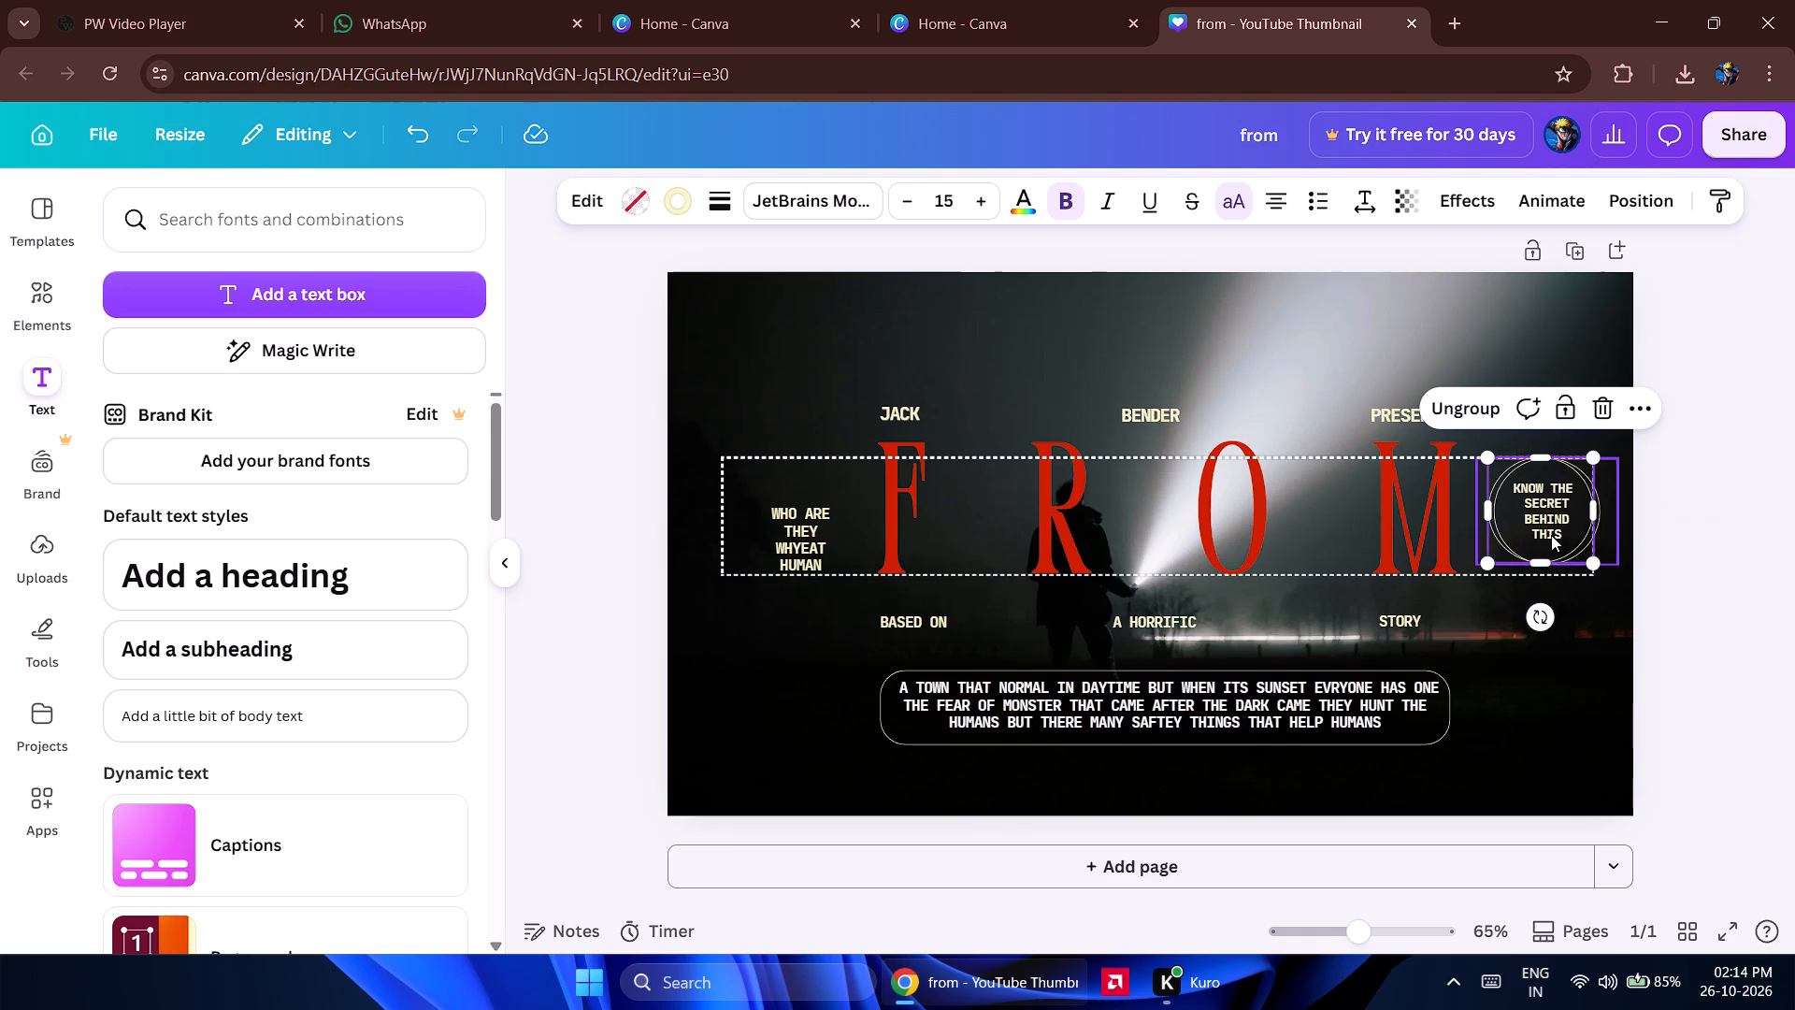
drag(1562, 550, 1572, 552)
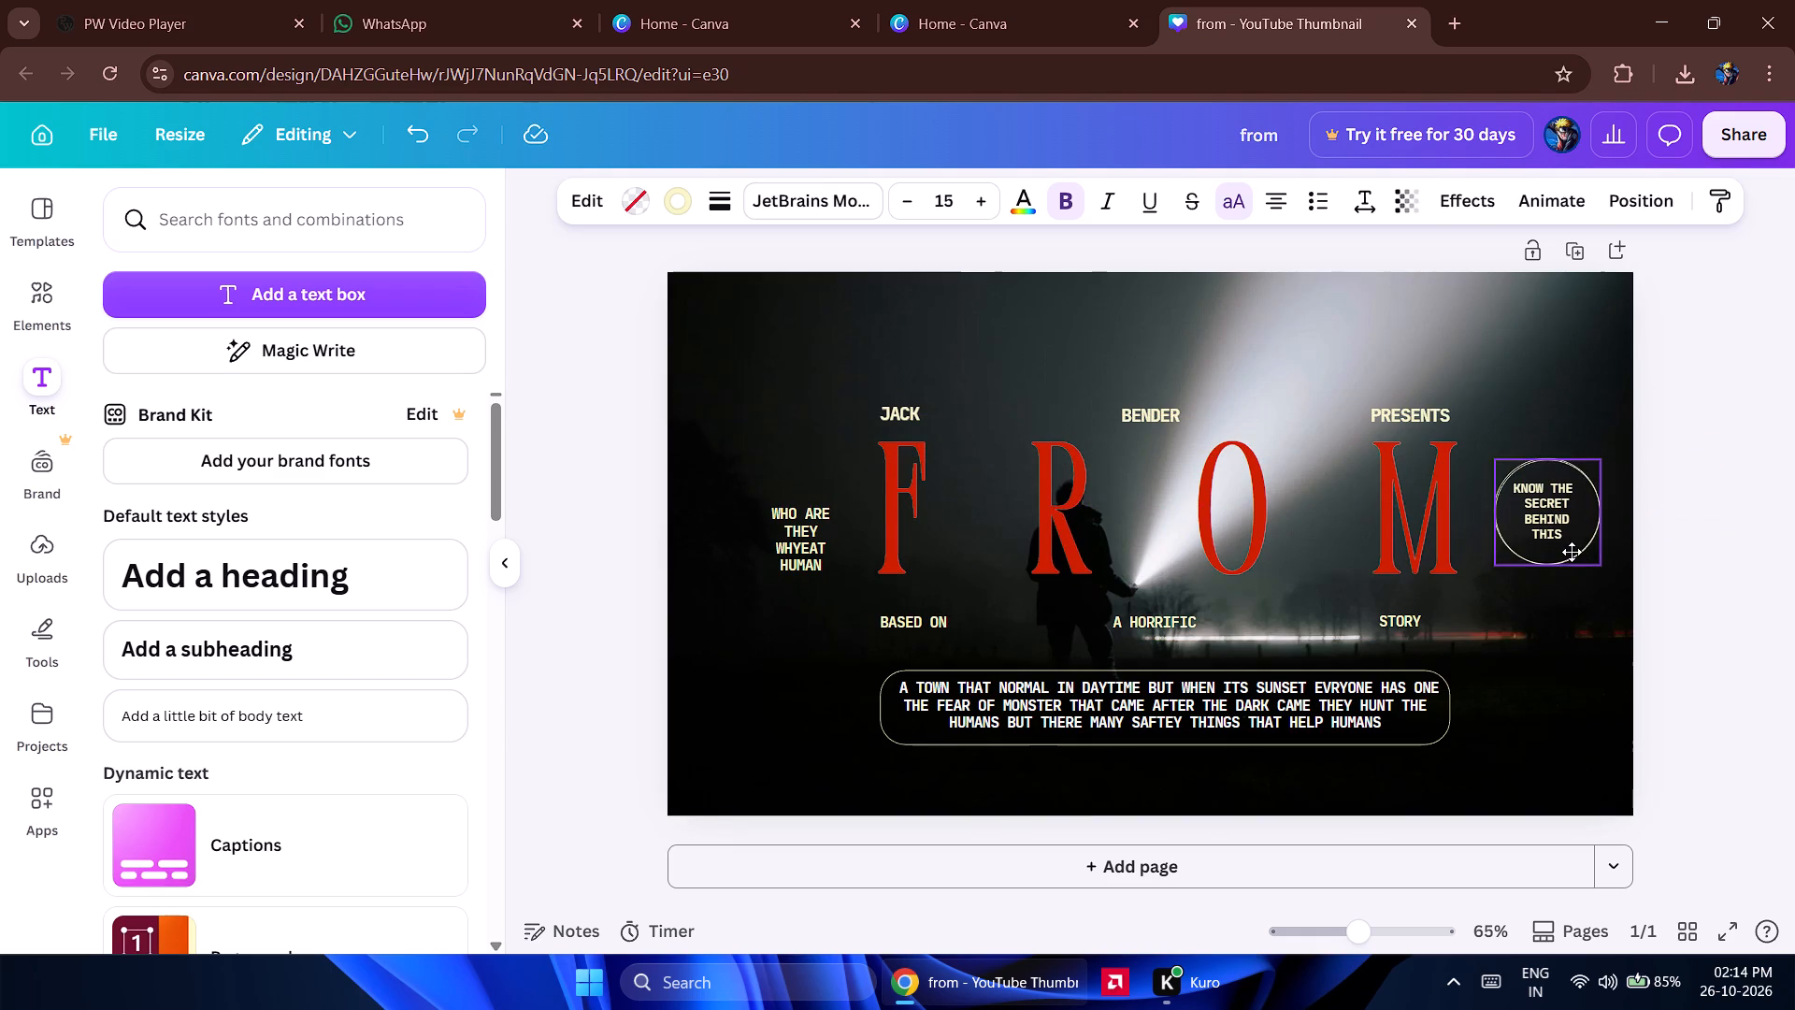
Move the resized circle back around the "who are they" text and size it to about 142 wide and high.
drag(1572, 552, 861, 556)
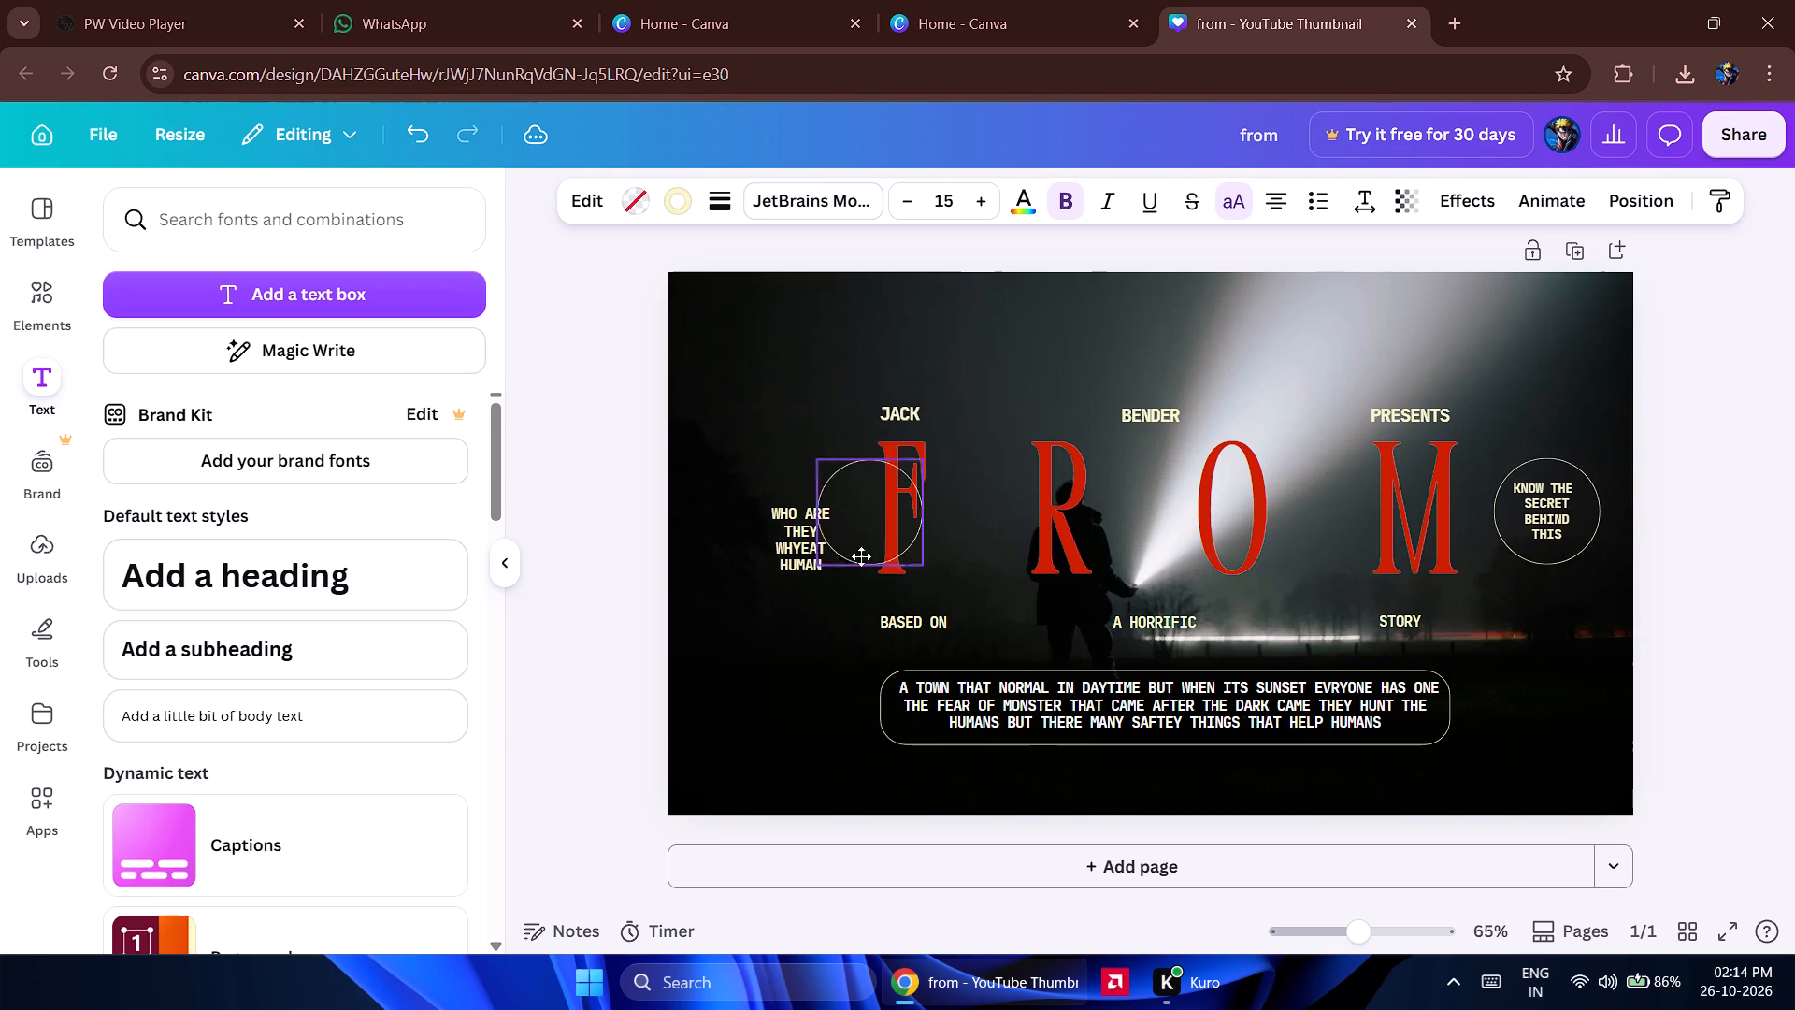
drag(861, 556, 827, 559)
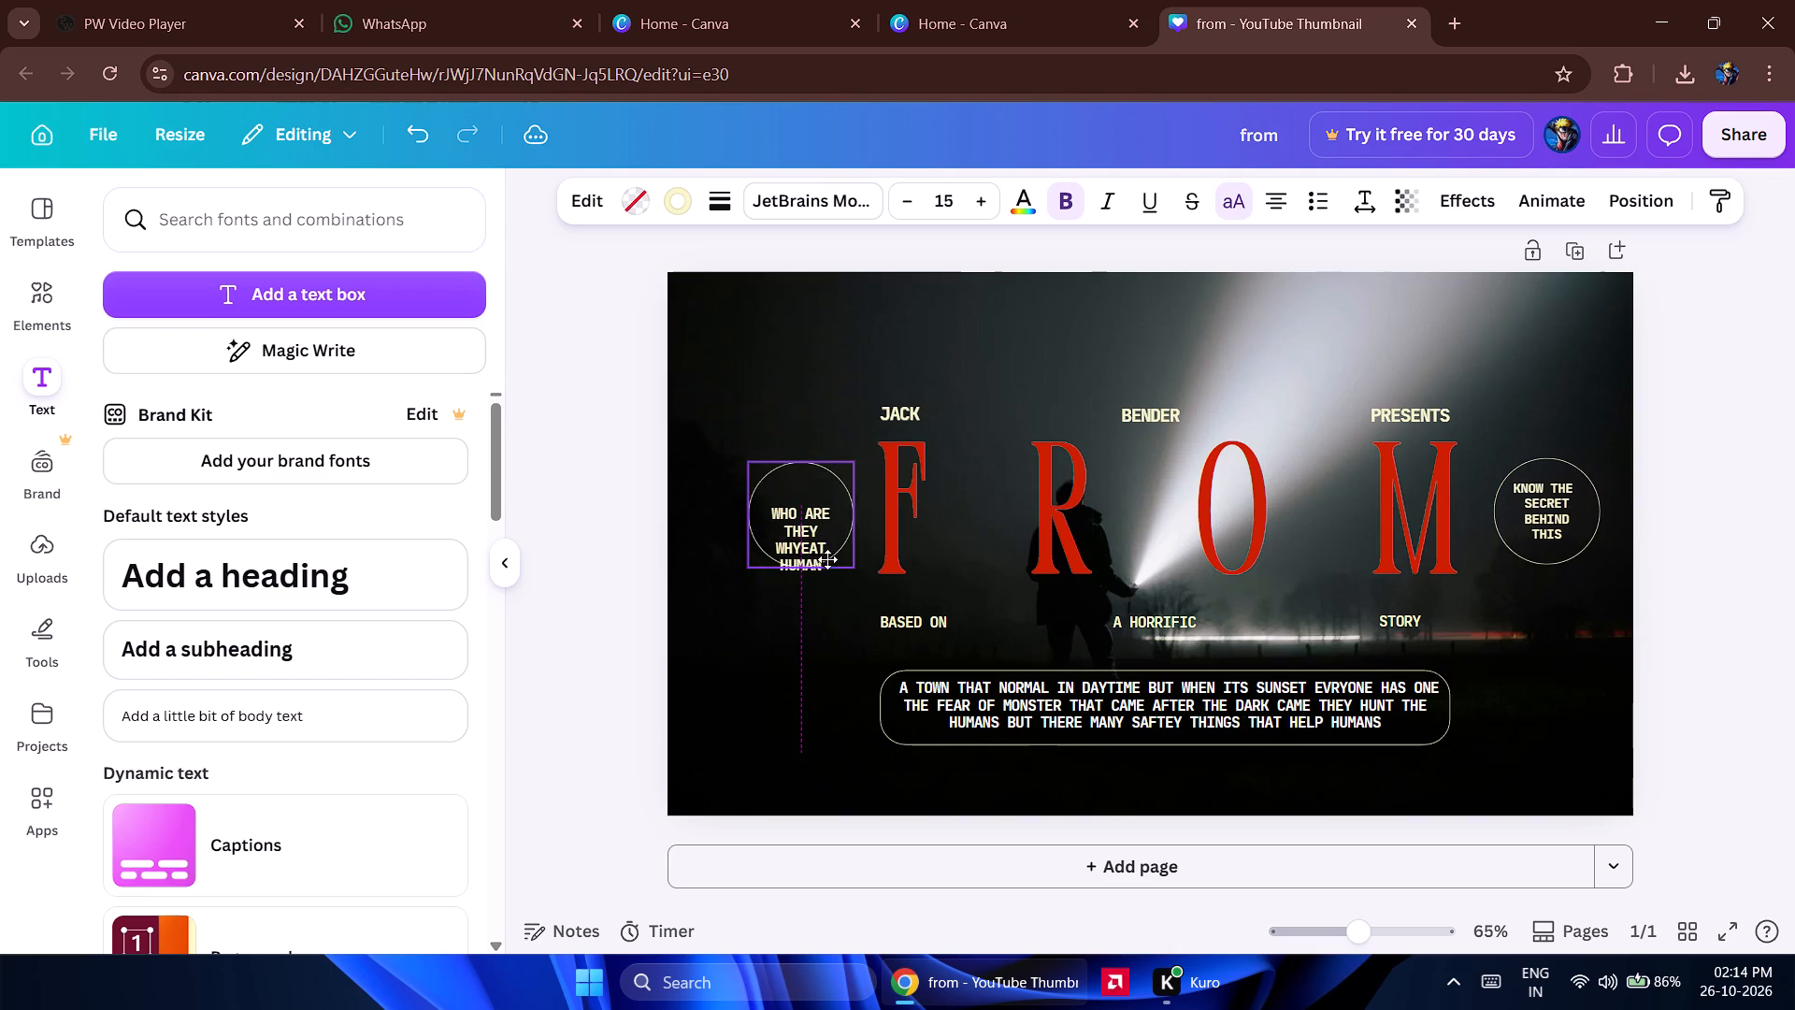
drag(827, 559, 831, 554)
click(865, 567)
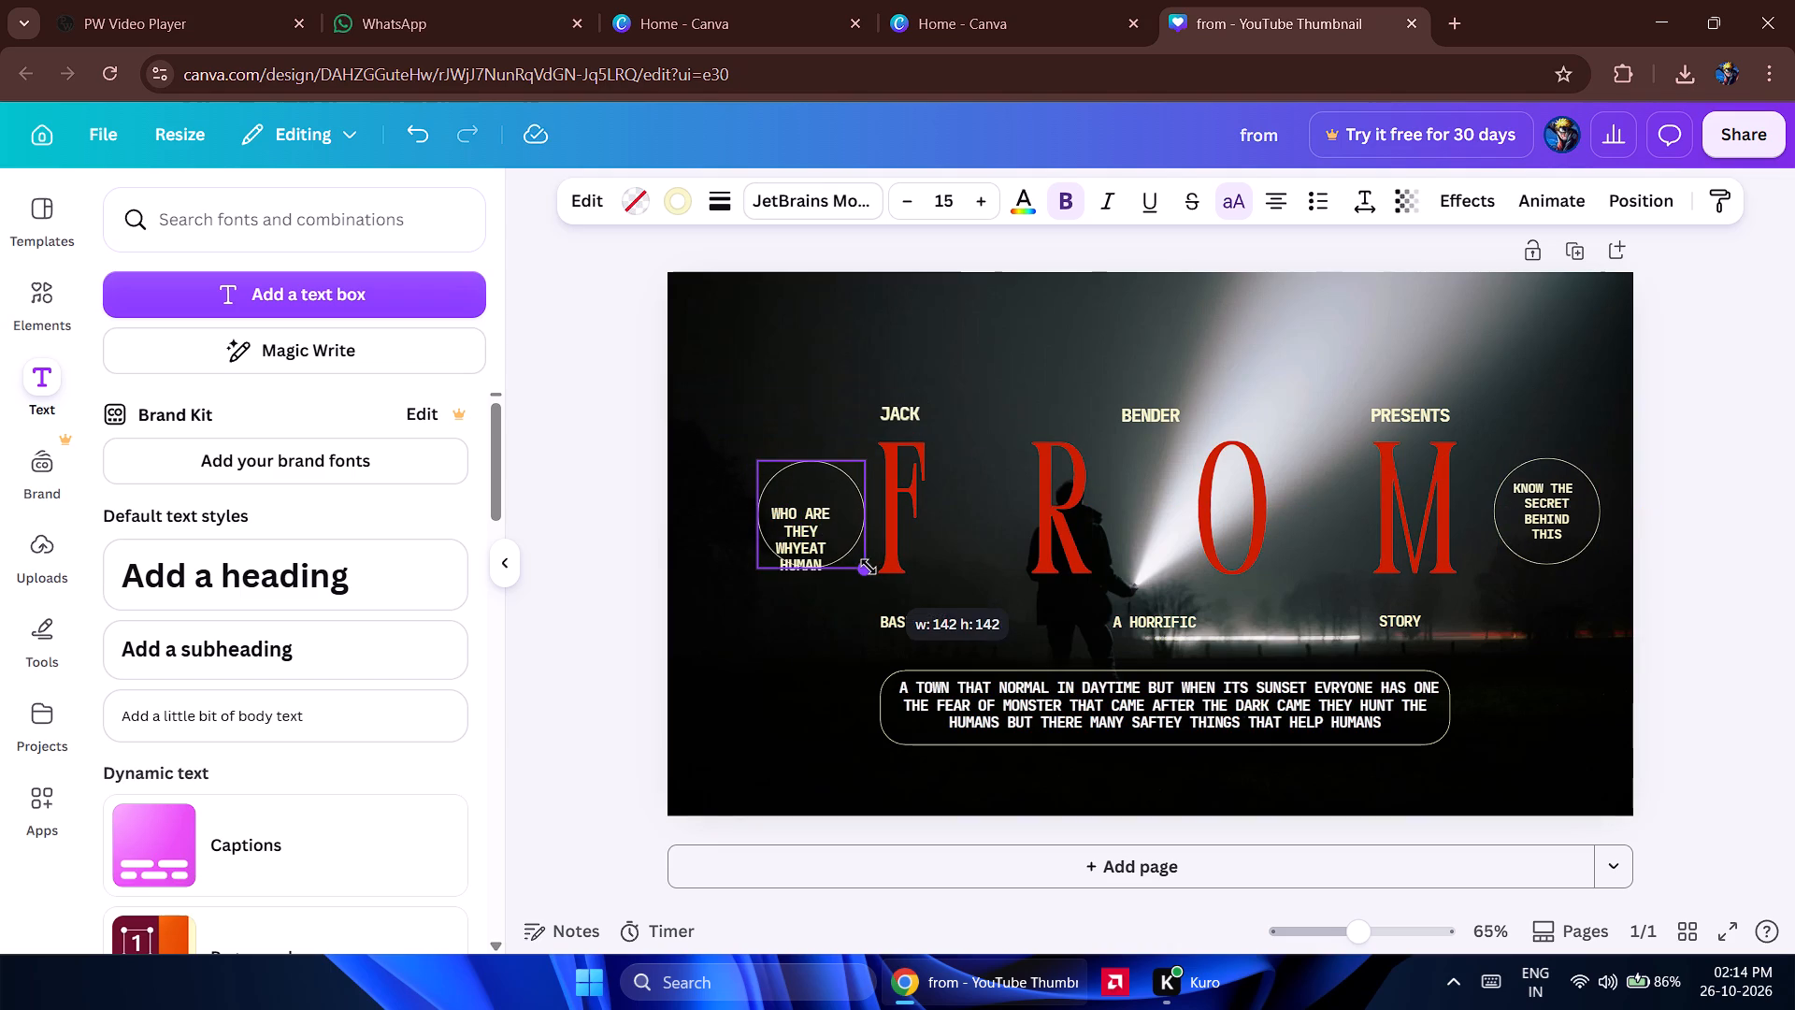
click(869, 567)
Place the four-line "who are they" text in the middle of its circle and deselect.
click(806, 533)
drag(806, 533, 813, 514)
click(774, 617)
Compare the "who are they" group against the "know the secret" circle, return it beside the F level with that circle, and deselect.
click(811, 562)
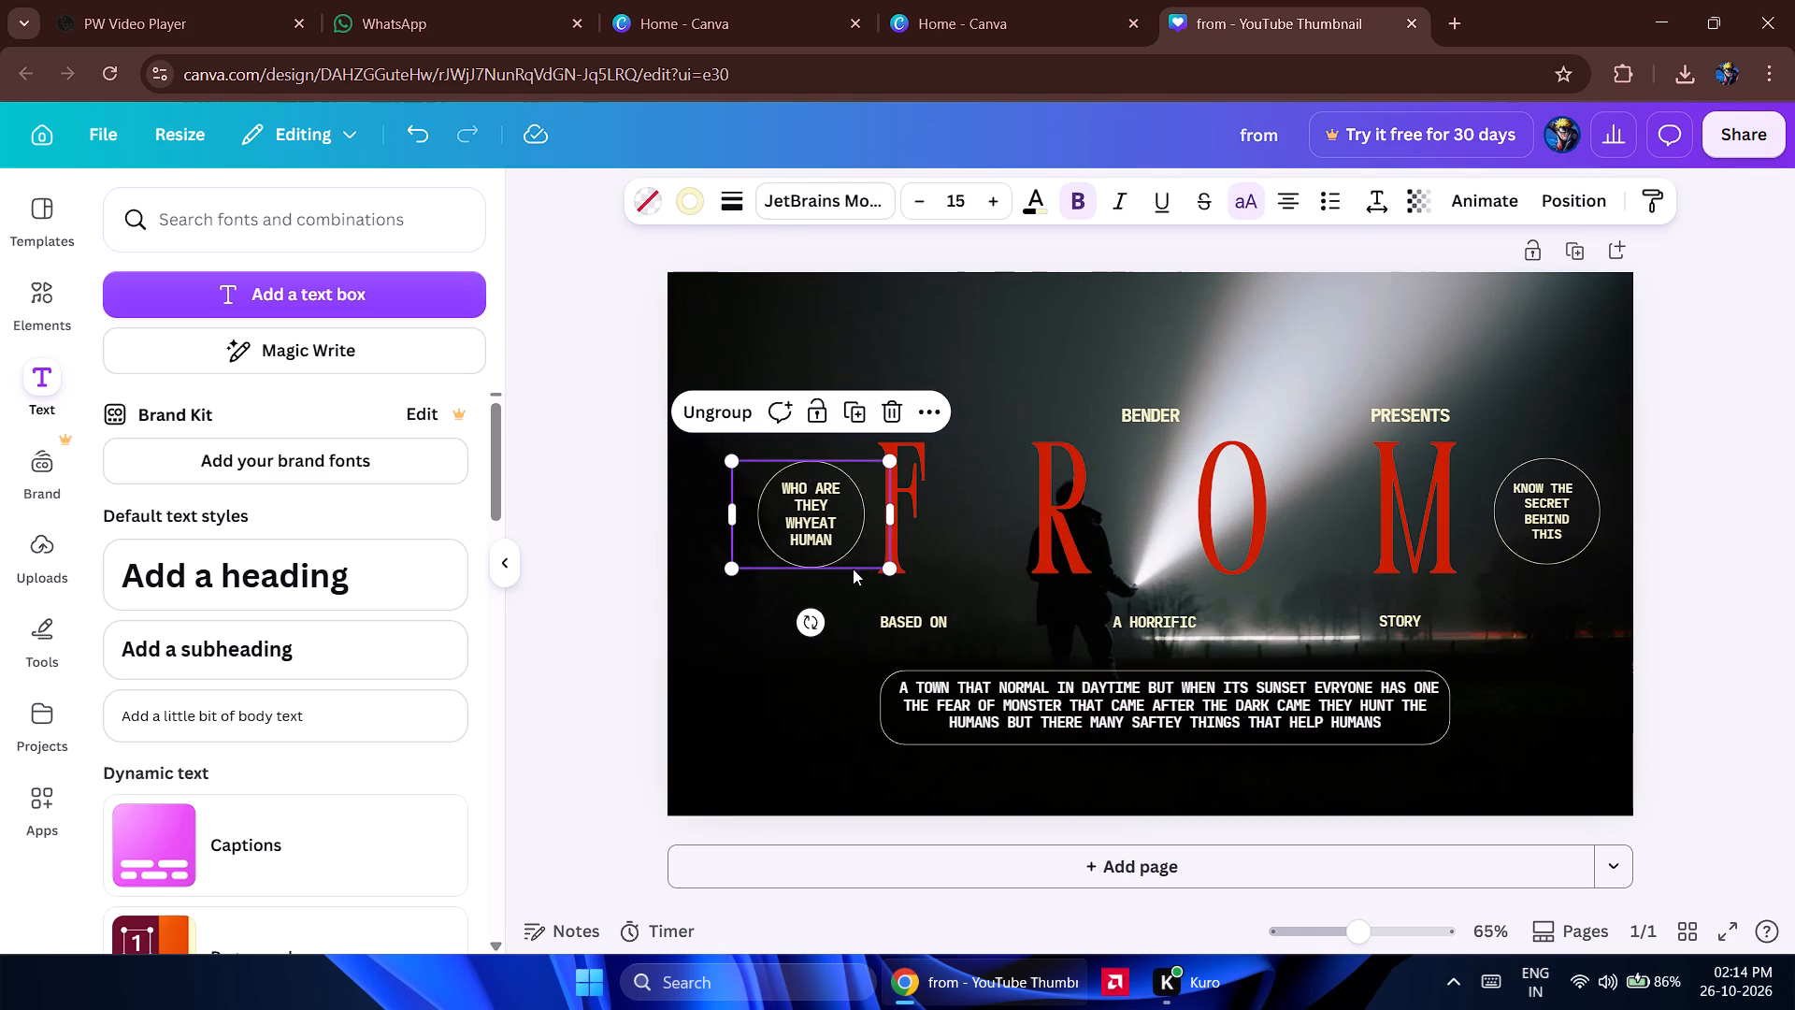
drag(810, 493, 1577, 494)
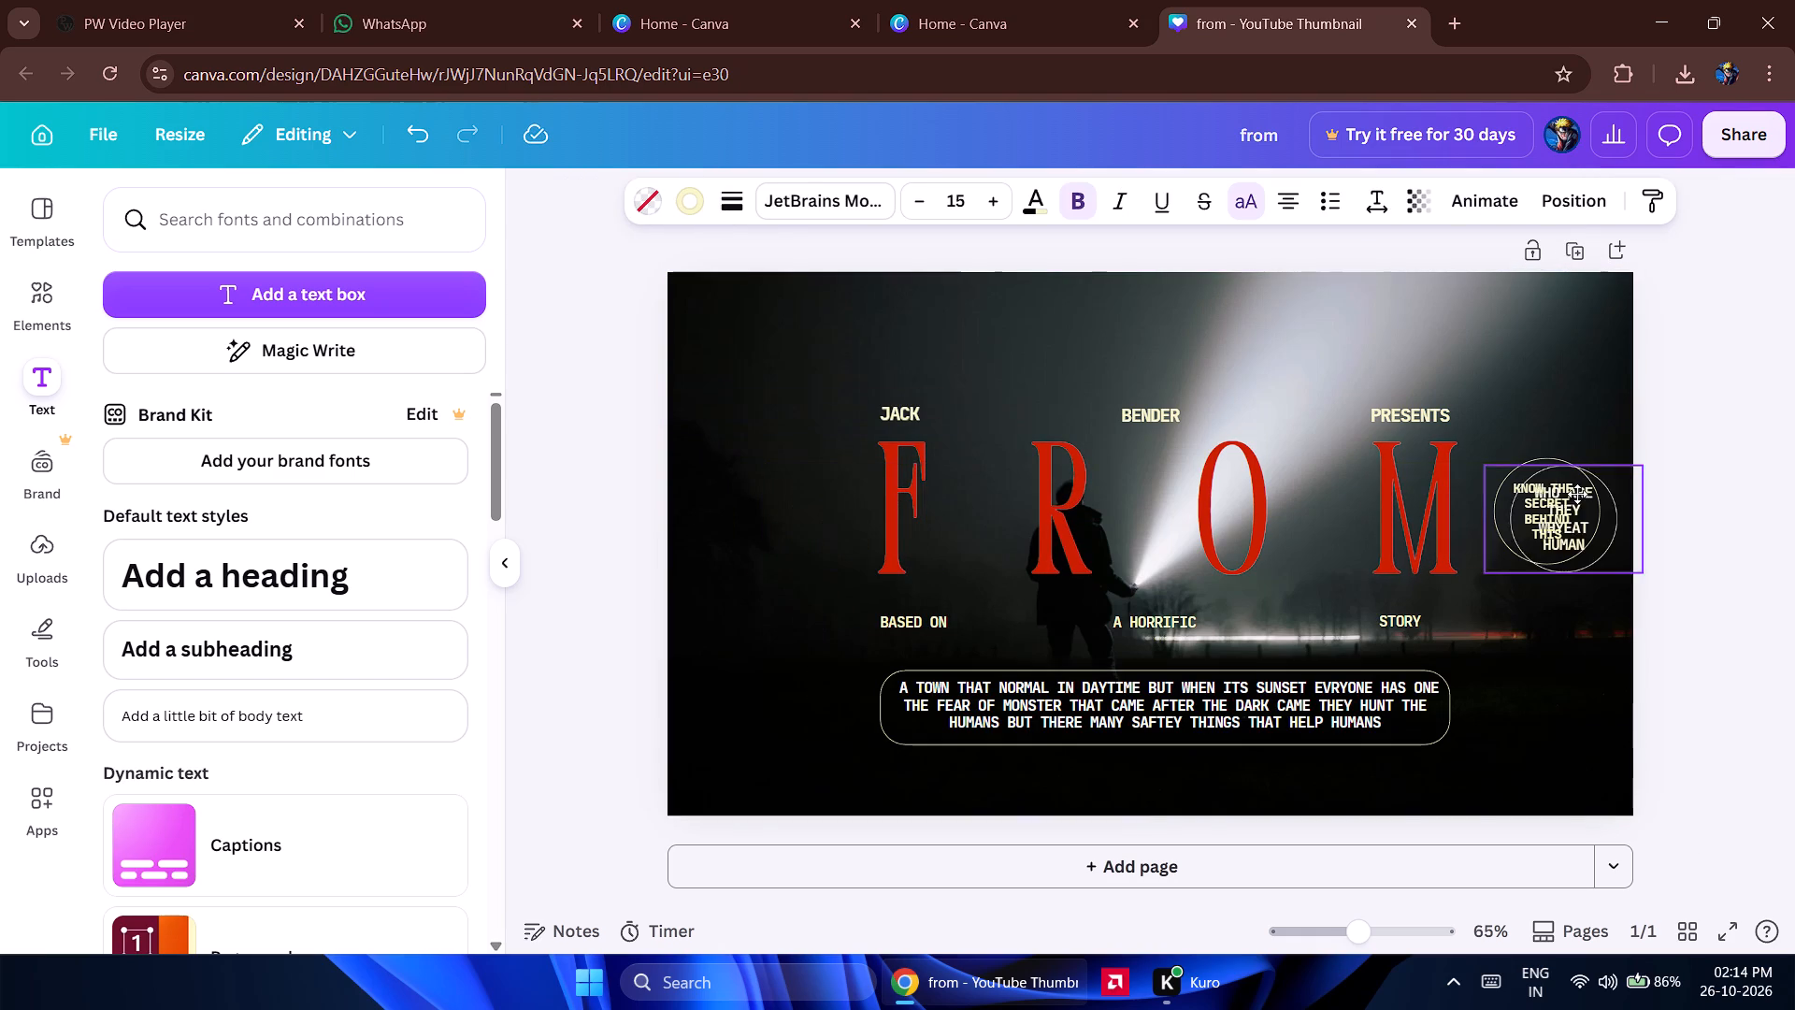
drag(1577, 494, 1480, 487)
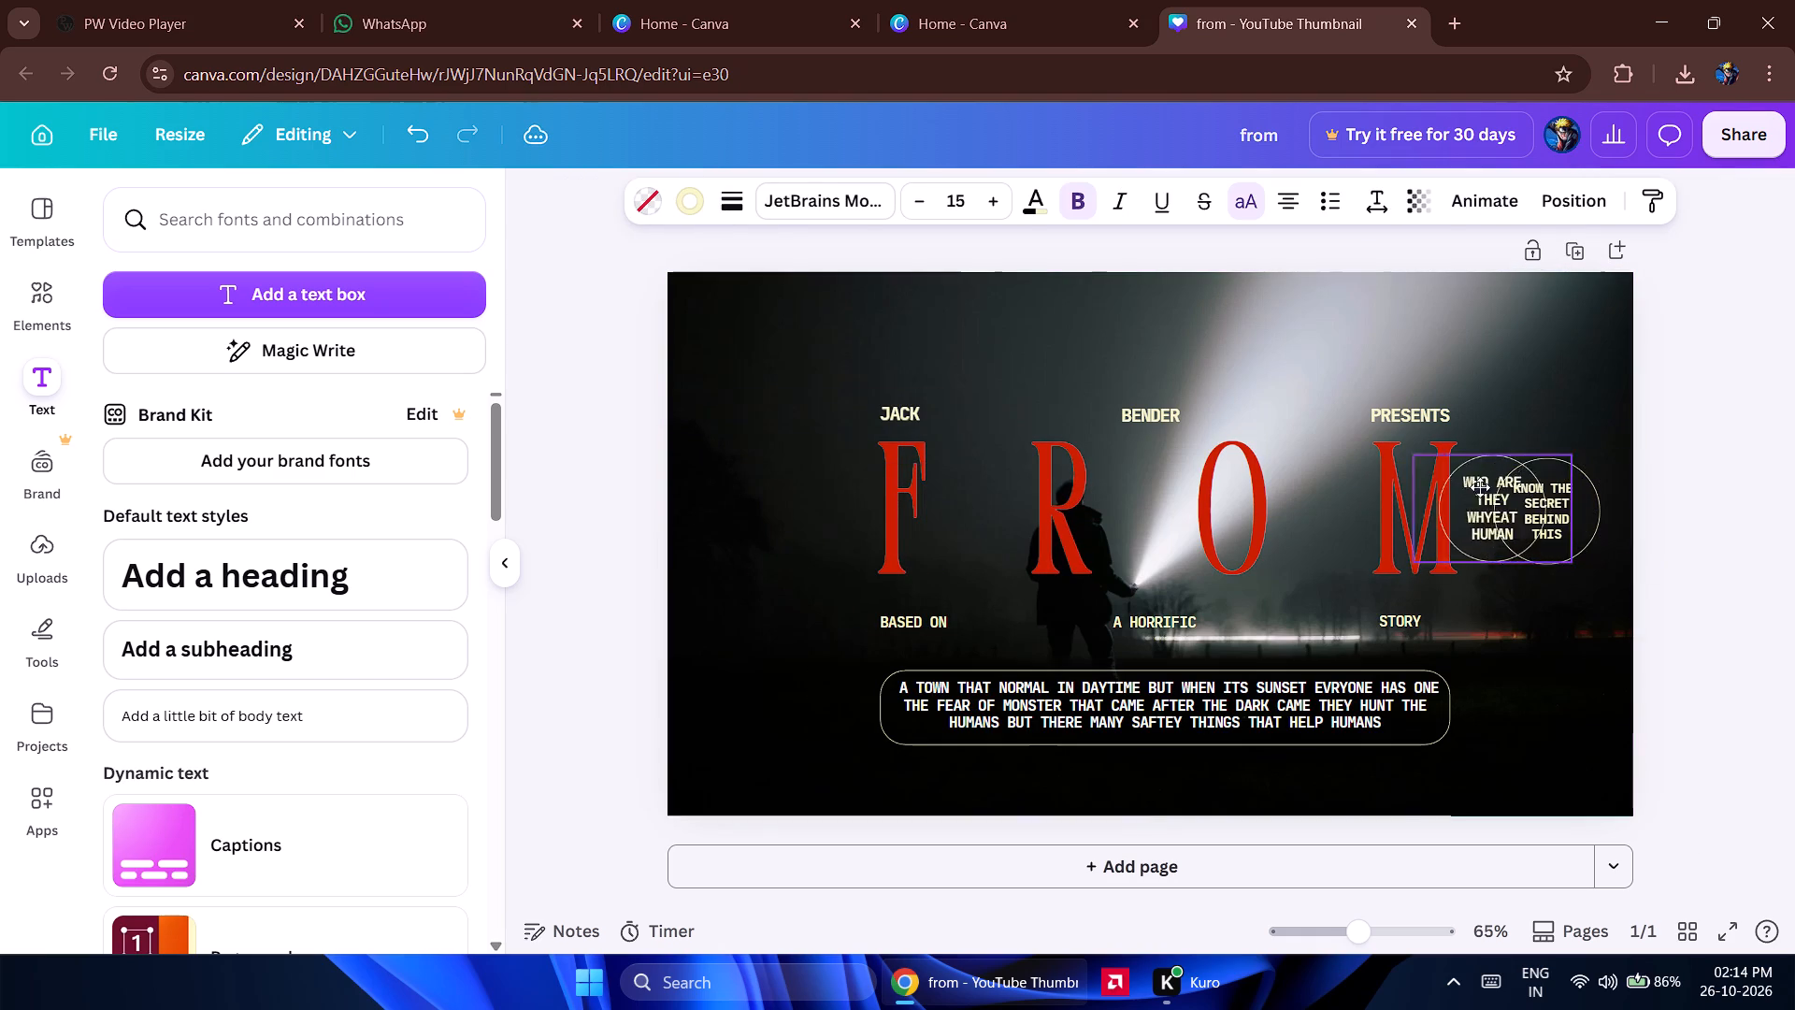
drag(1480, 487, 818, 503)
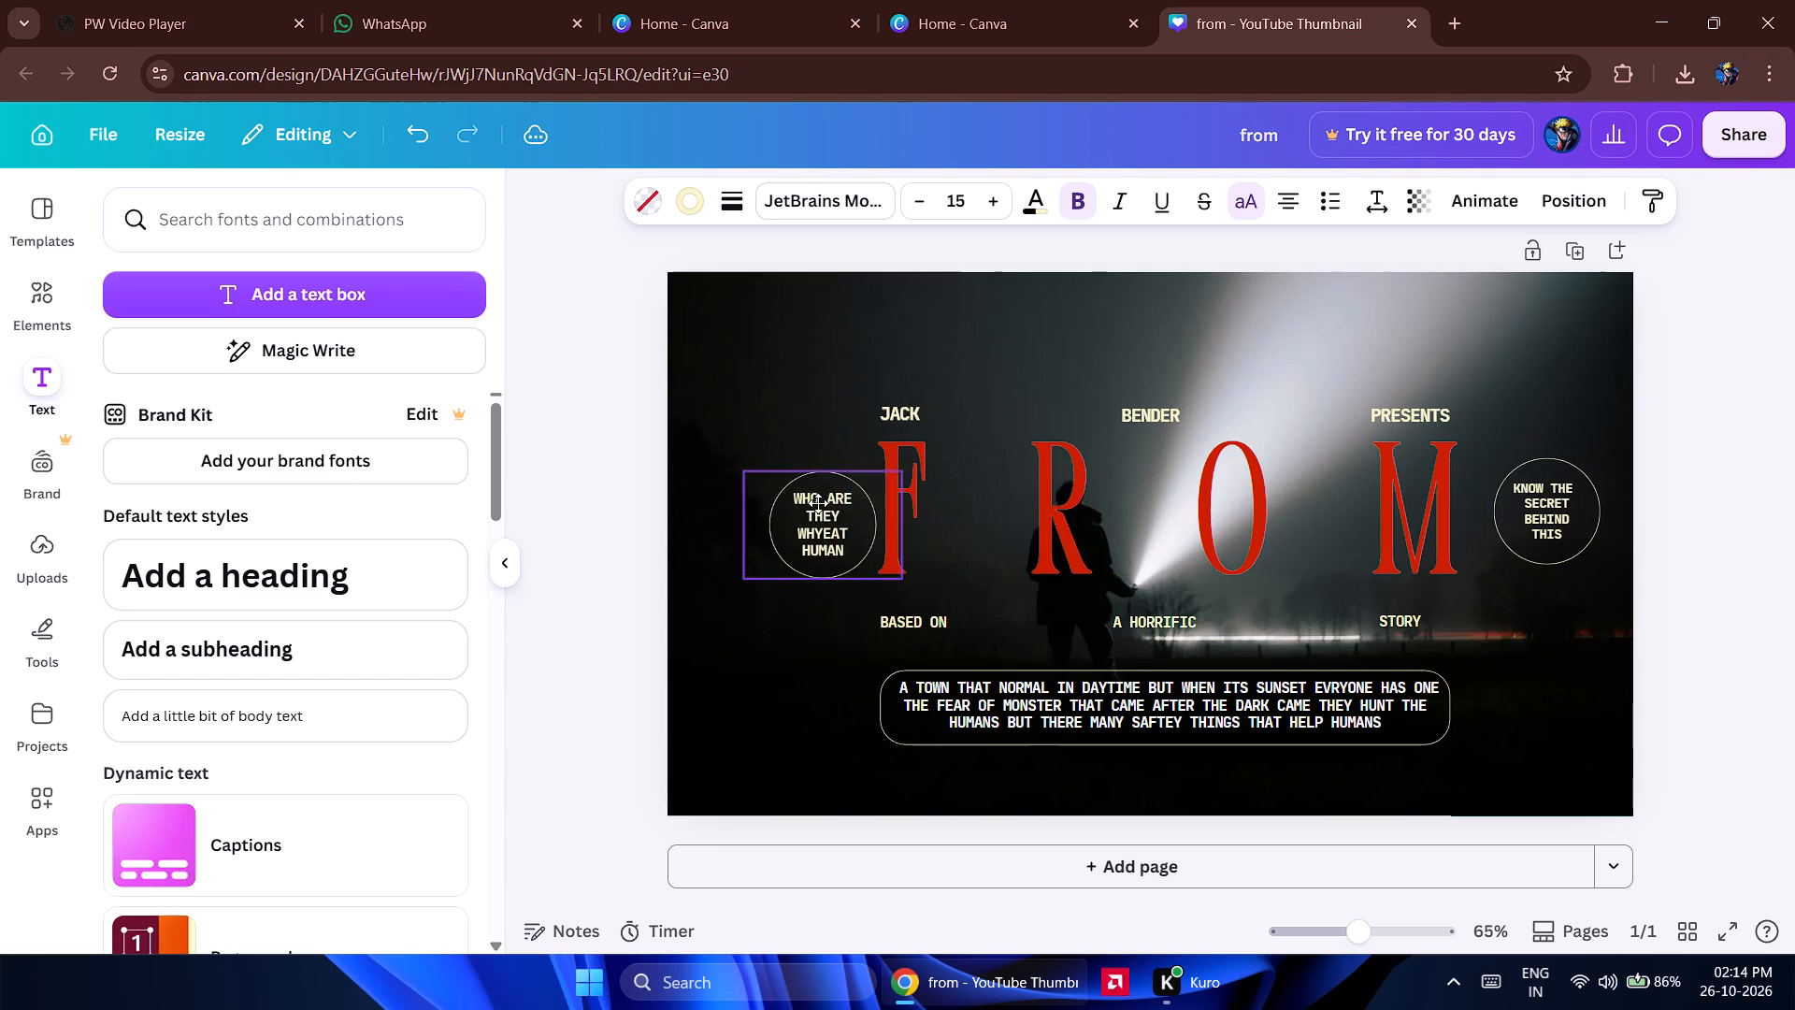
drag(818, 503, 792, 502)
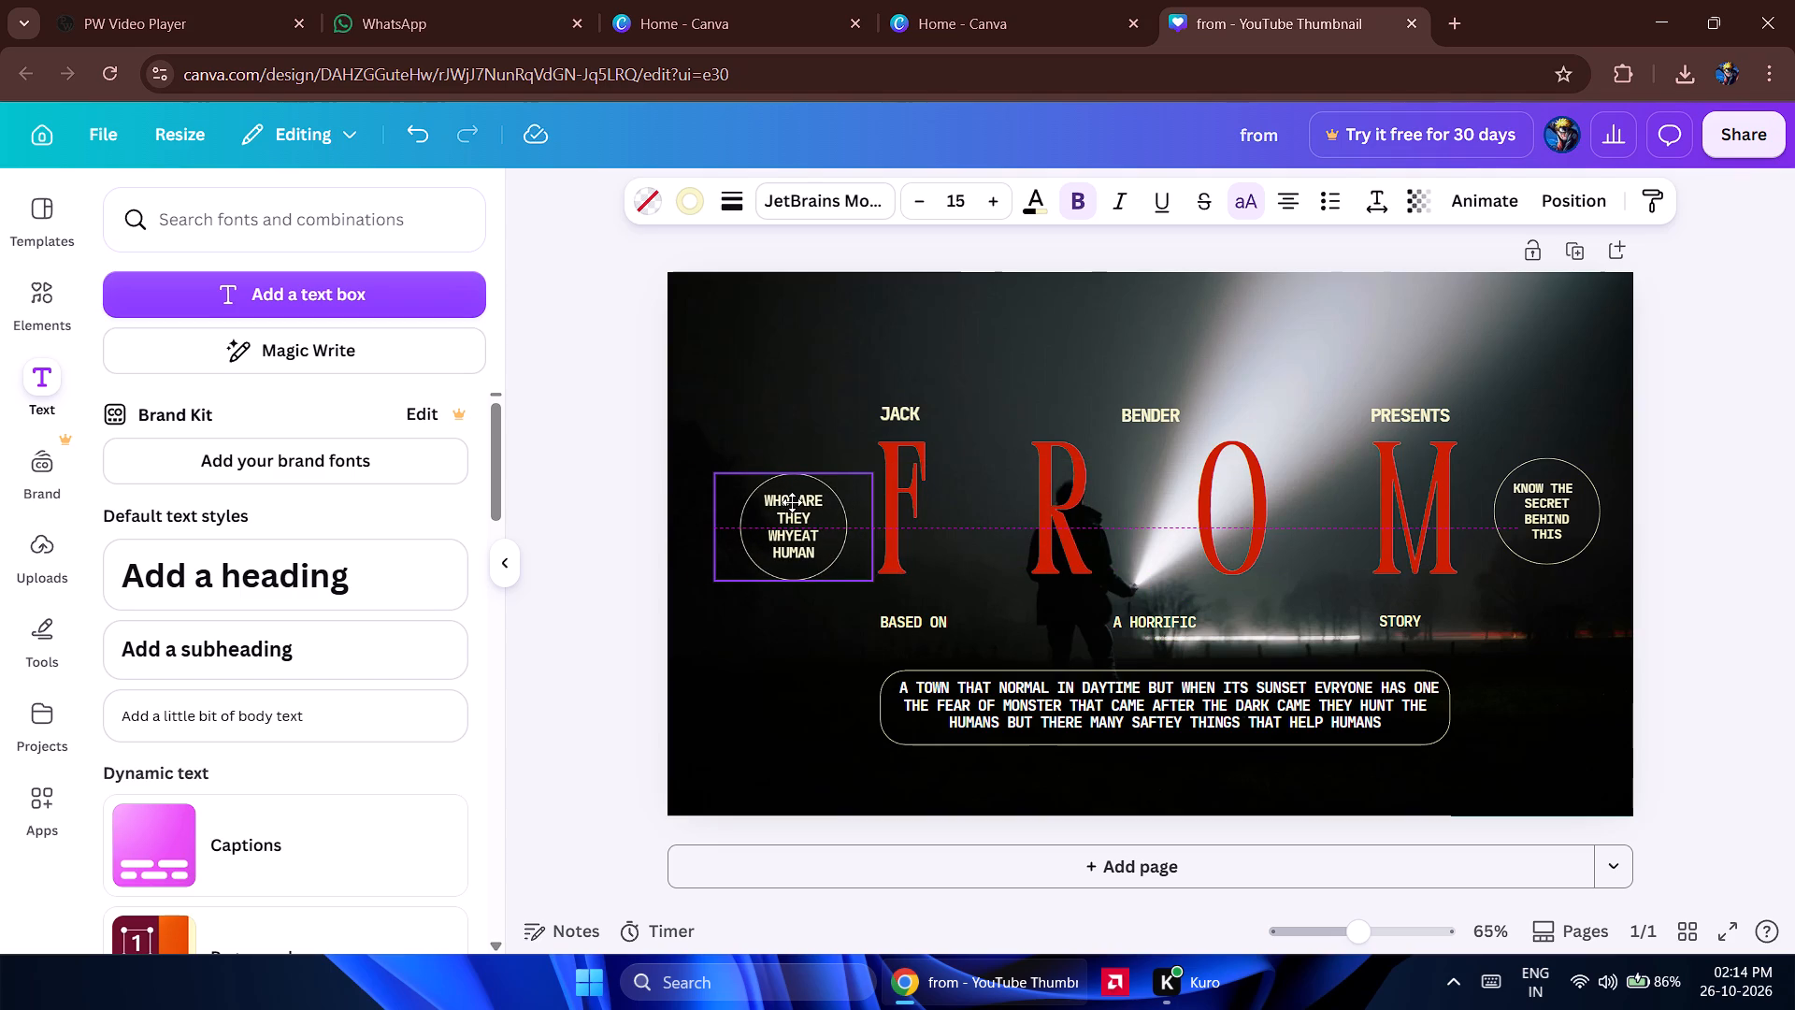
drag(792, 502, 792, 498)
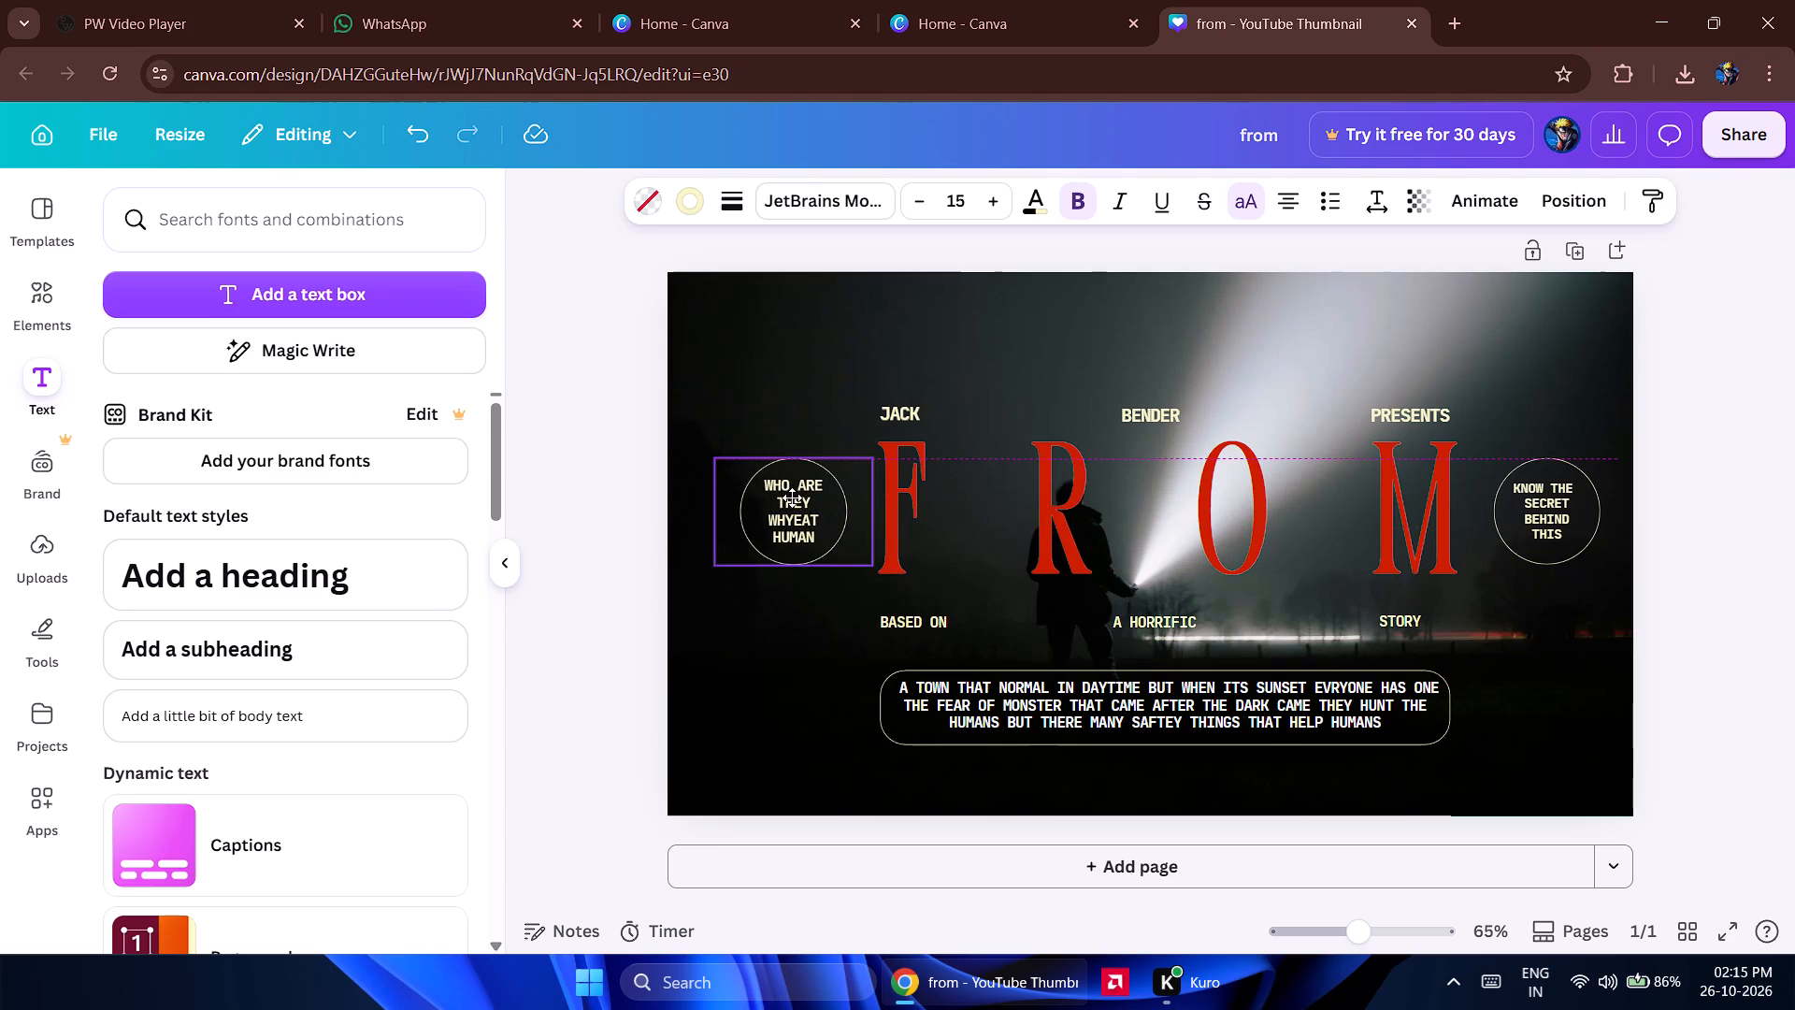
drag(792, 498, 791, 491)
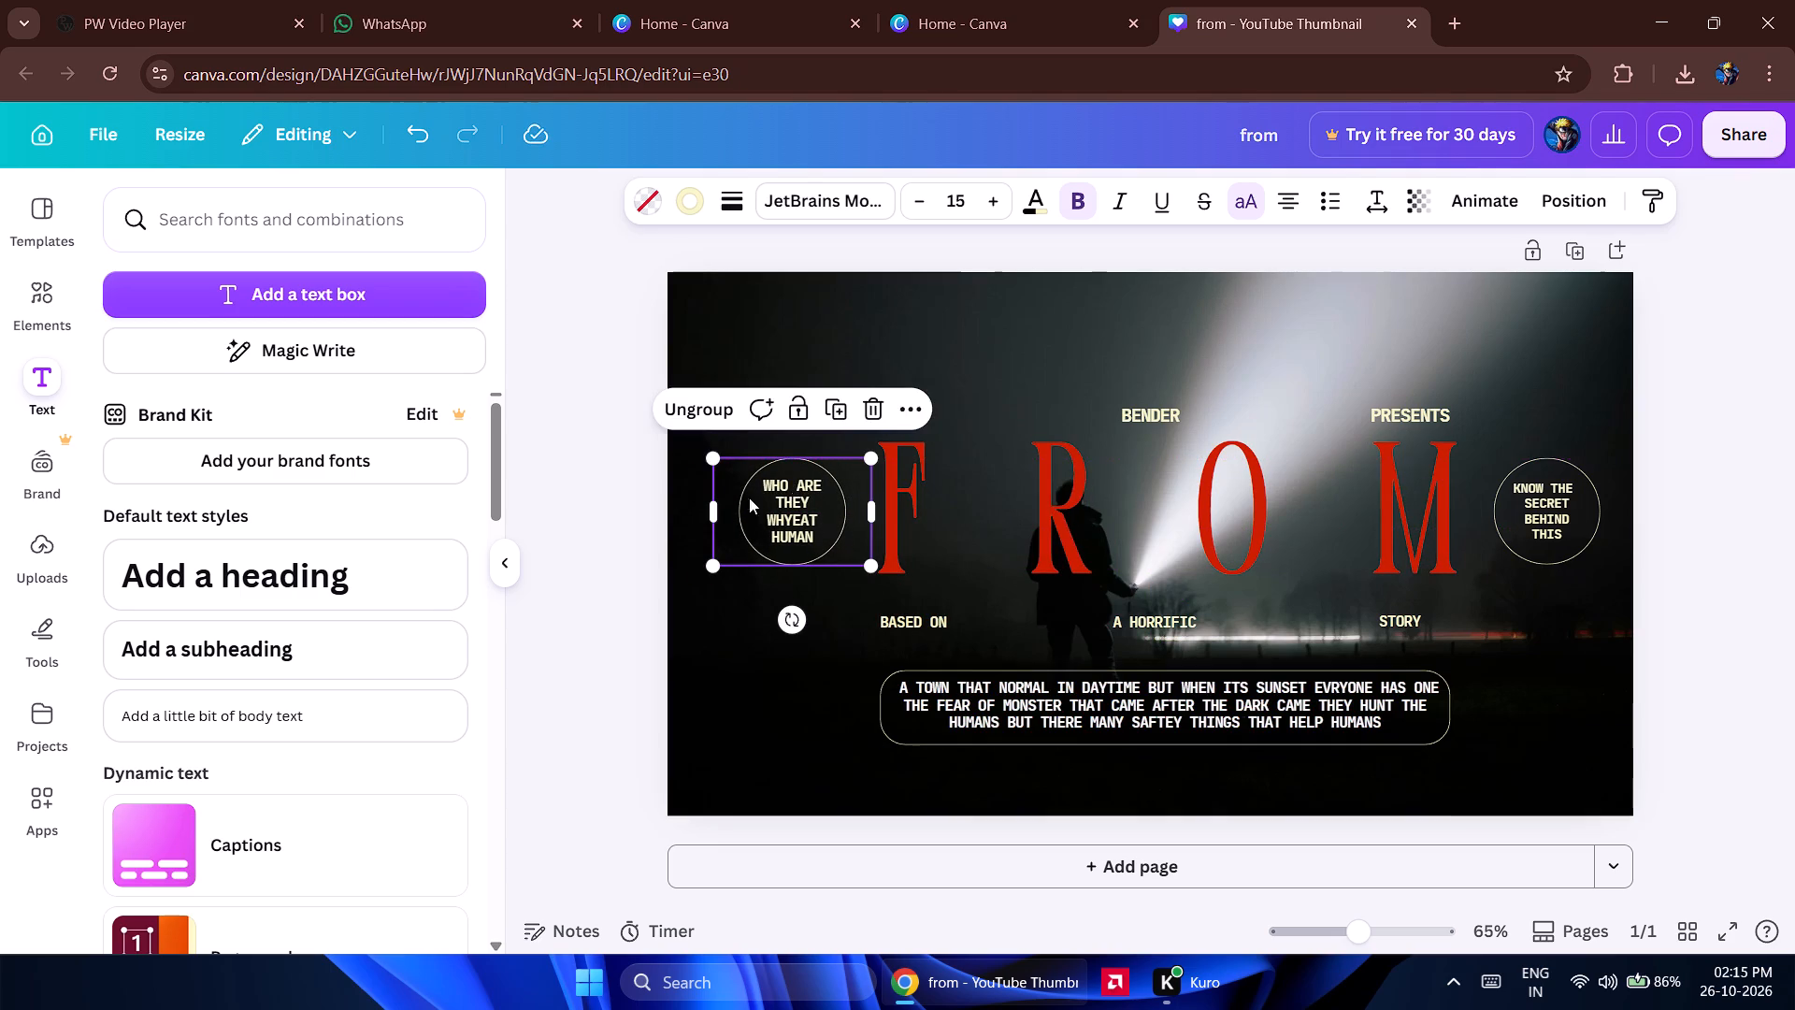
click(750, 671)
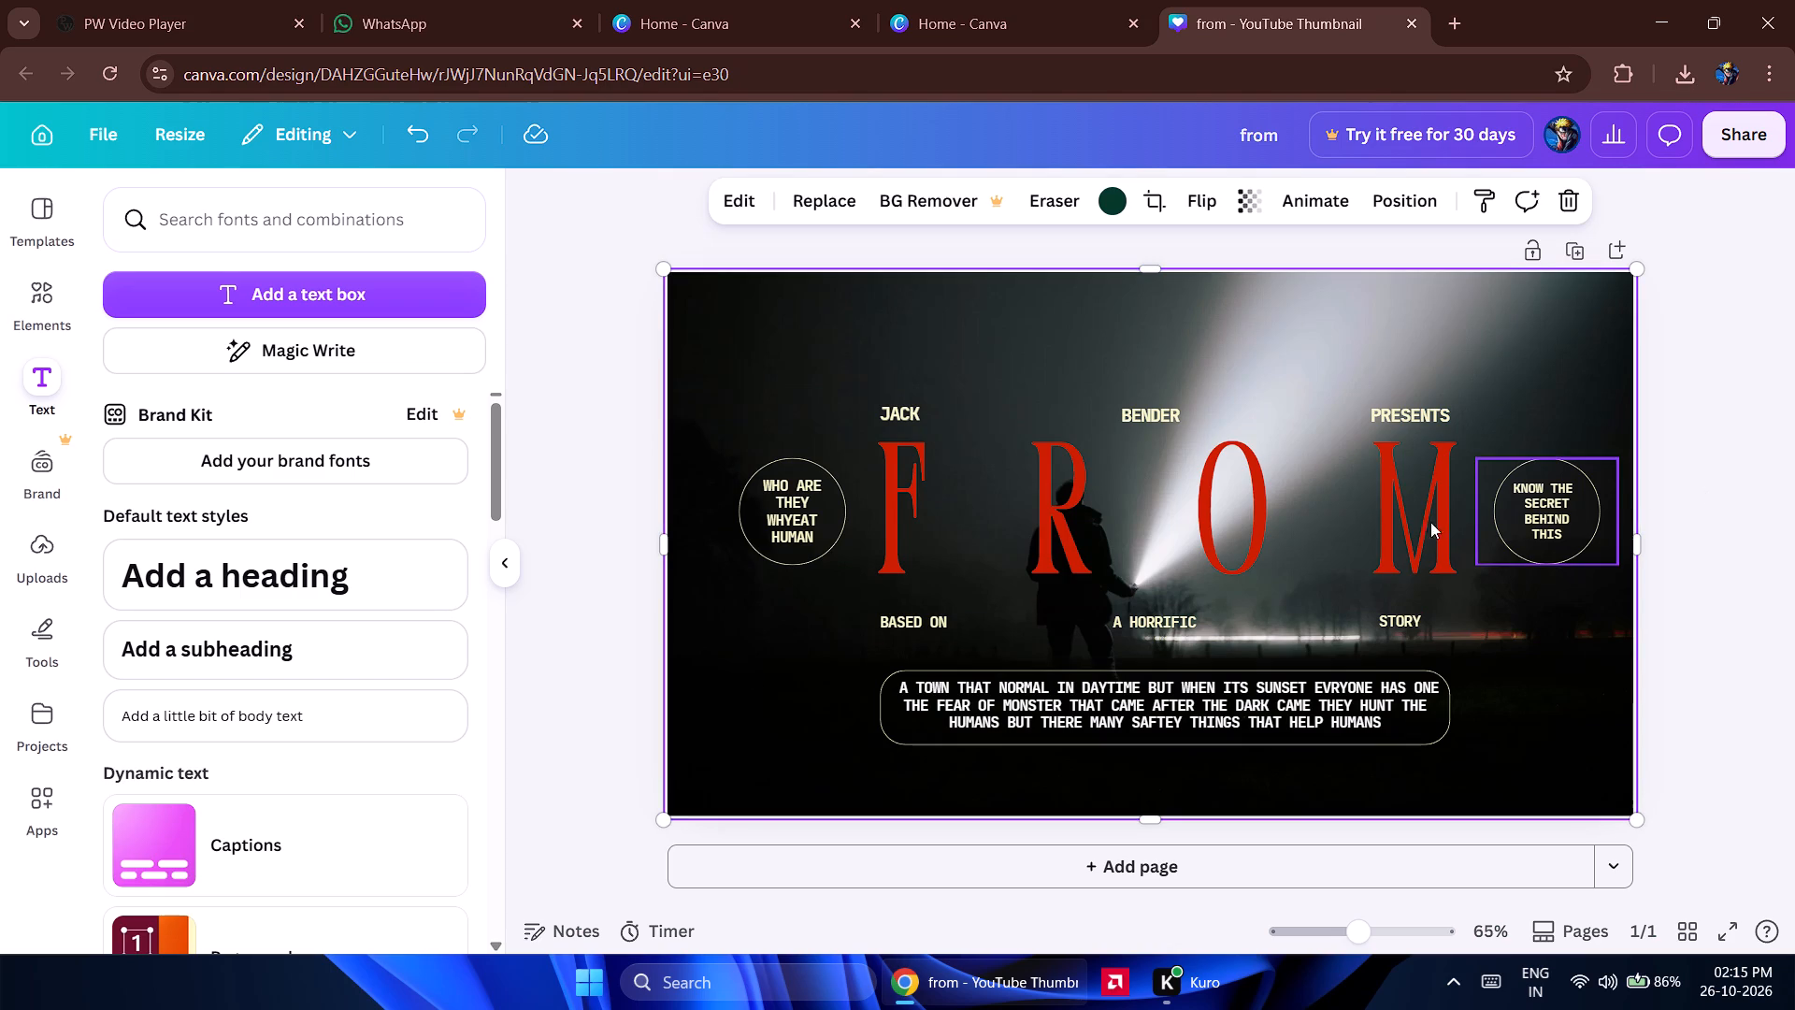
Nudge the "who are they" circle group slightly farther from the F at the same height and deselect everything.
click(775, 519)
drag(775, 519, 768, 519)
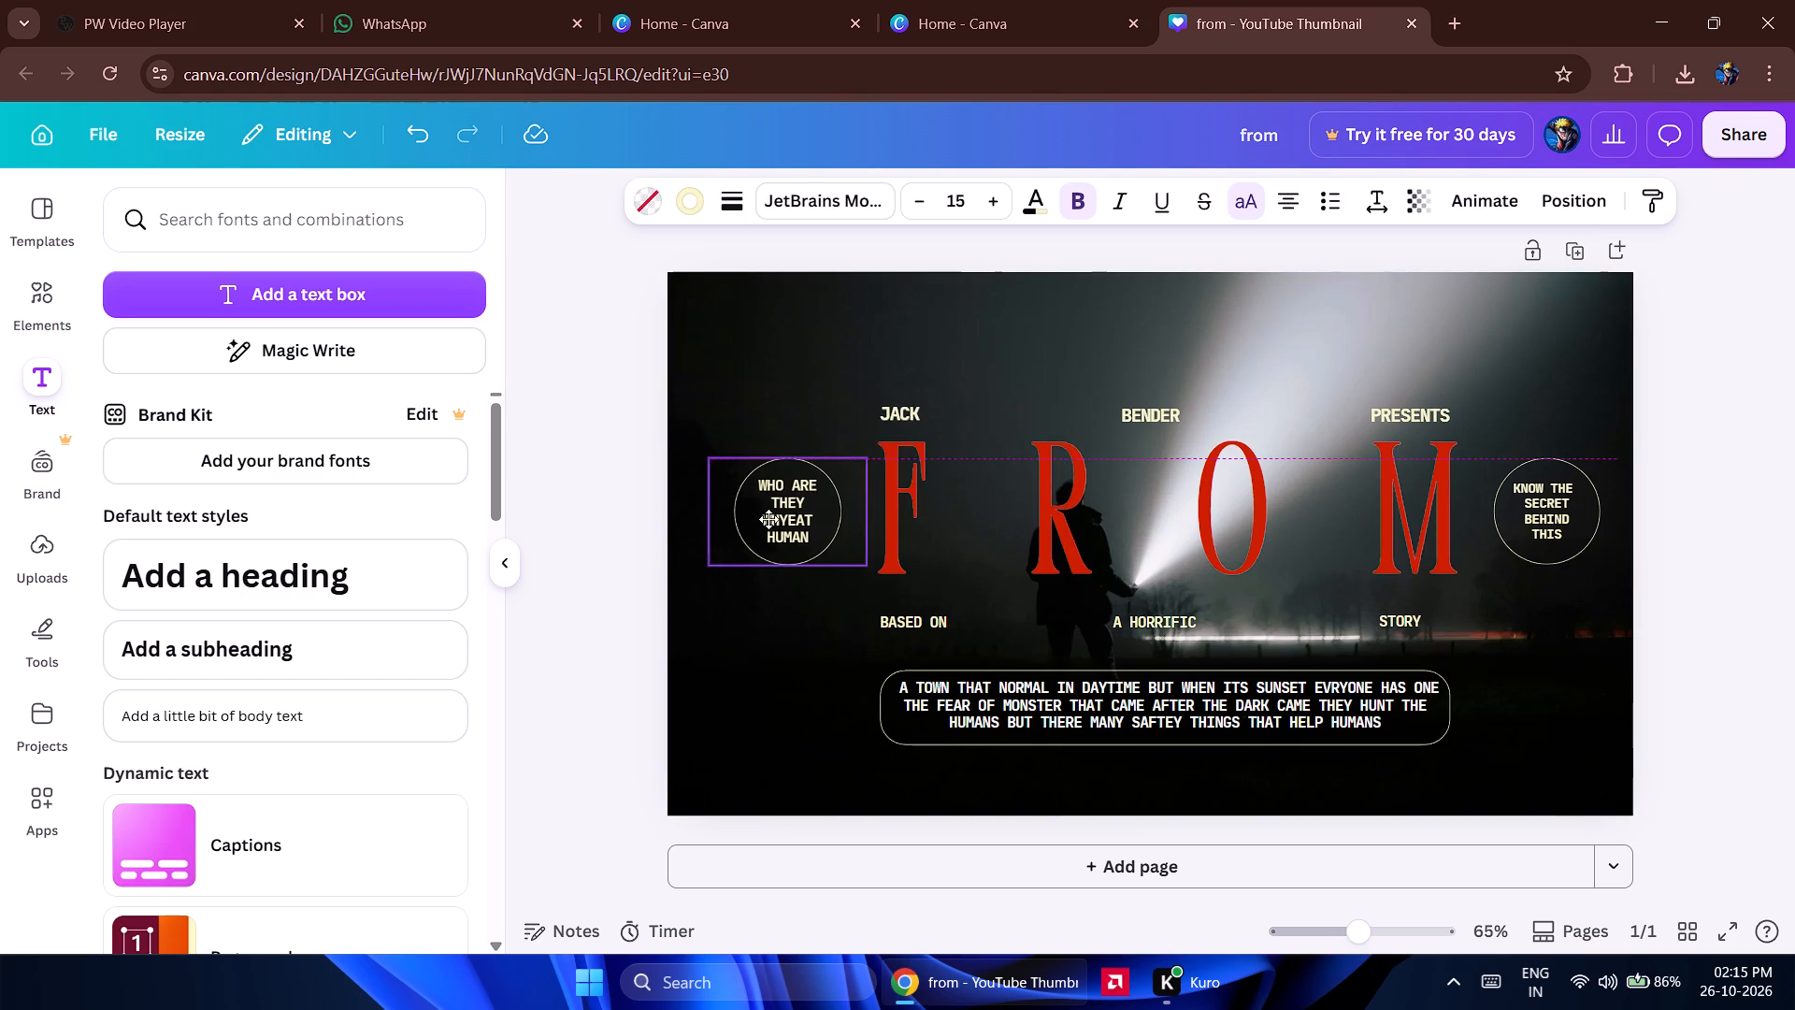
drag(768, 519, 767, 519)
click(790, 690)
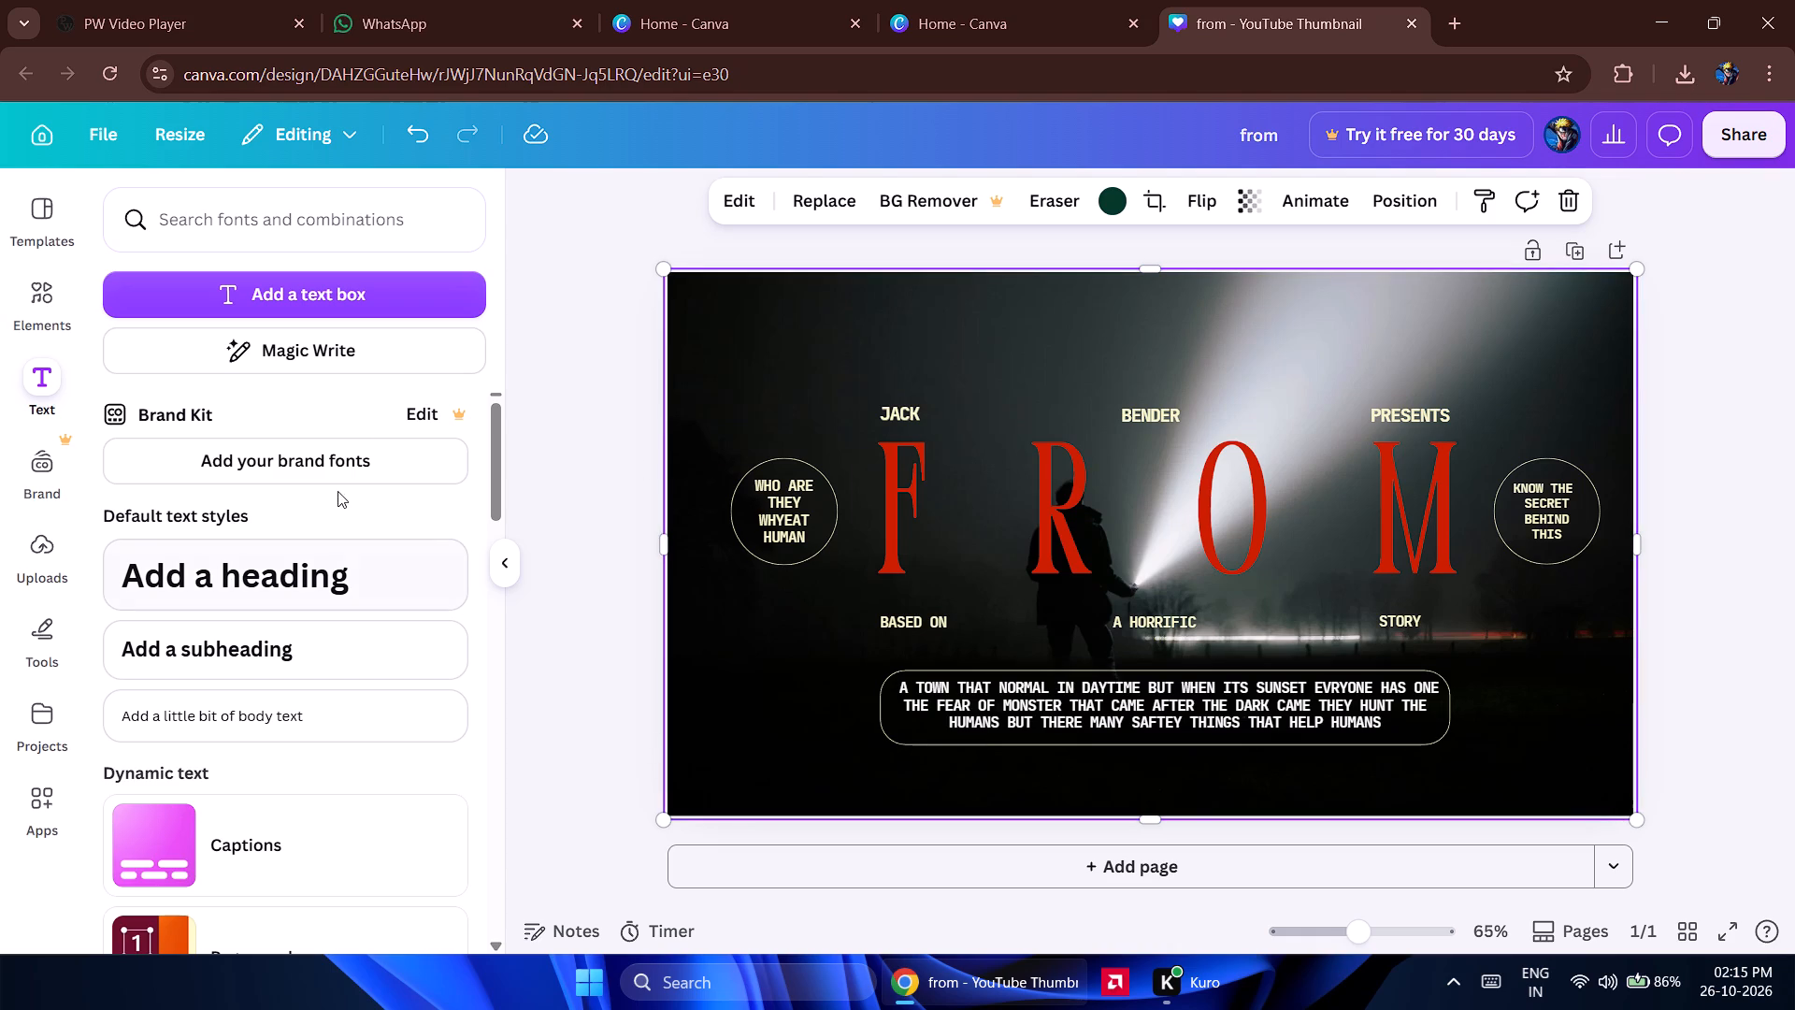
click(573, 429)
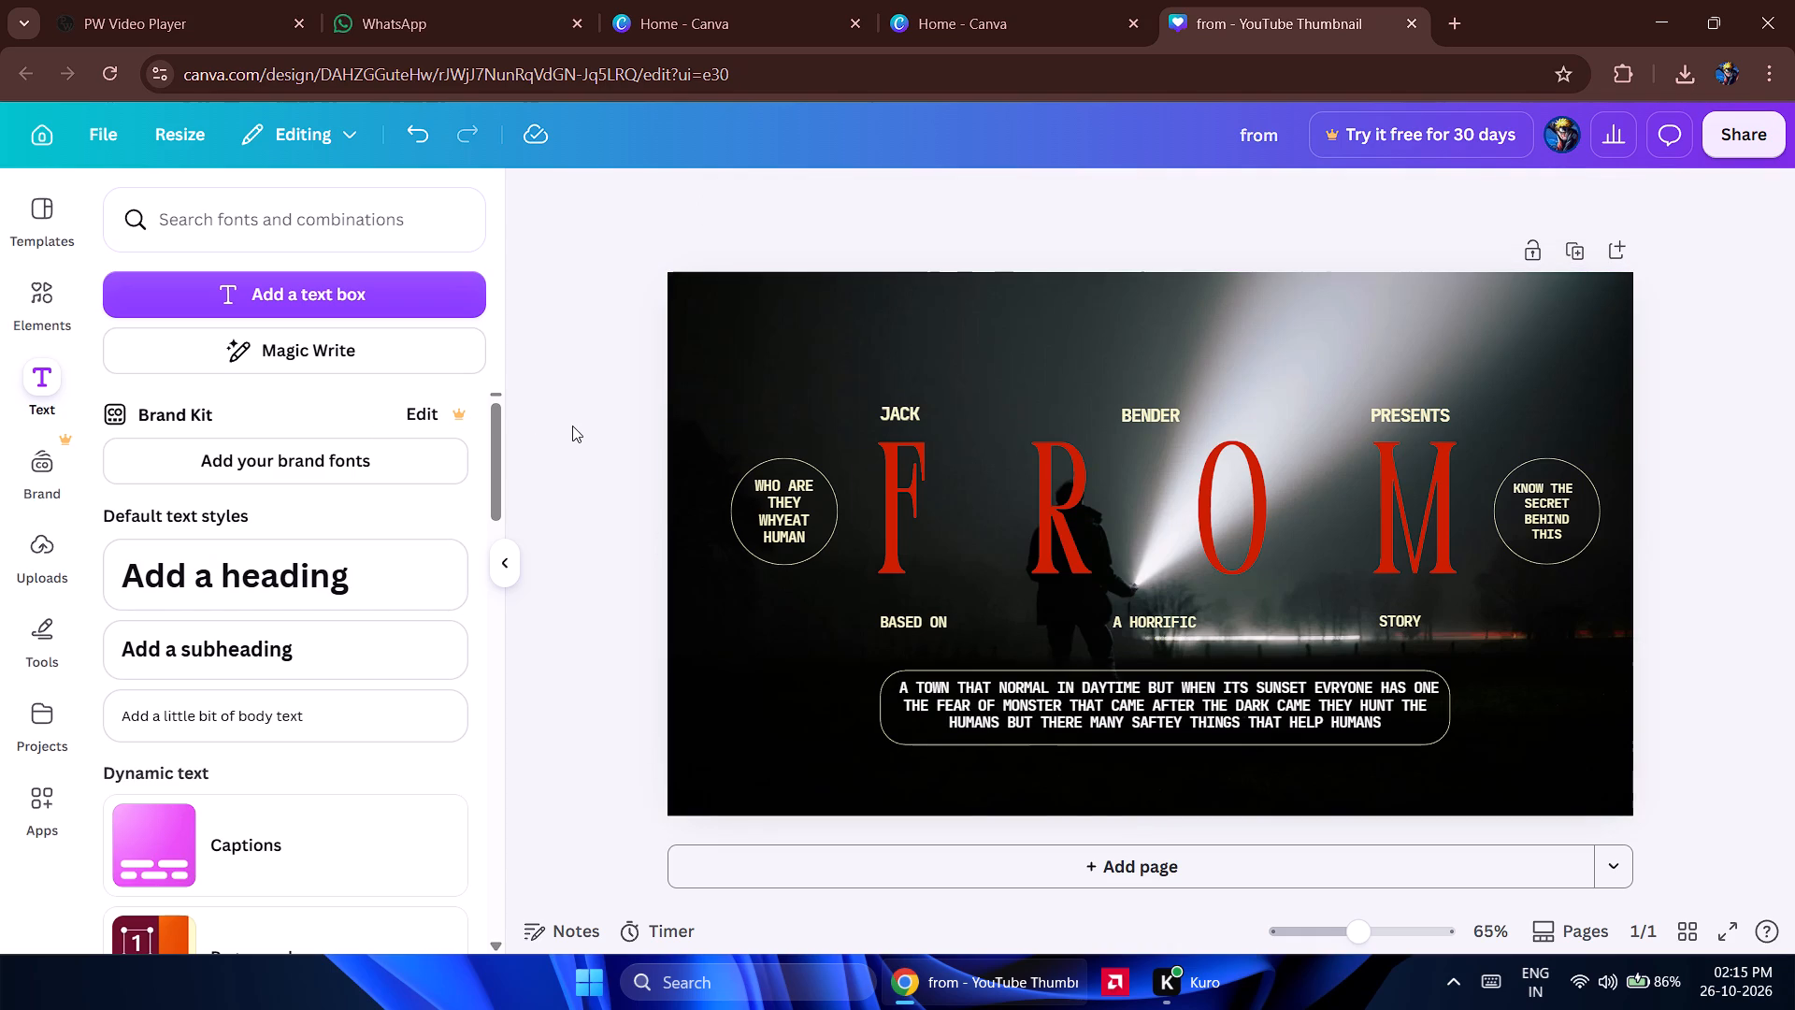
Add a new text box to the thumbnail and set its font to League Spartan.
click(304, 286)
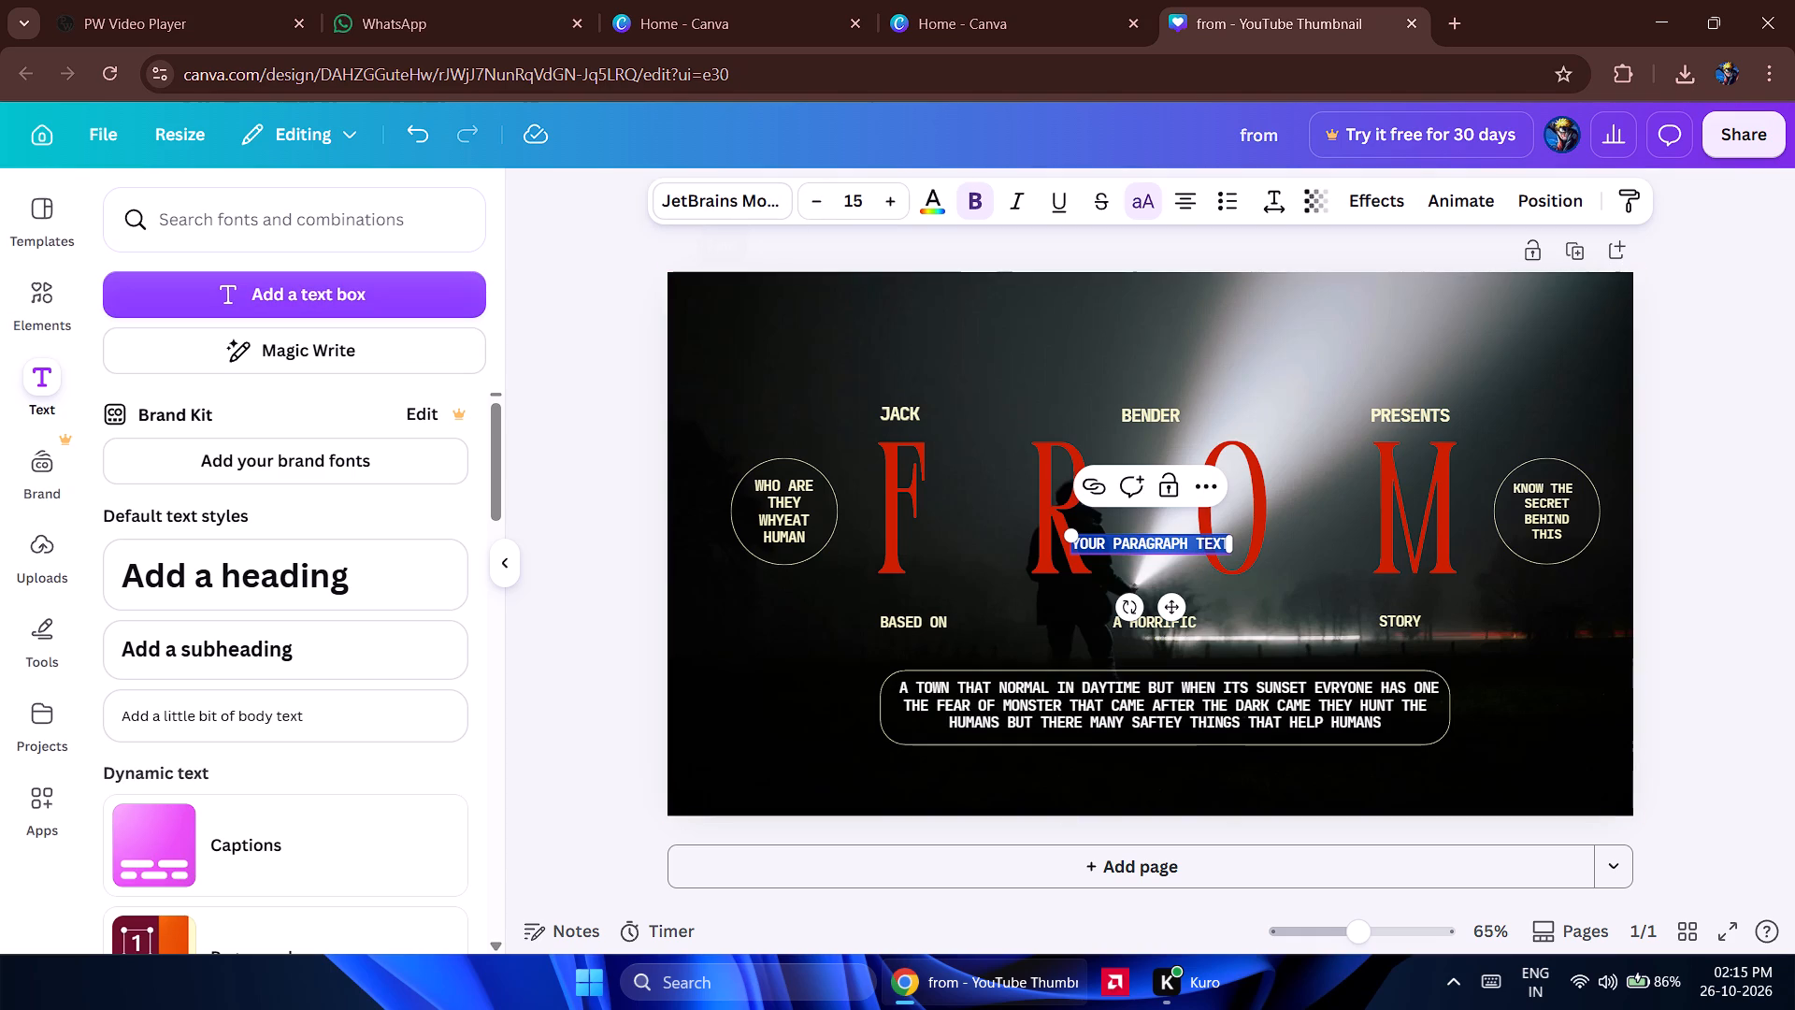
click(753, 209)
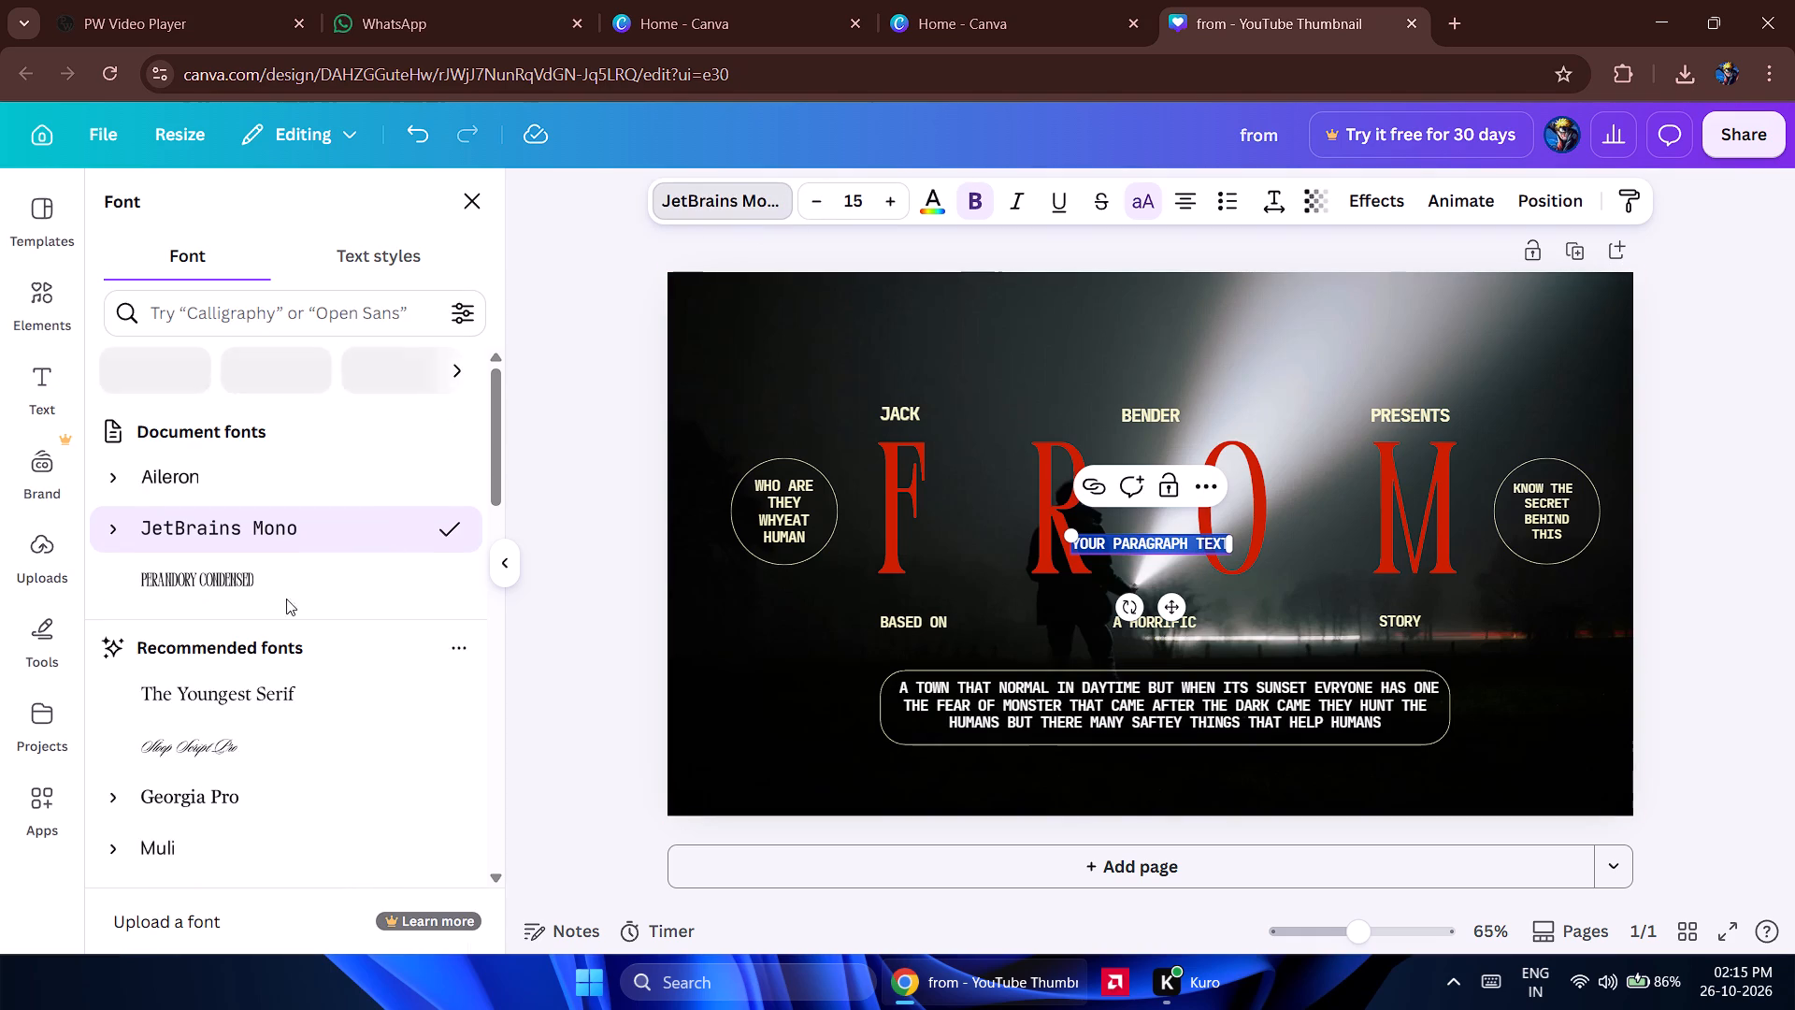
scroll(281, 605, down, 1)
scroll(287, 578, up, 2)
scroll(287, 578, down, 5)
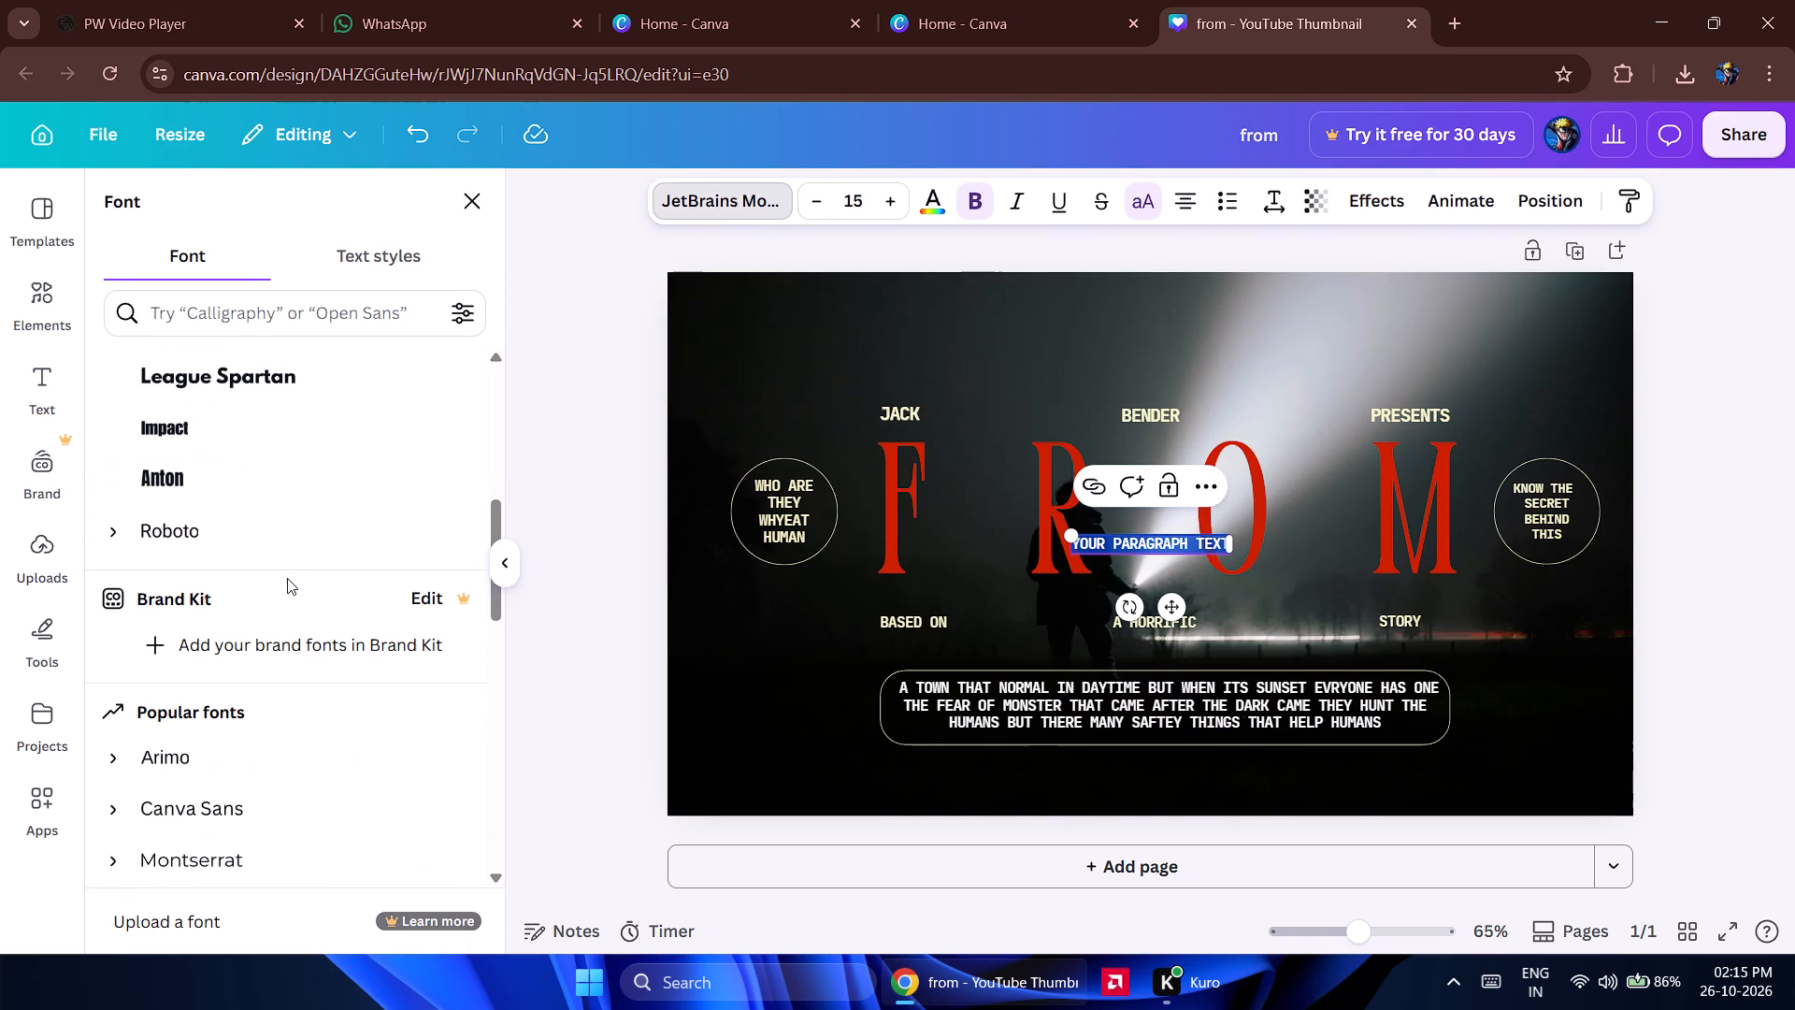
scroll(297, 472, down, 3)
scroll(282, 638, down, 2)
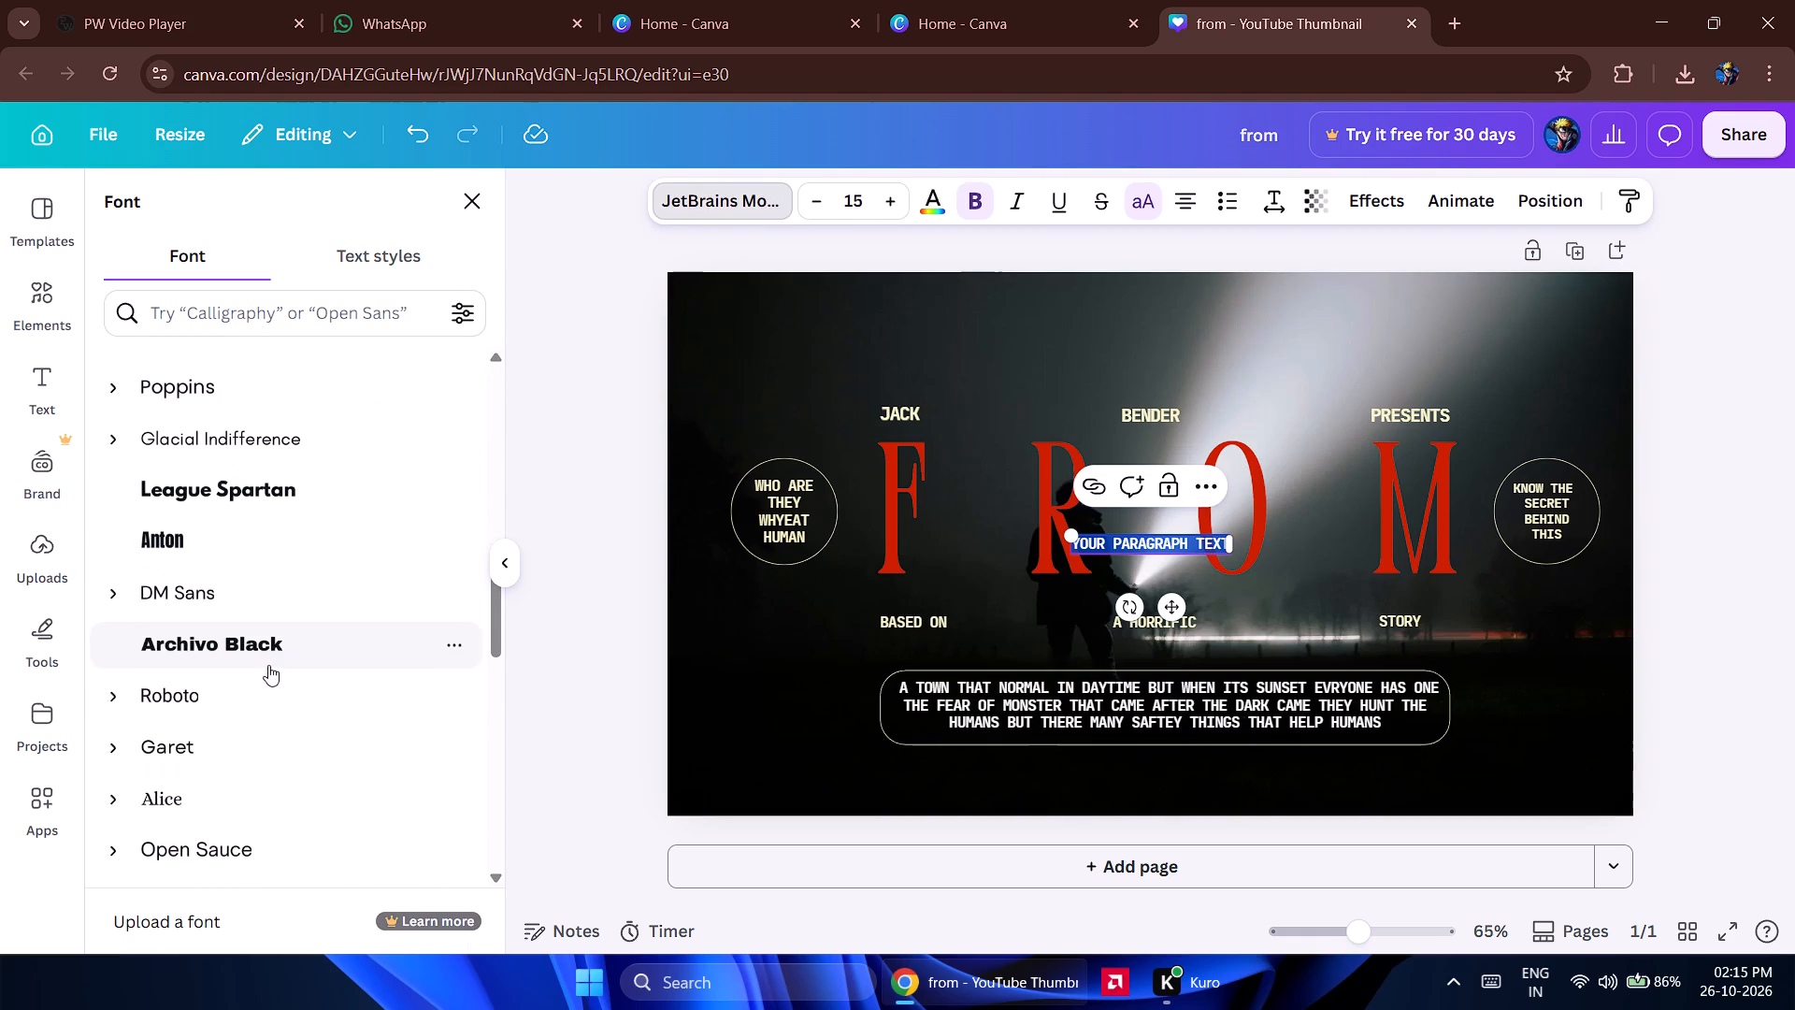
click(290, 483)
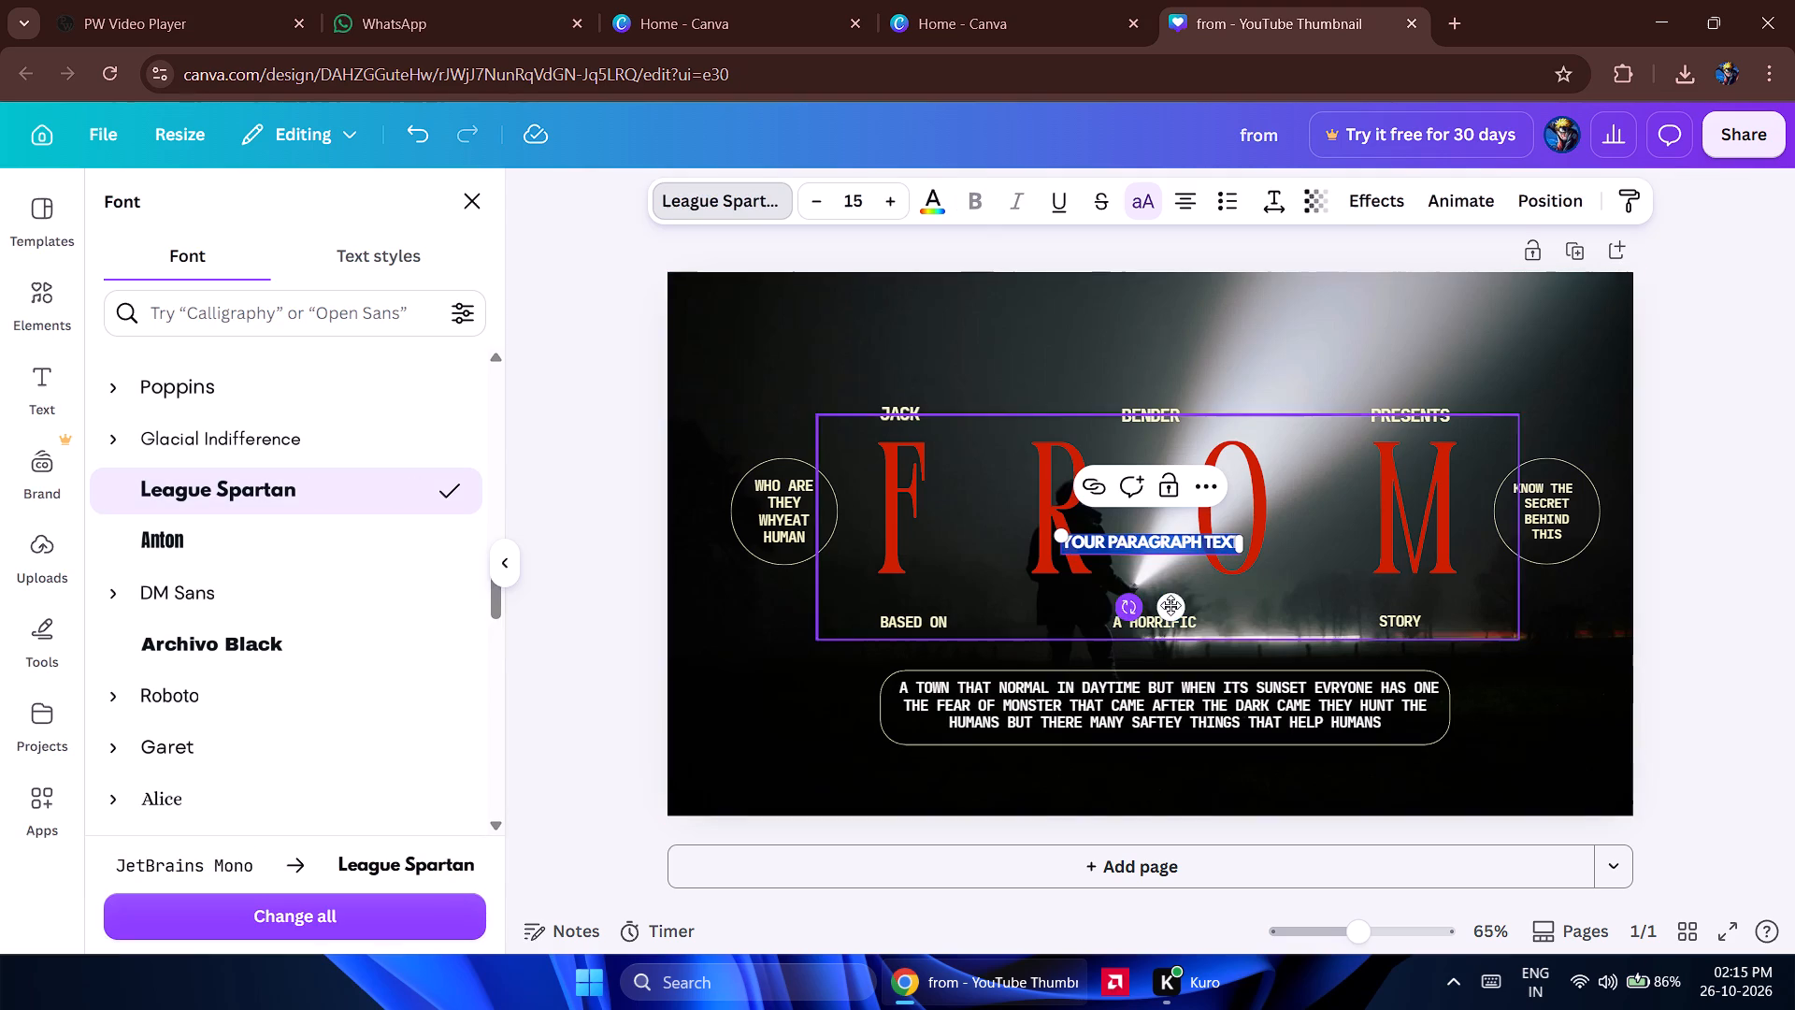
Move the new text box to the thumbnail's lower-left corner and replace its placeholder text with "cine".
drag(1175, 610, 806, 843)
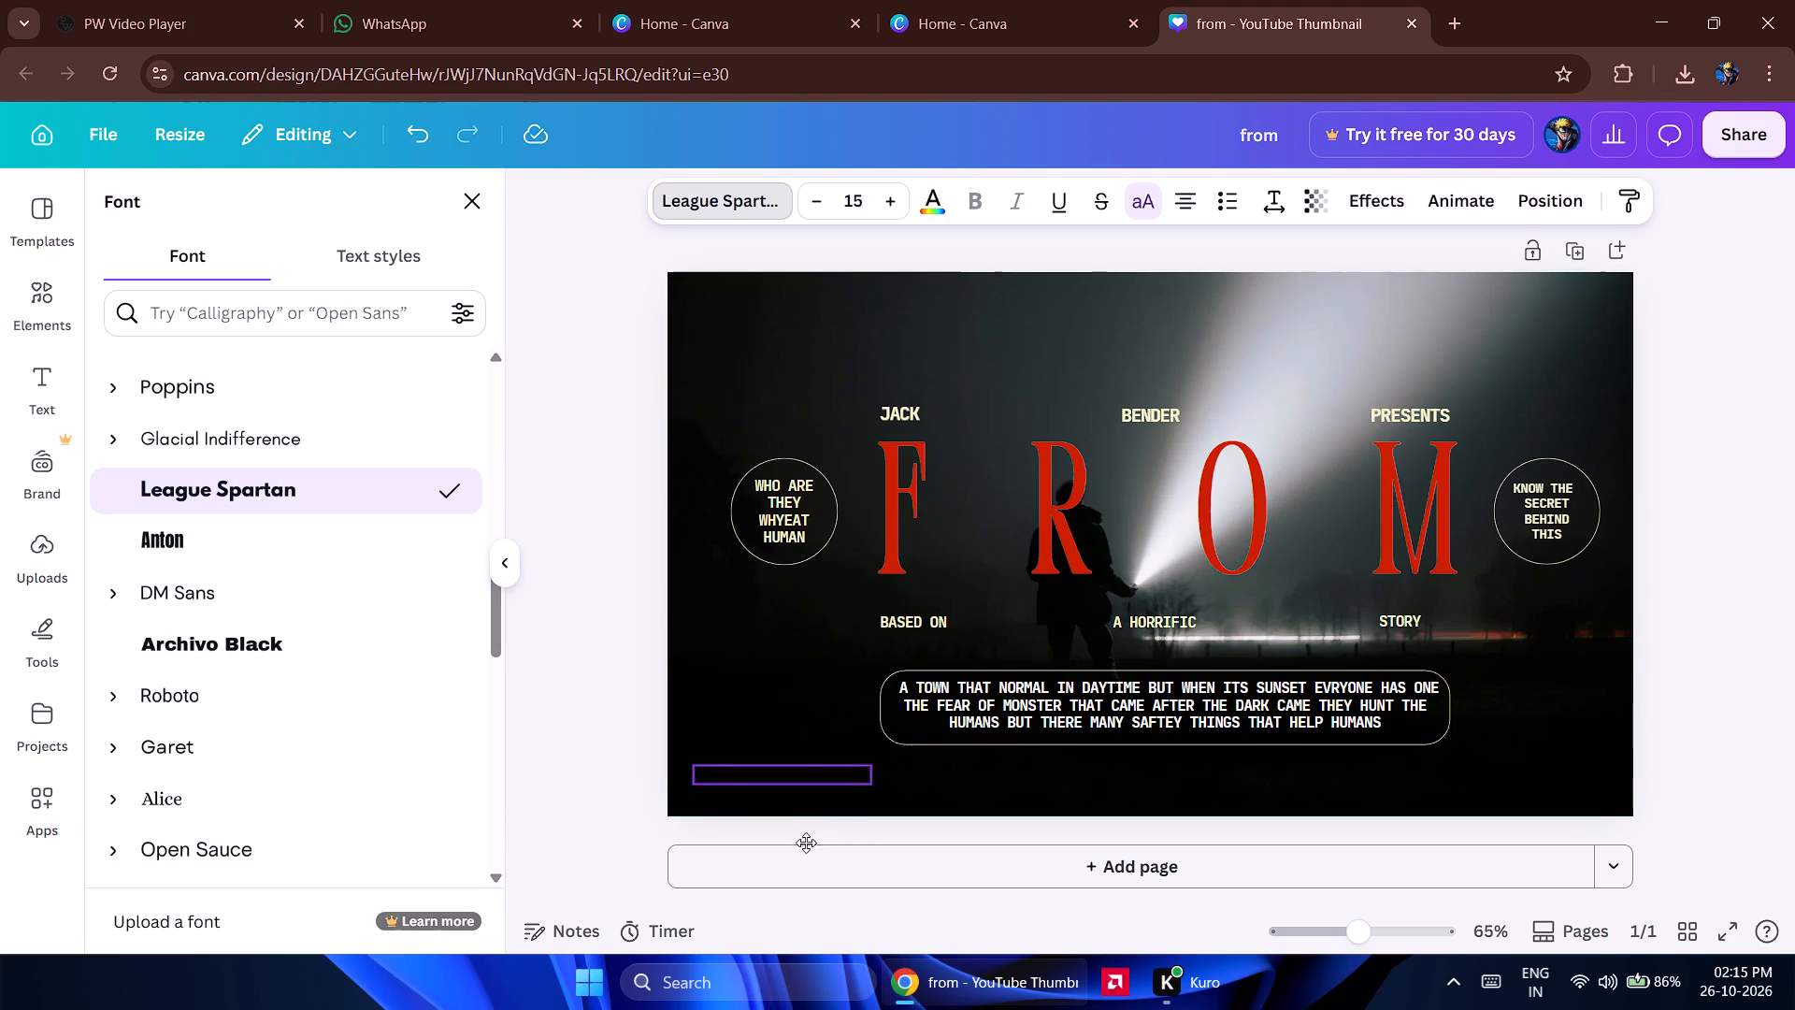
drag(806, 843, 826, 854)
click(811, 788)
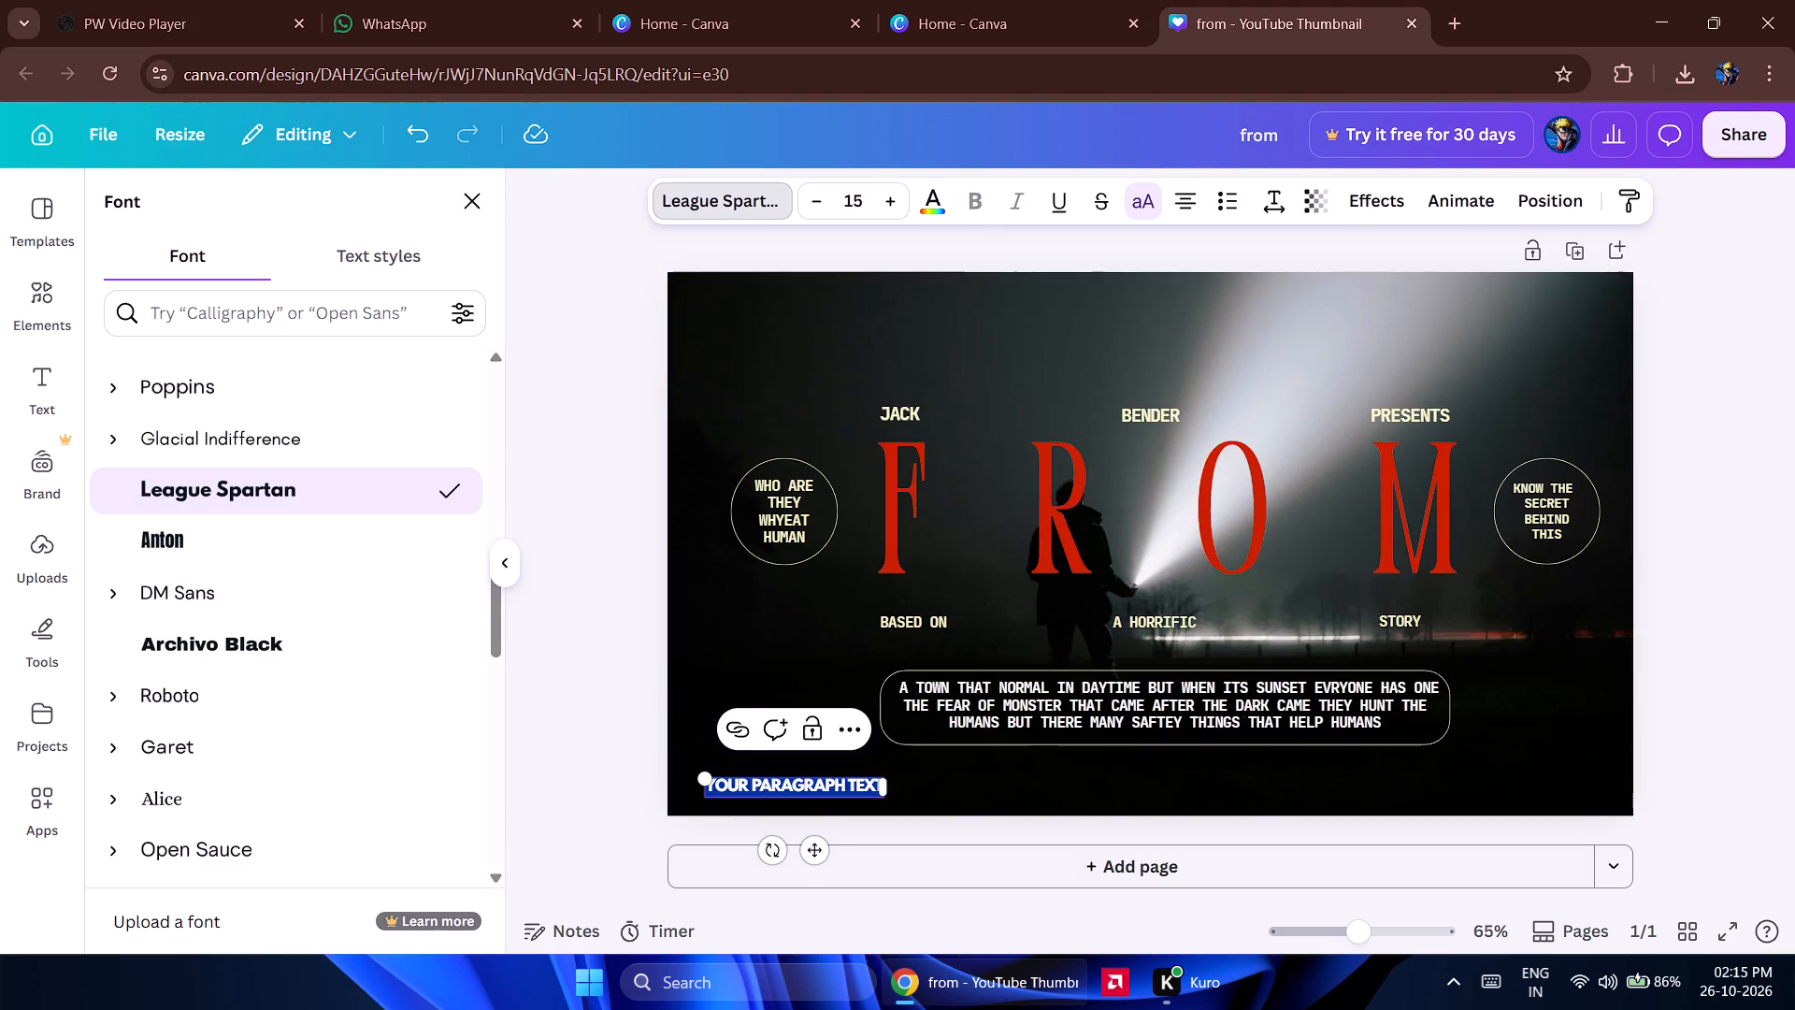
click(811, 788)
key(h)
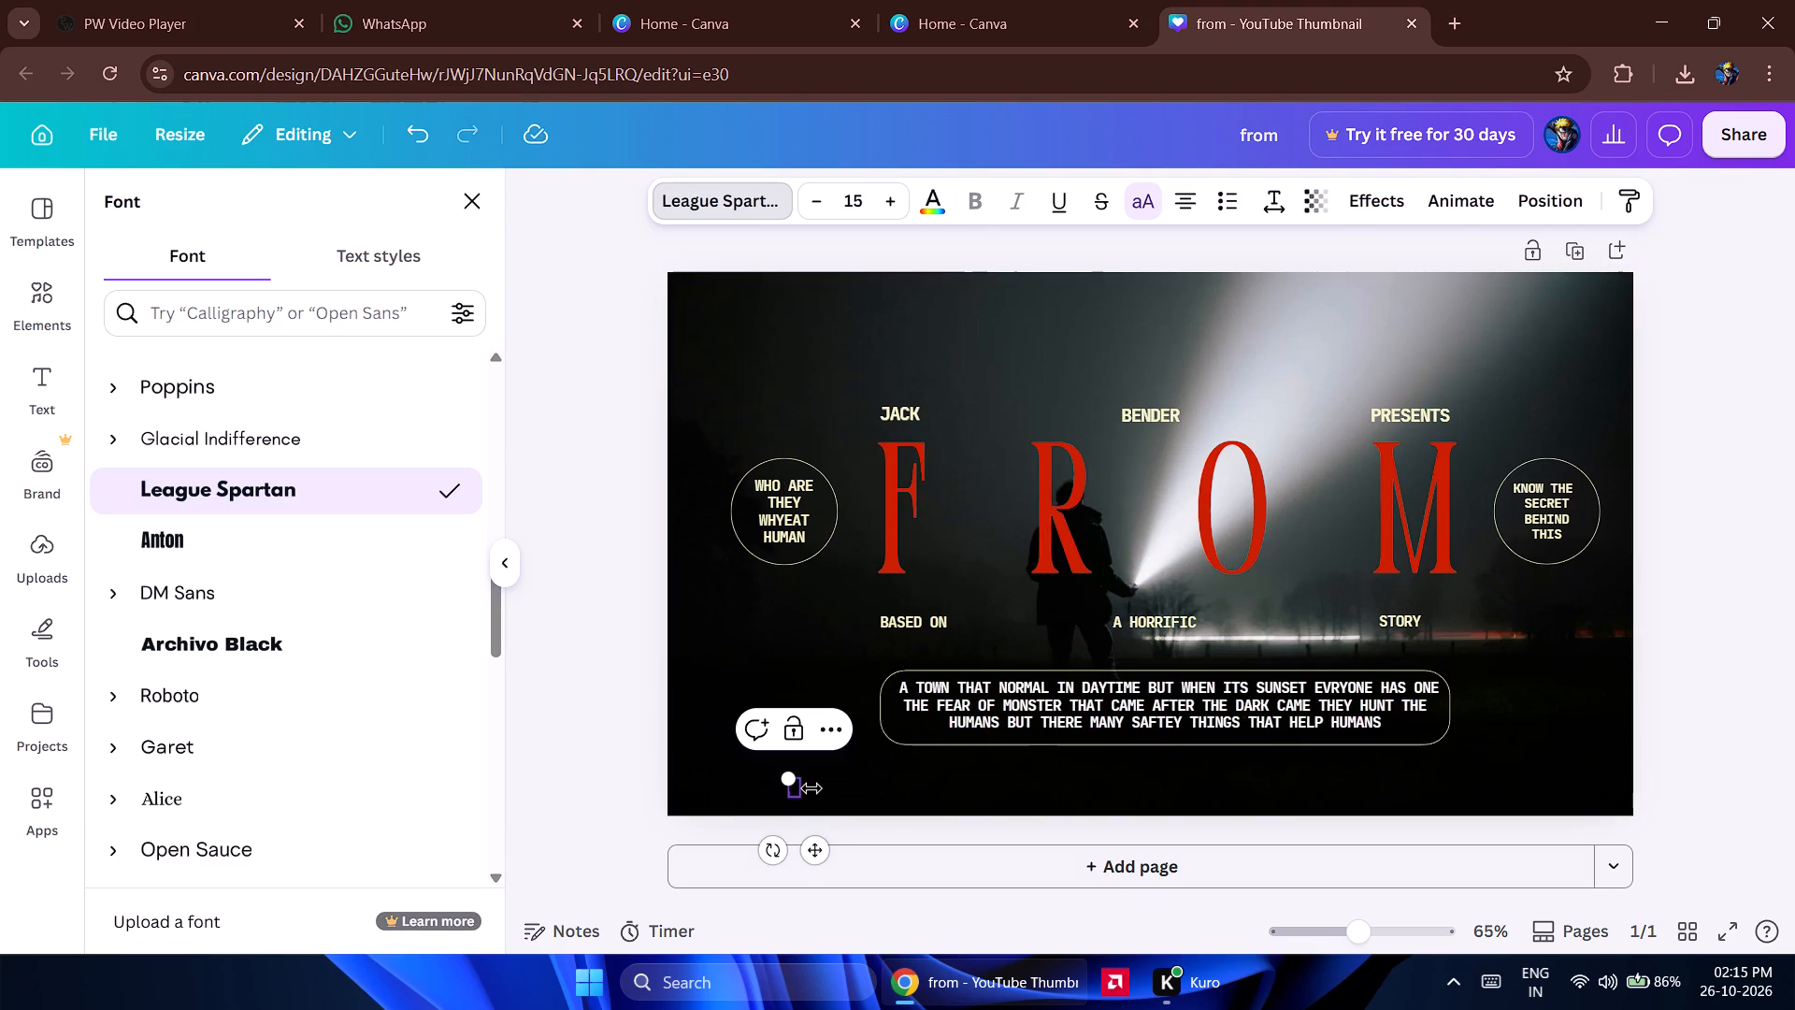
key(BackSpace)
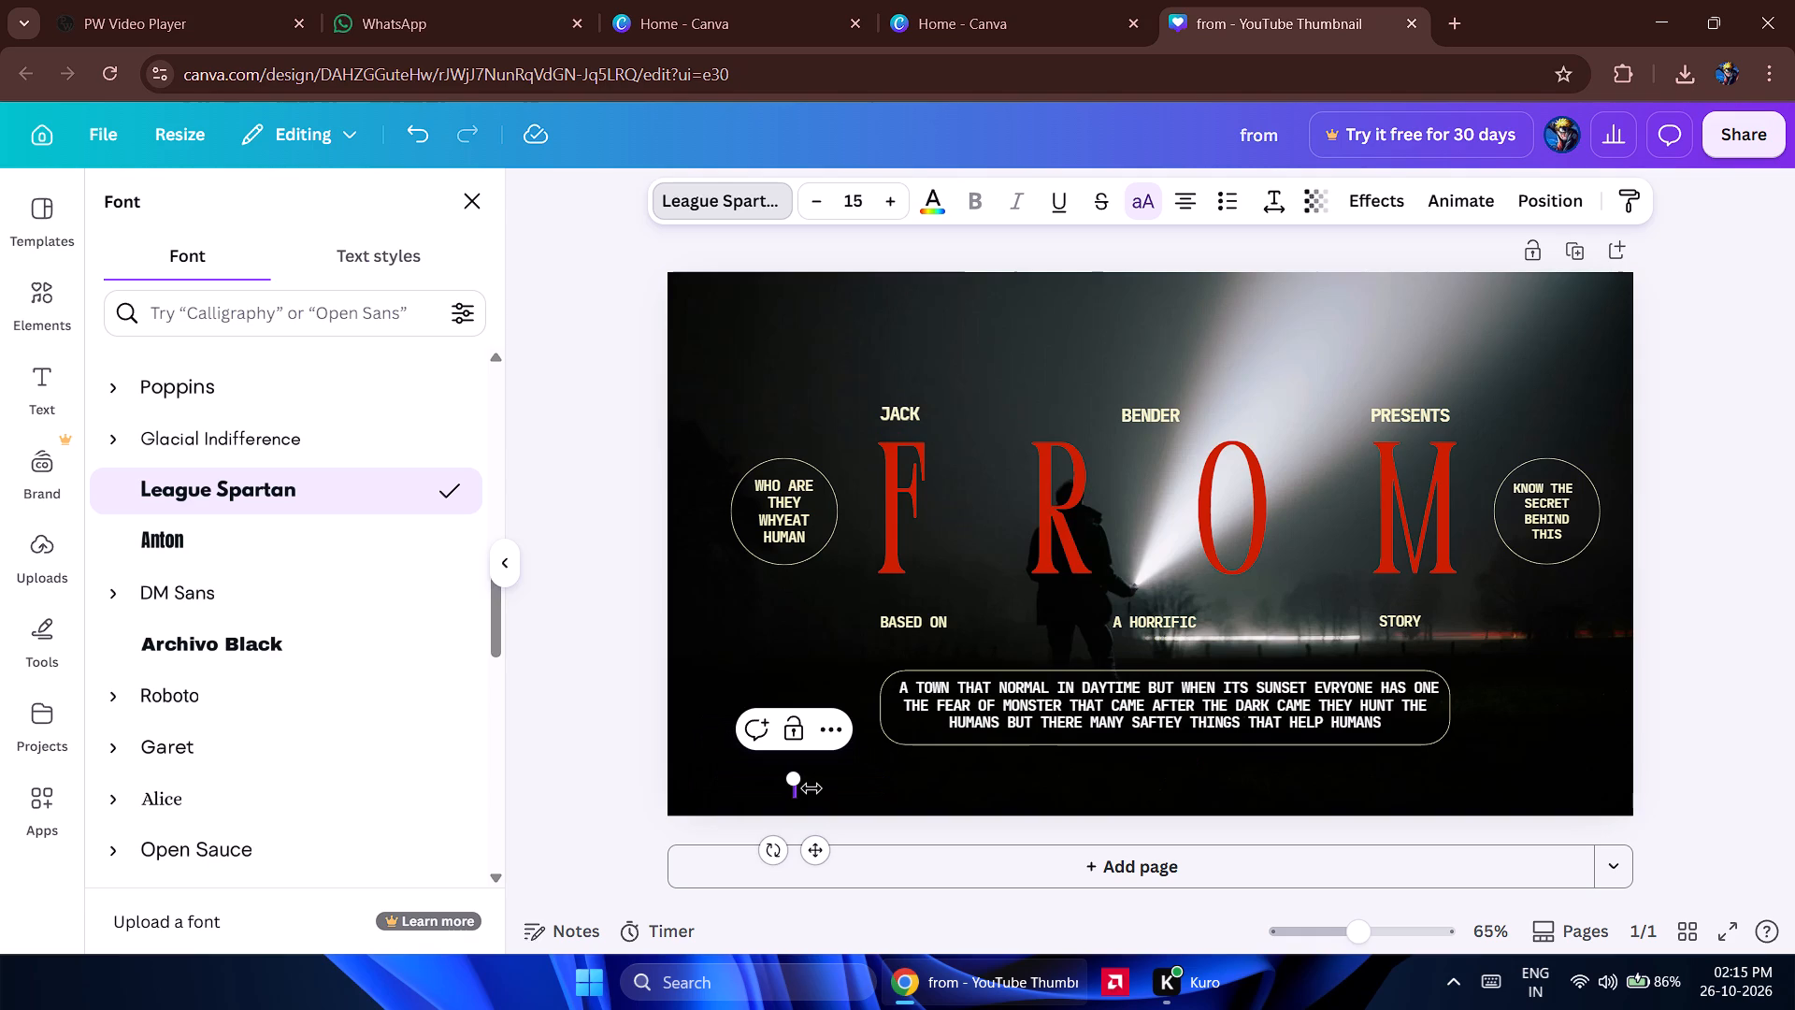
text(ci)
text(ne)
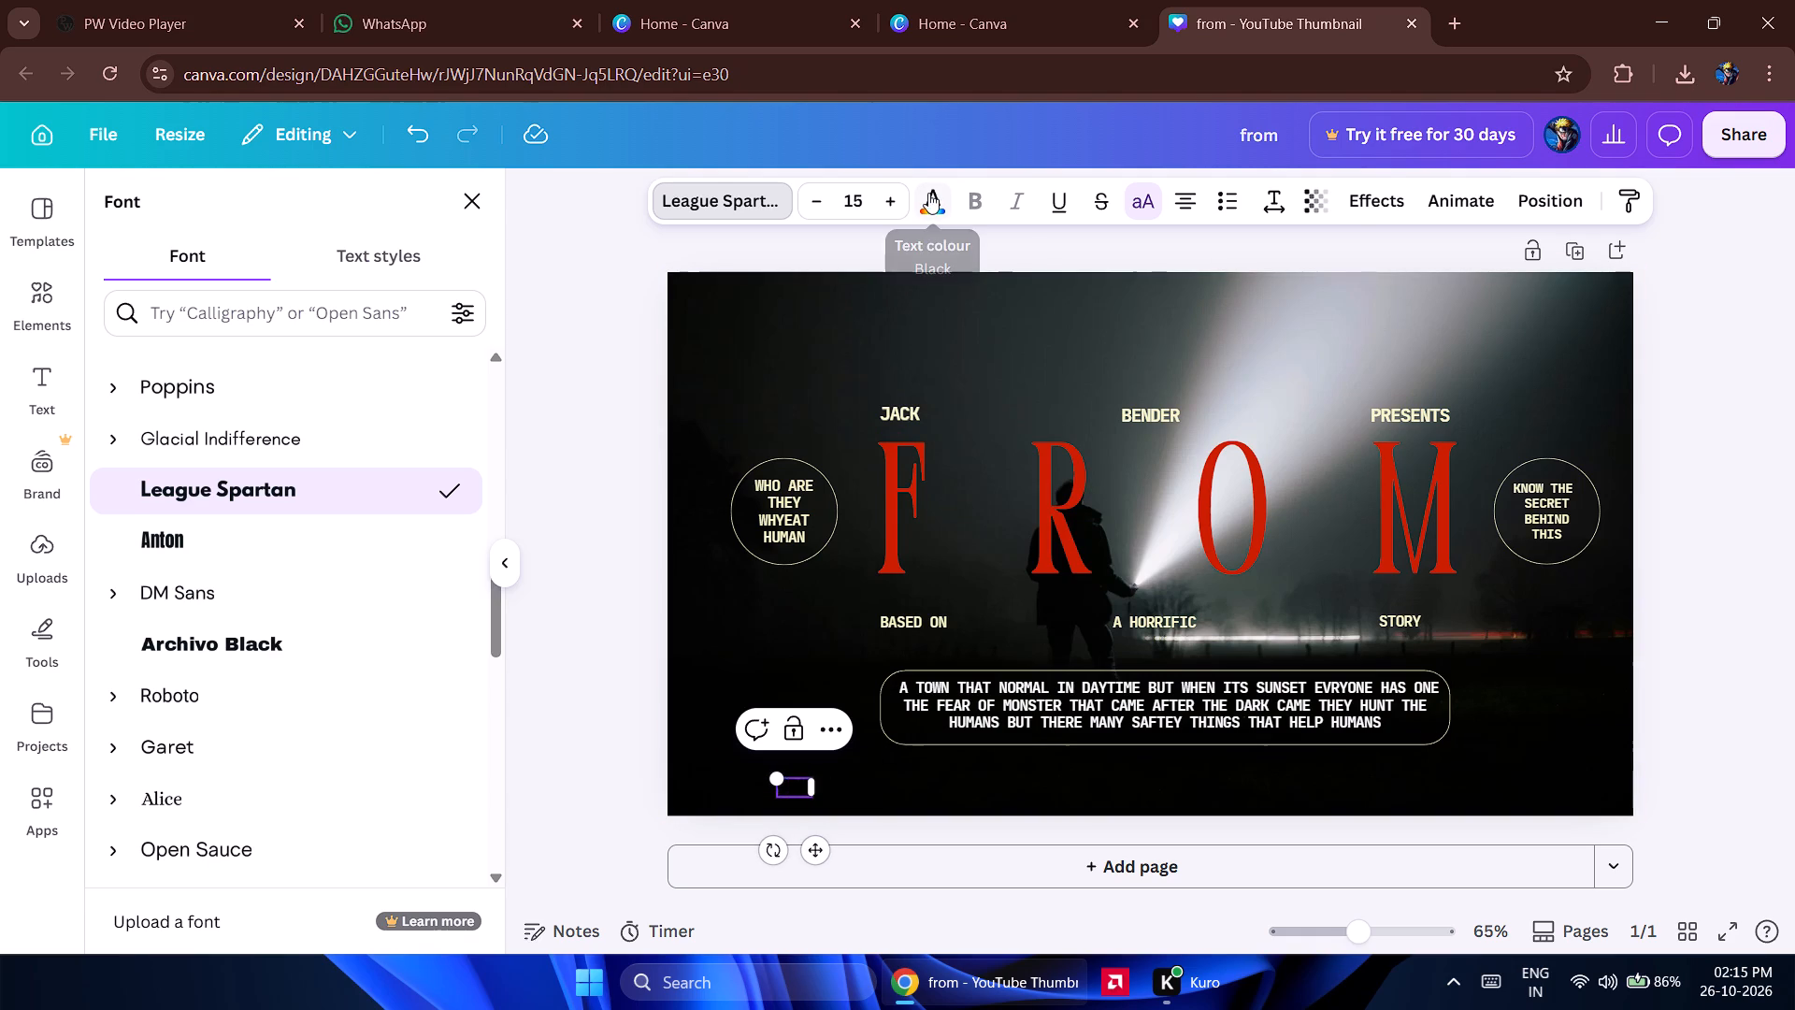
Set the text box's typing colour to white, clearing the trial letters.
click(928, 193)
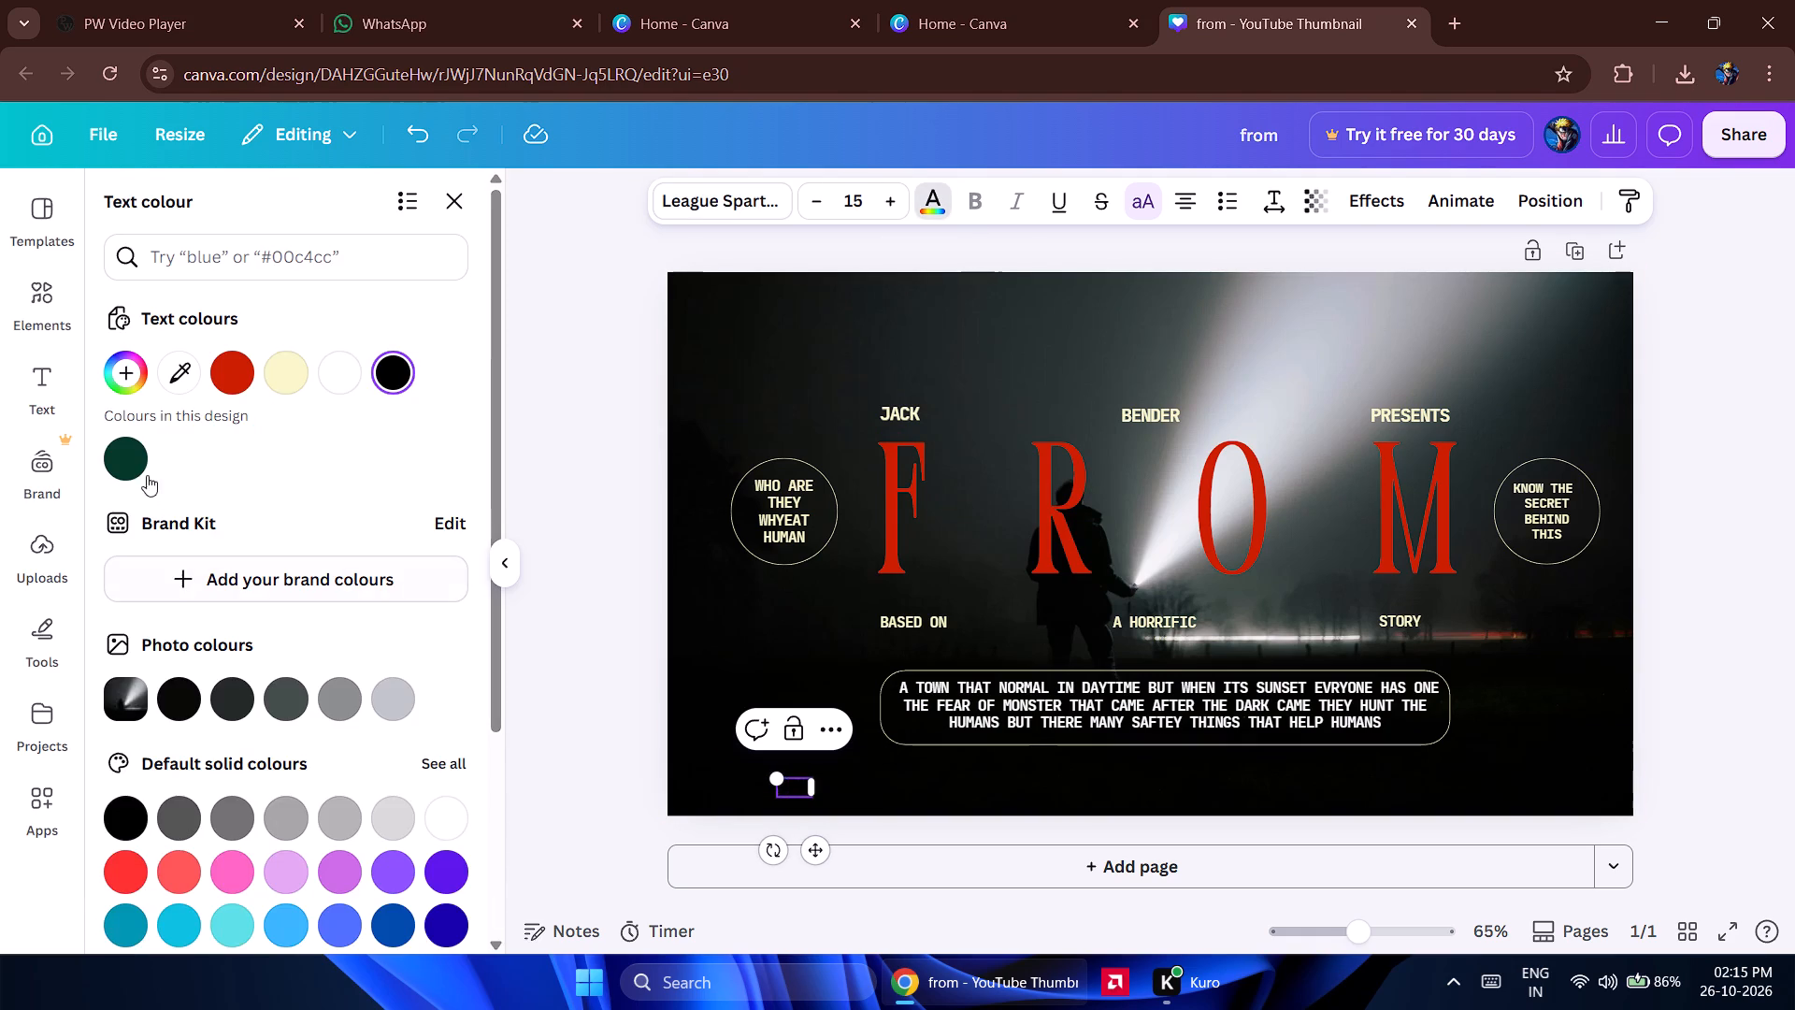
click(171, 460)
click(351, 378)
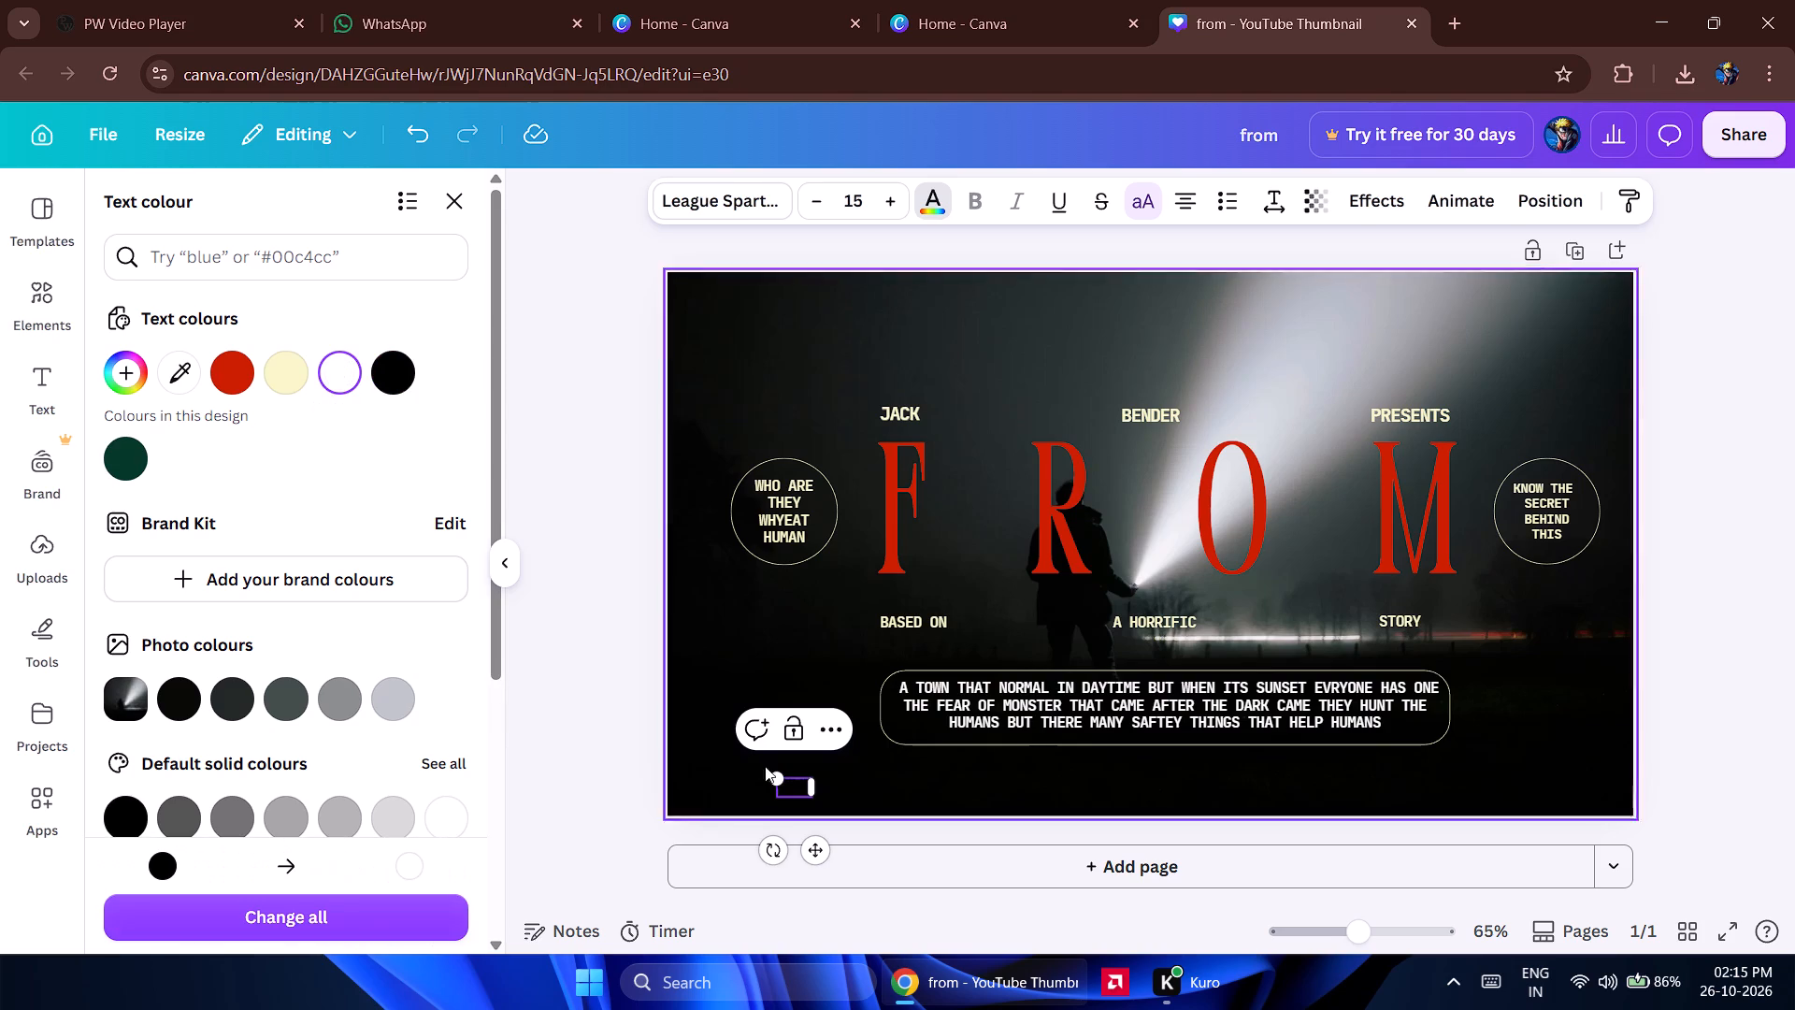
key(w)
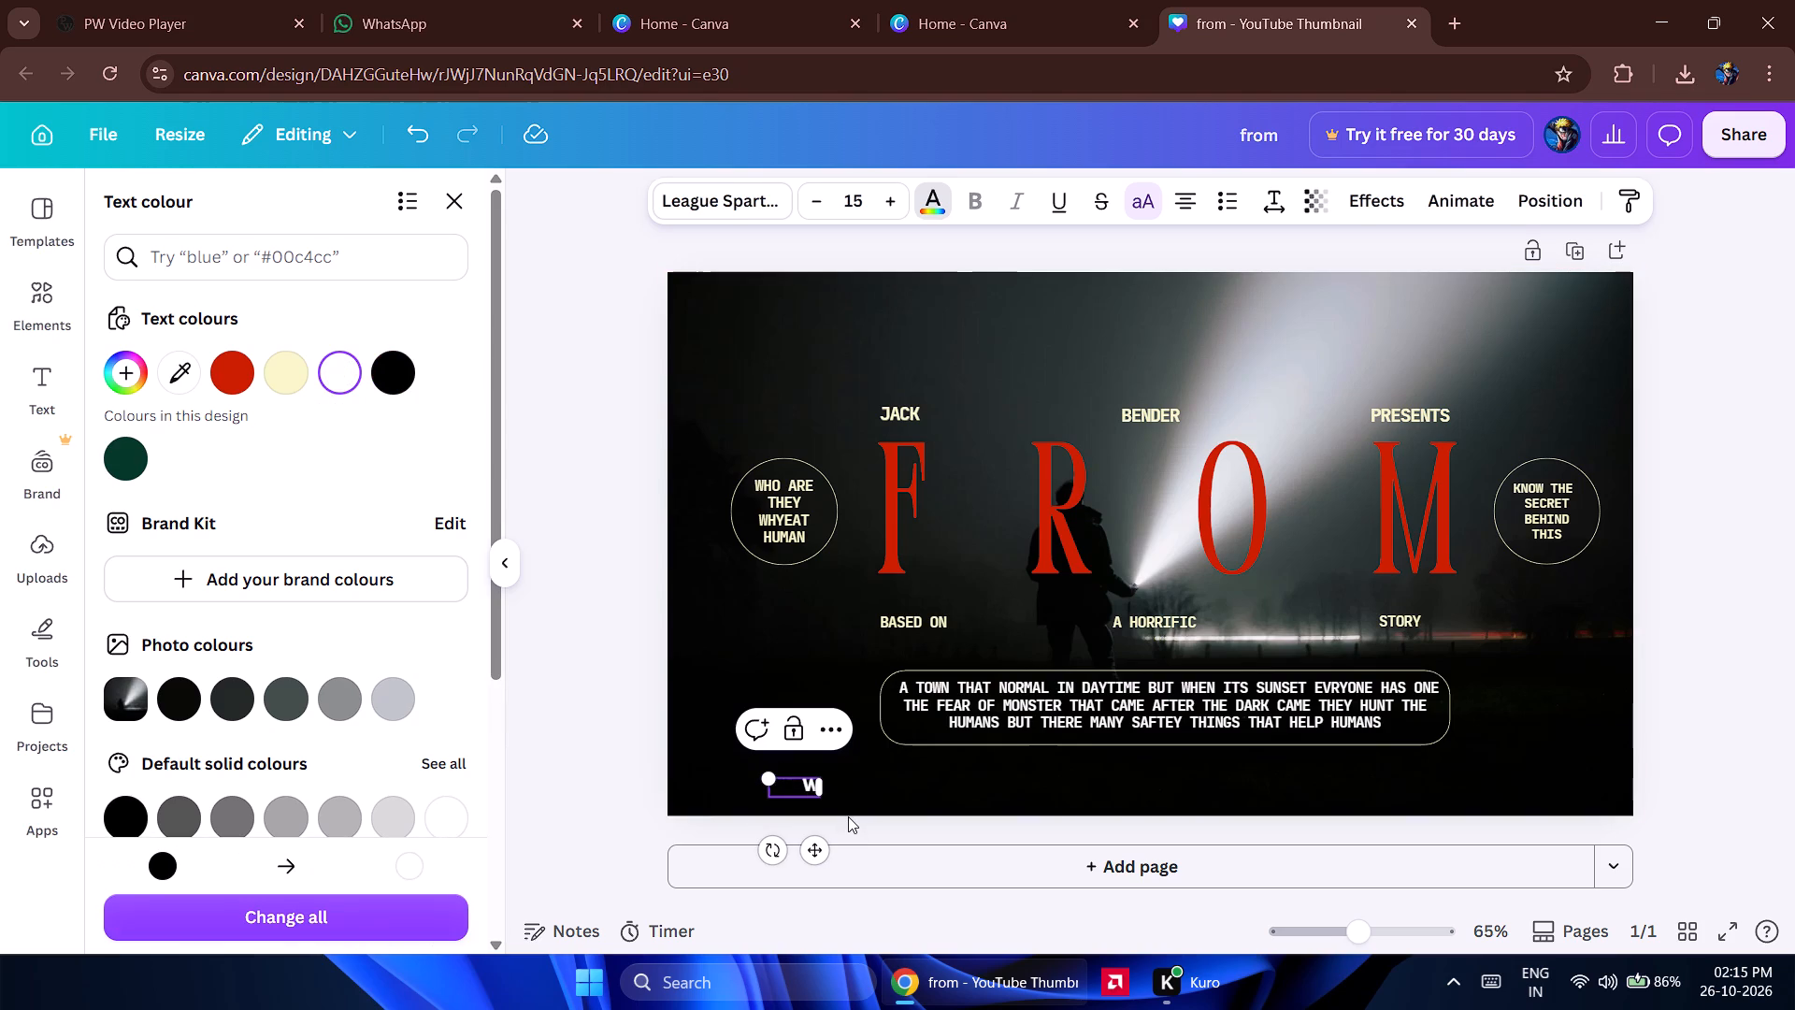
key(BackSpace)
key(c)
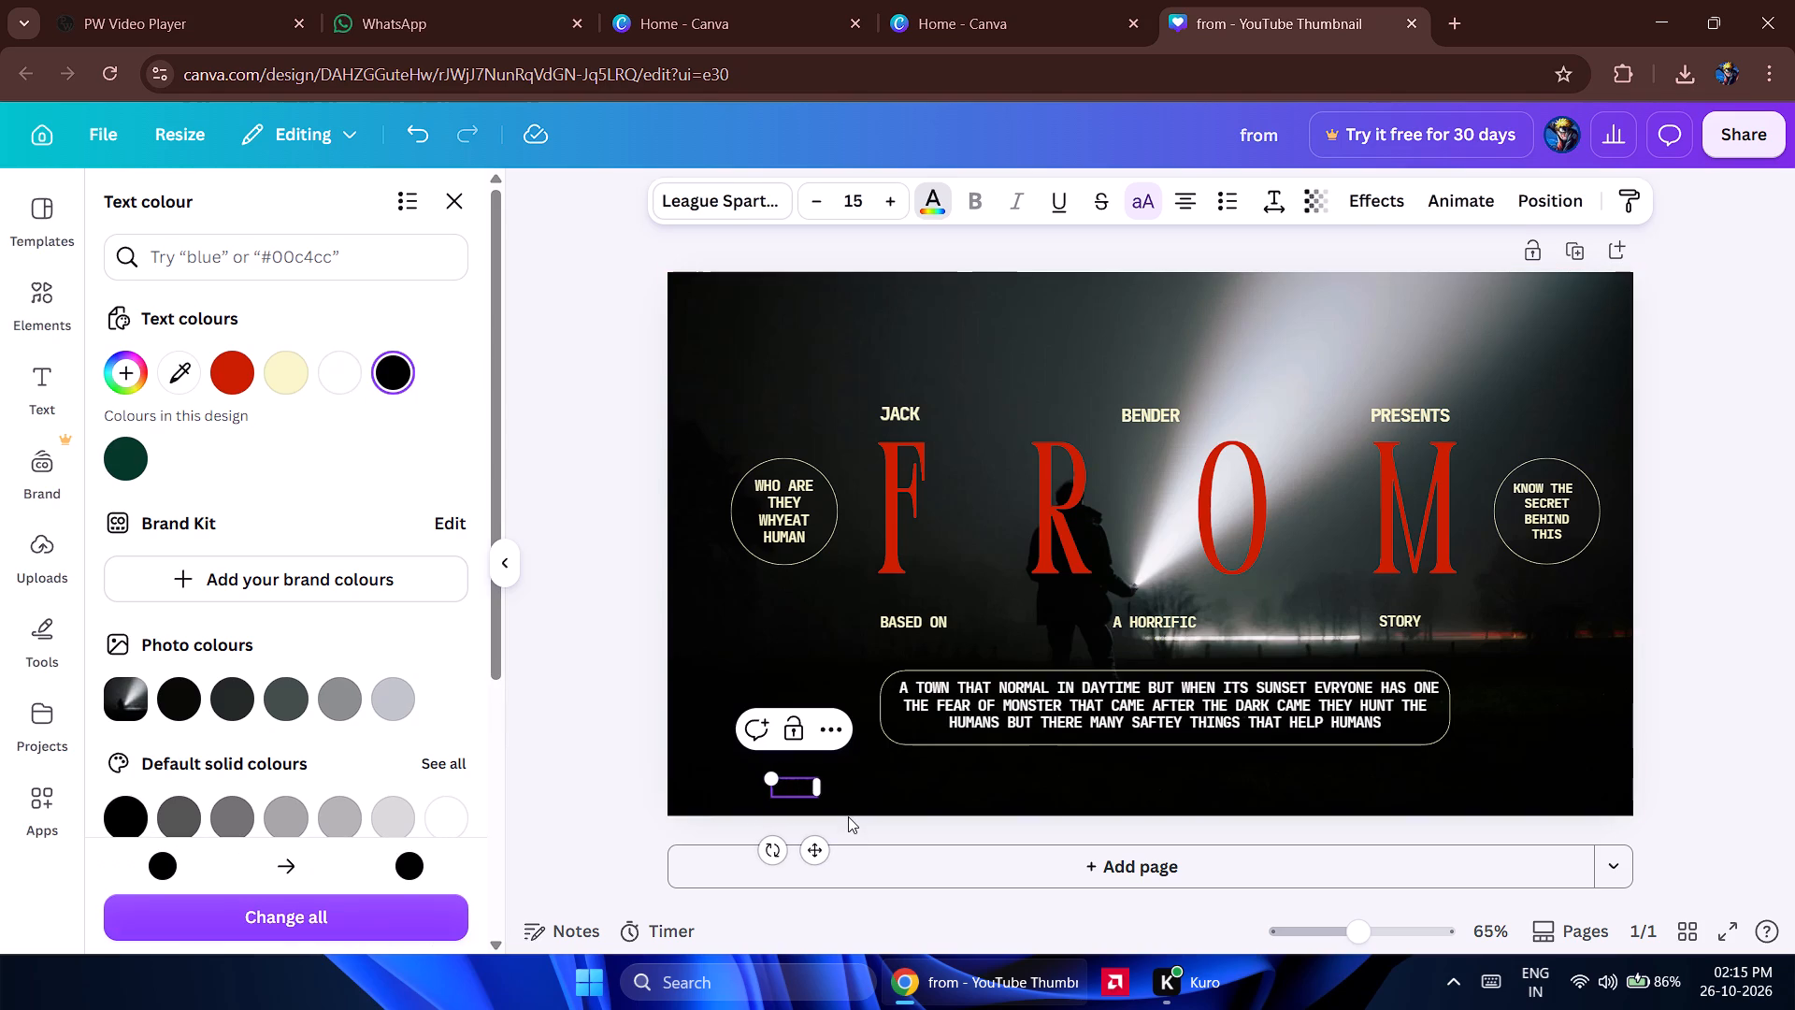
key(BackSpace)
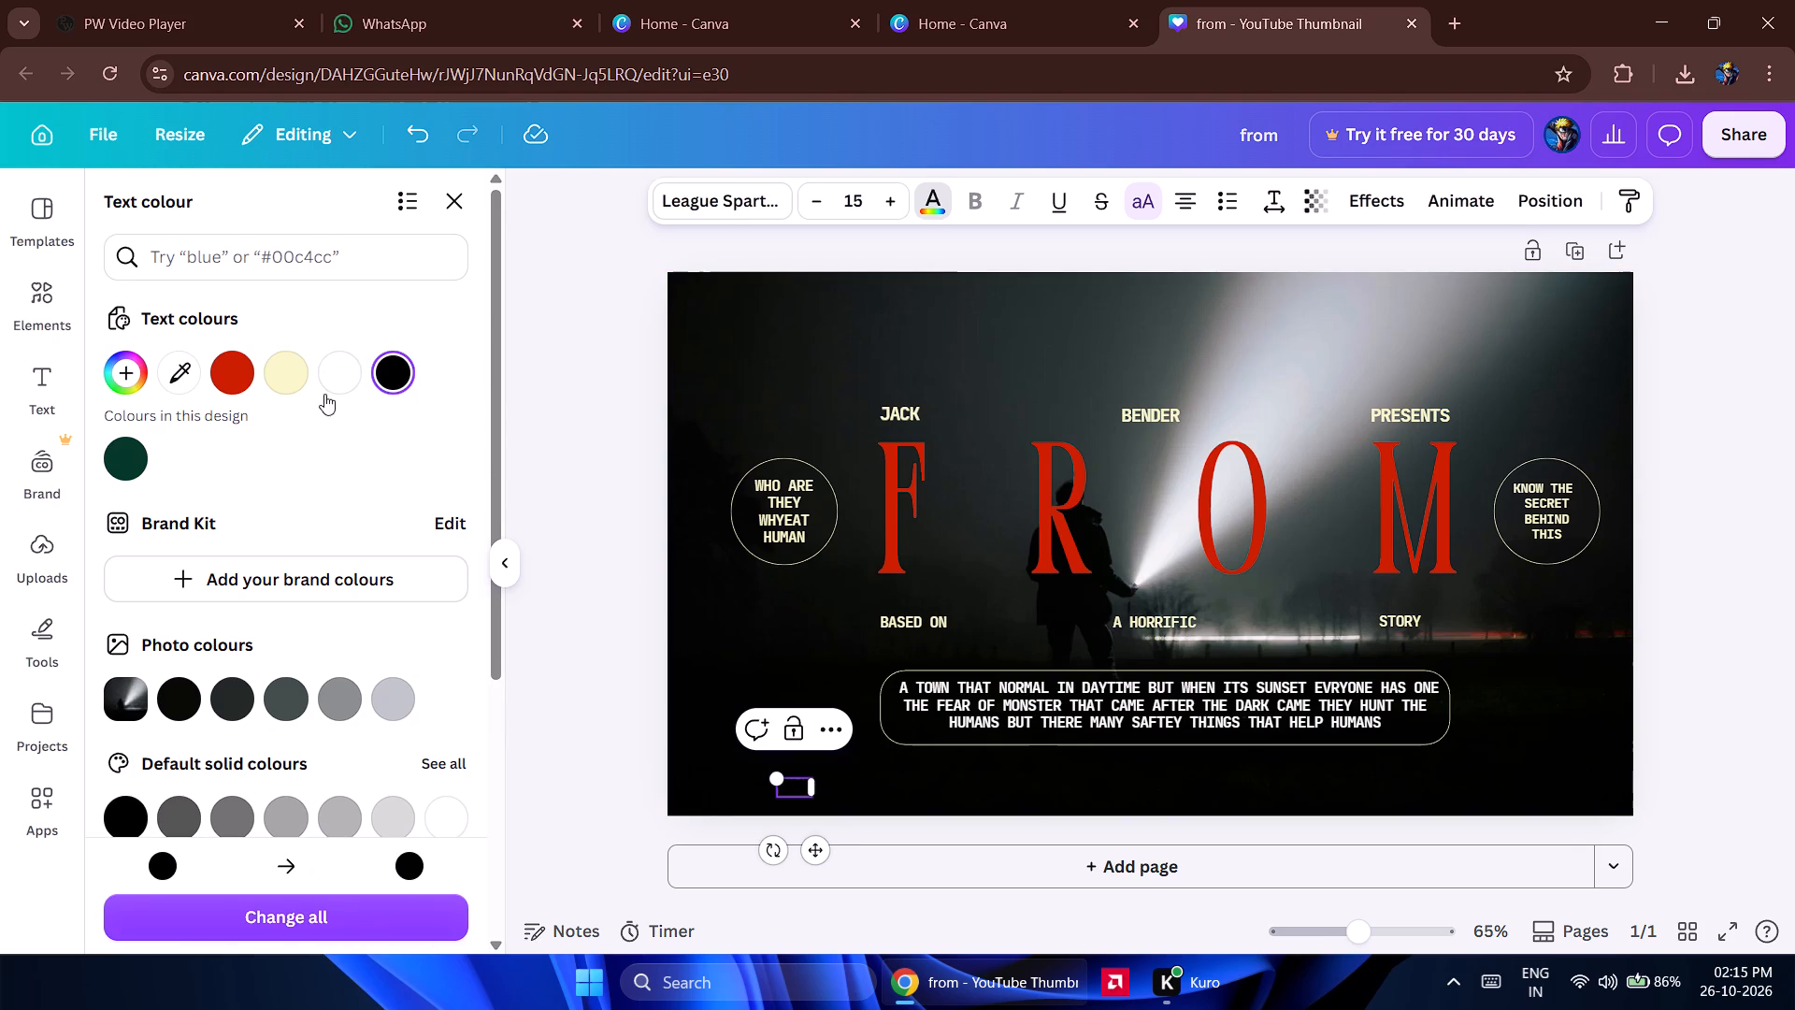
click(324, 394)
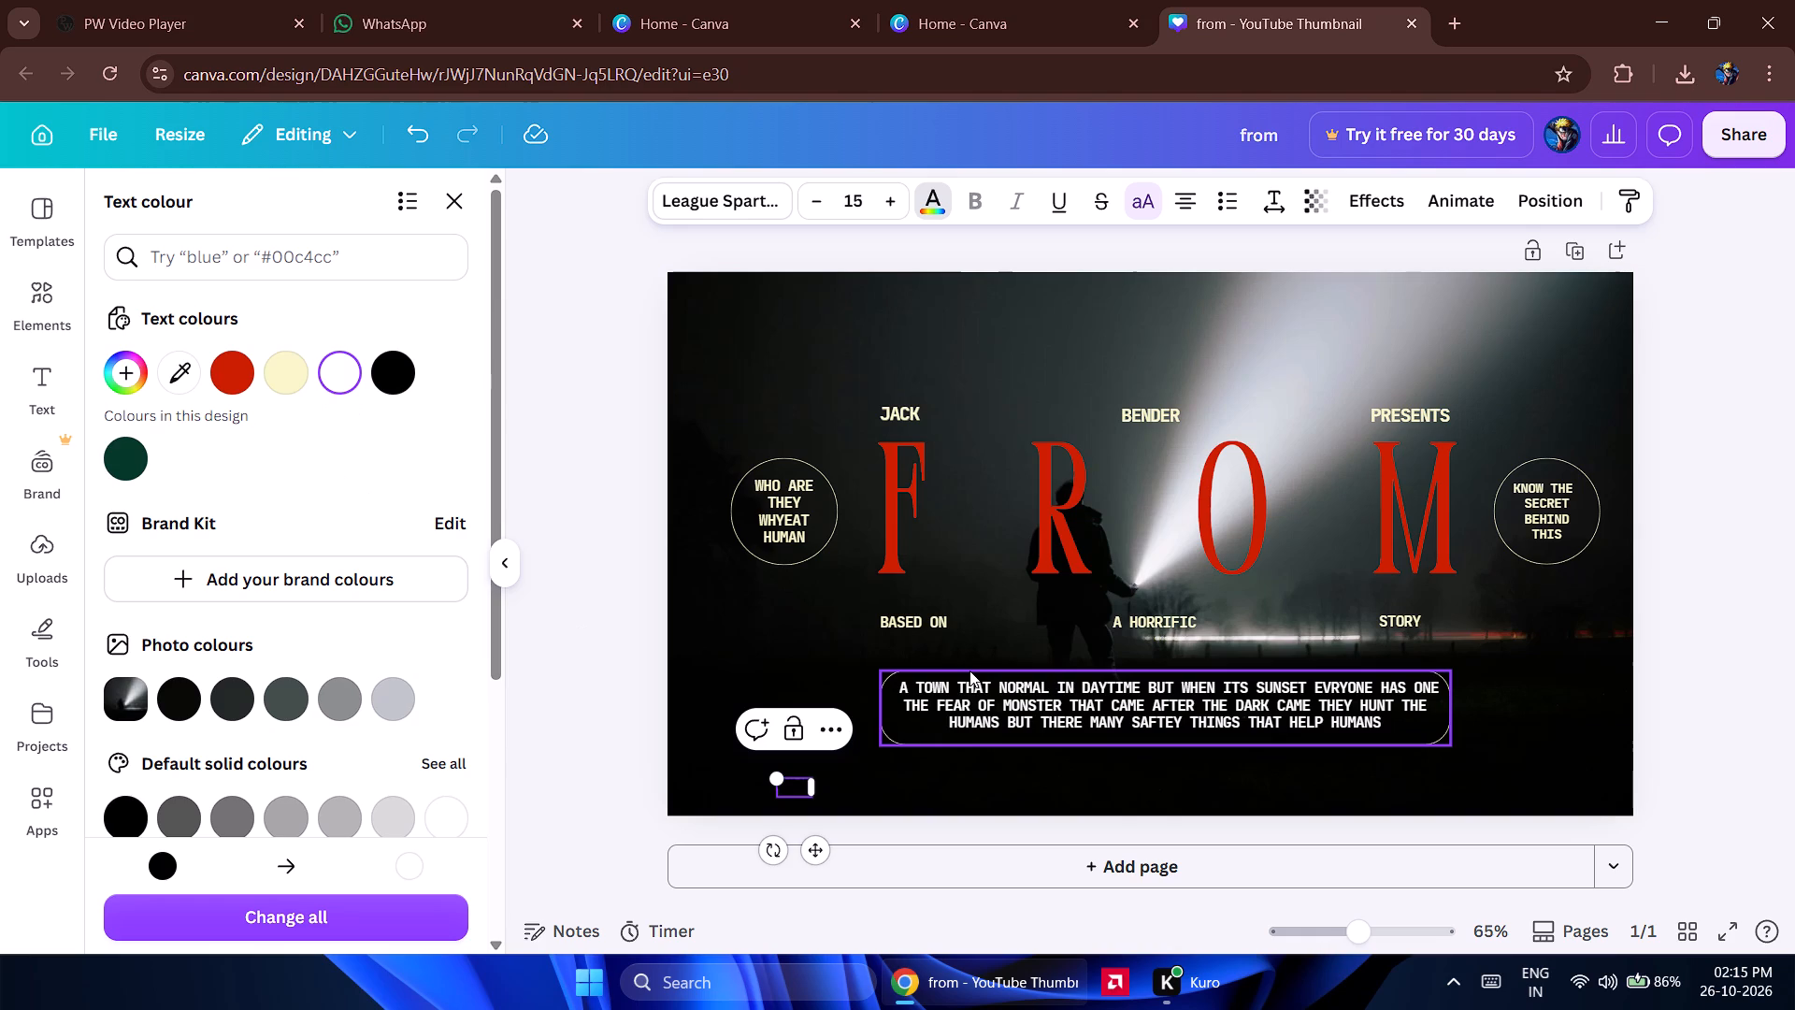
Enter "CINEVOIR" in white in the lower-left text box.
text(ci)
text(ne)
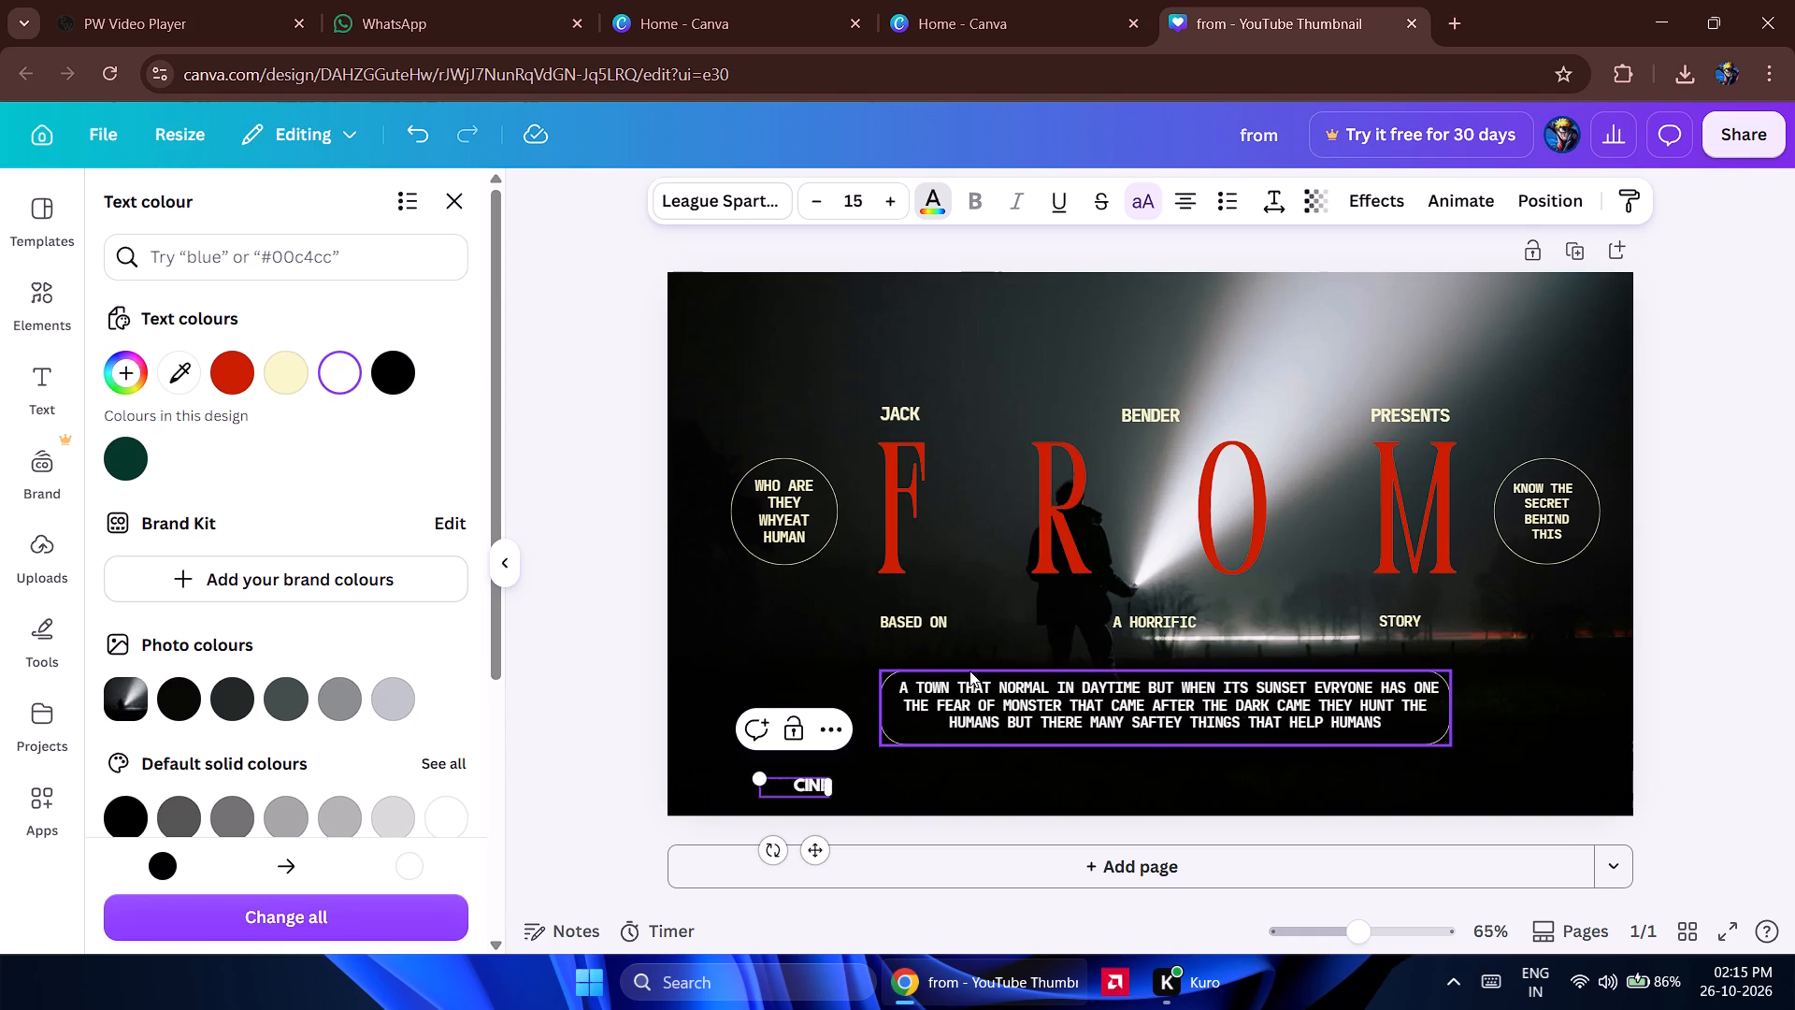
key(v)
text(oi)
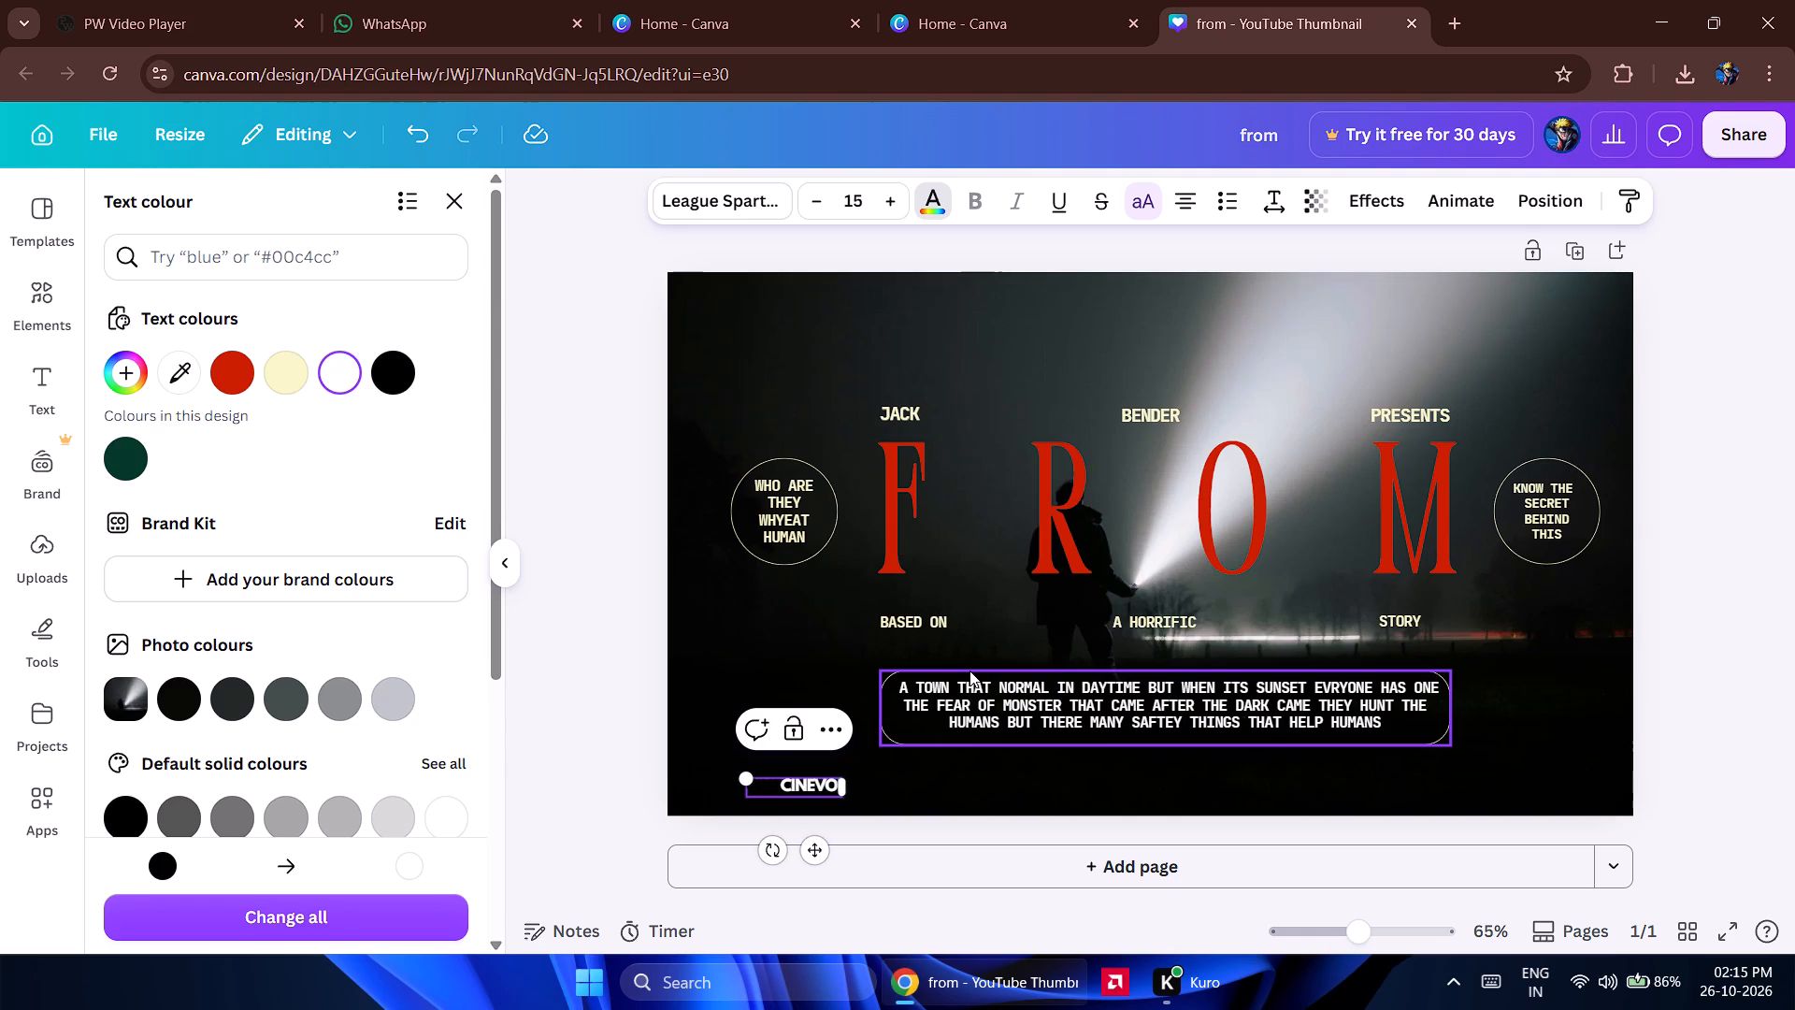
key(r)
Delete the leftover black characters in front of CINEVOIR.
key(Left)
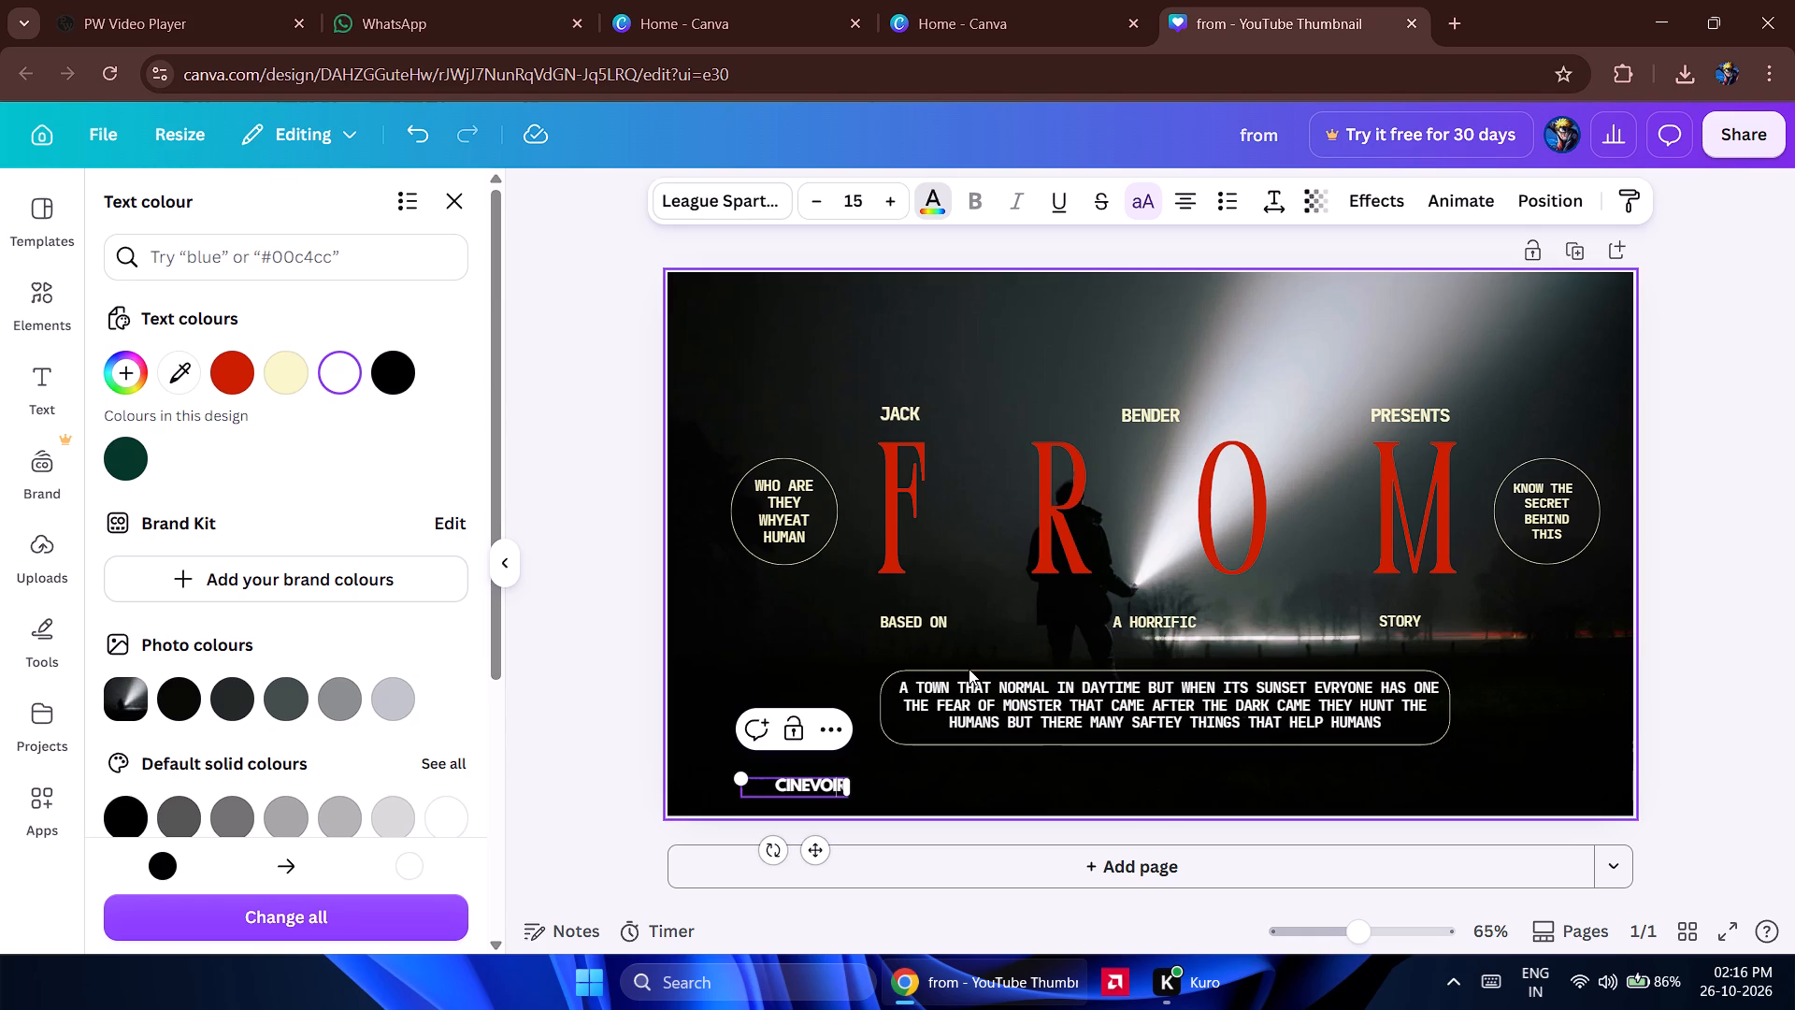
key(Left)
key(Left)
key(Left)
key(Left)
key(Left)
key(Left)
key(Left)
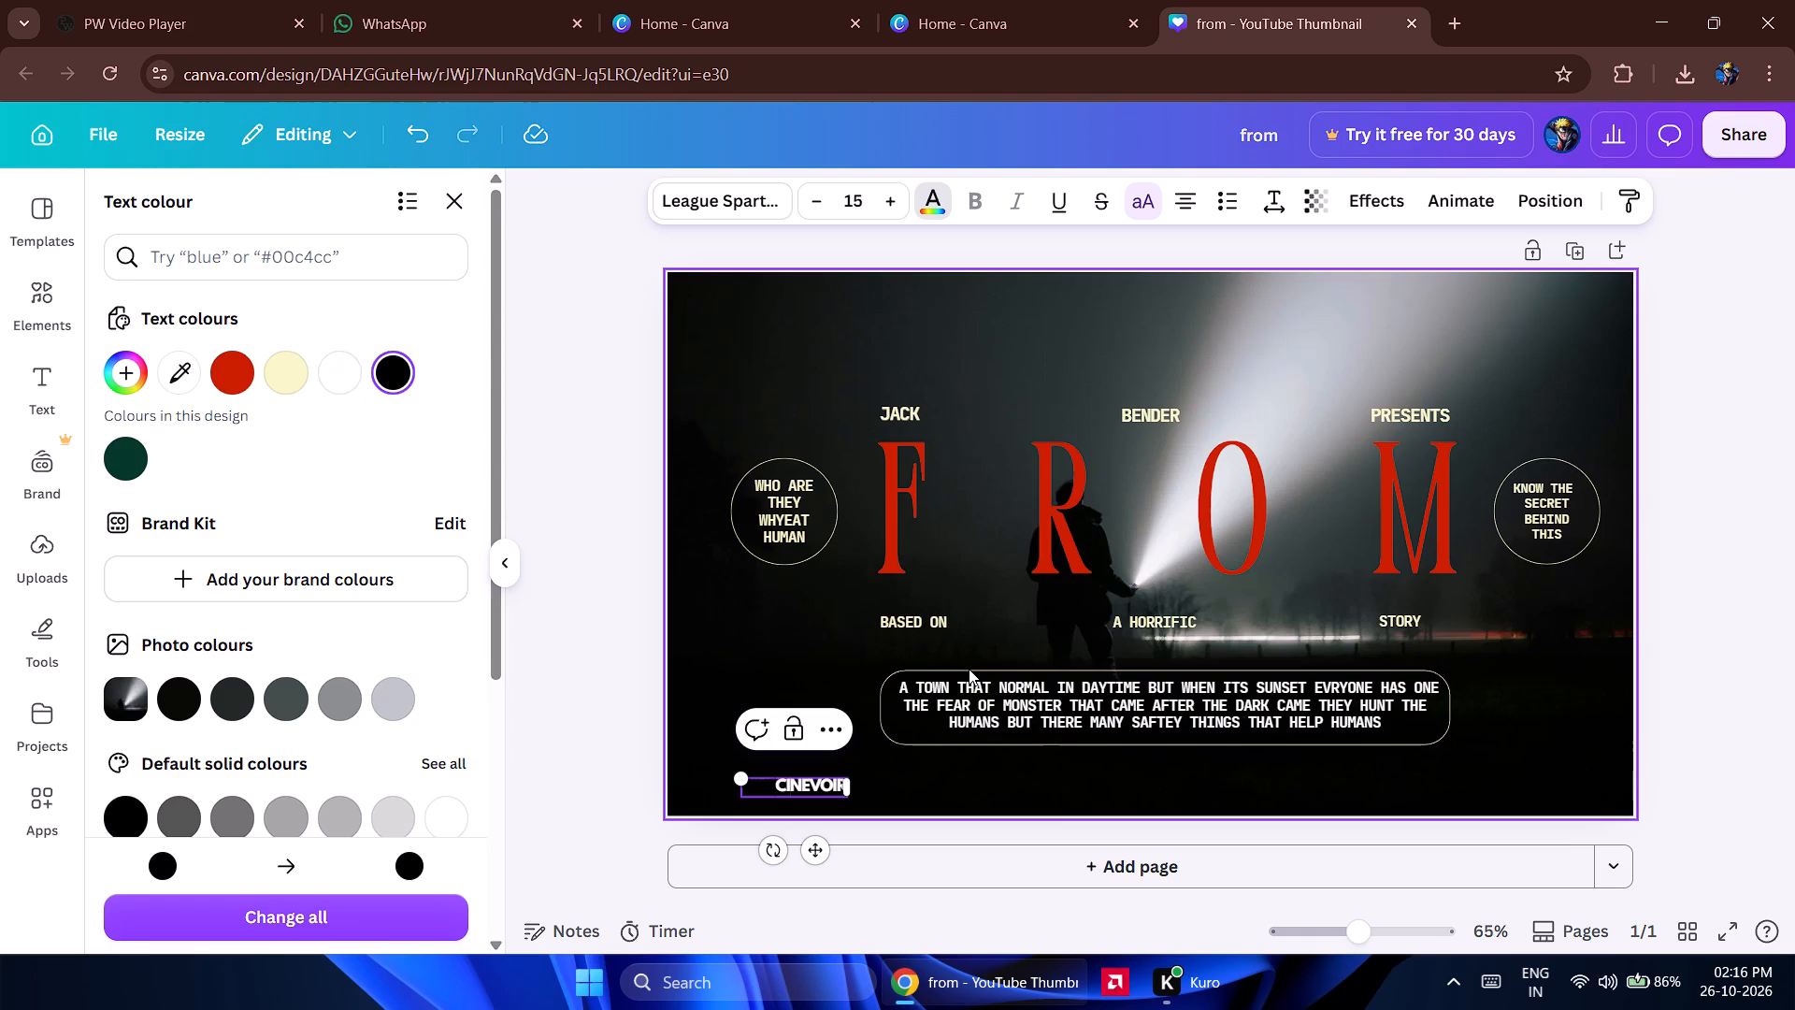
key(BackSpace)
key(BackSpace)
key(BackSpace)
key(BackSpace)
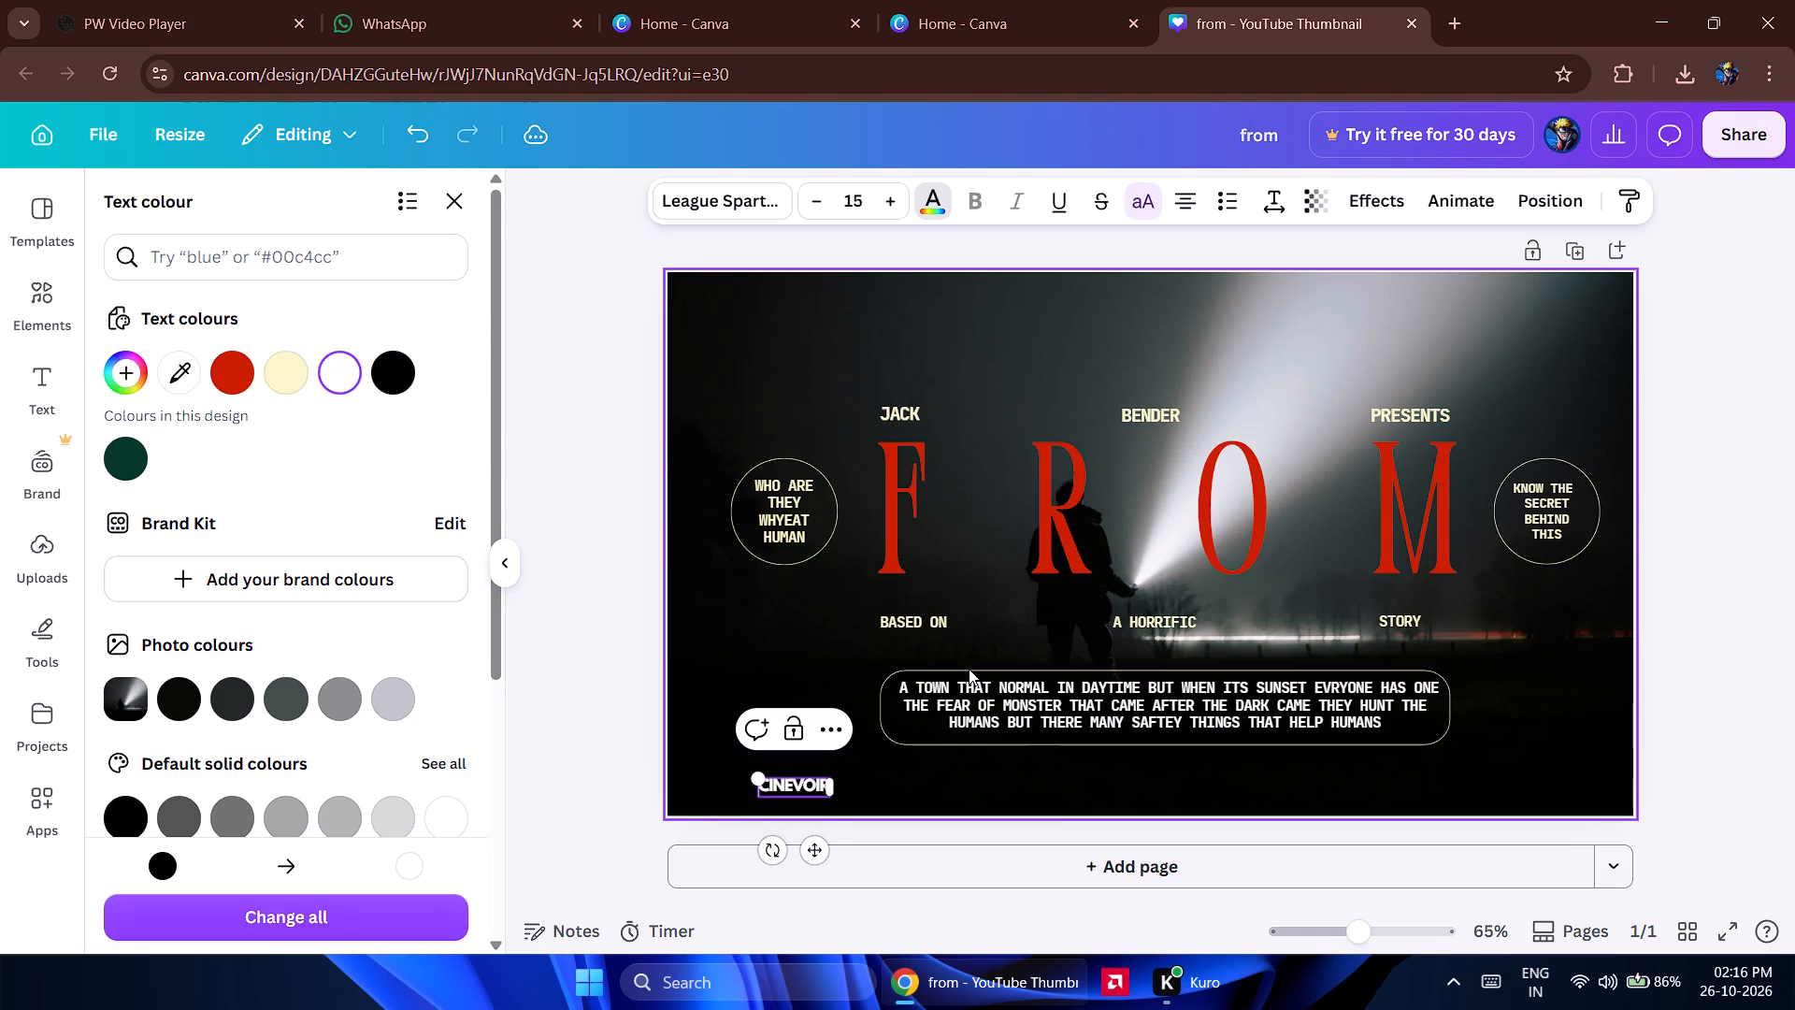
key(BackSpace)
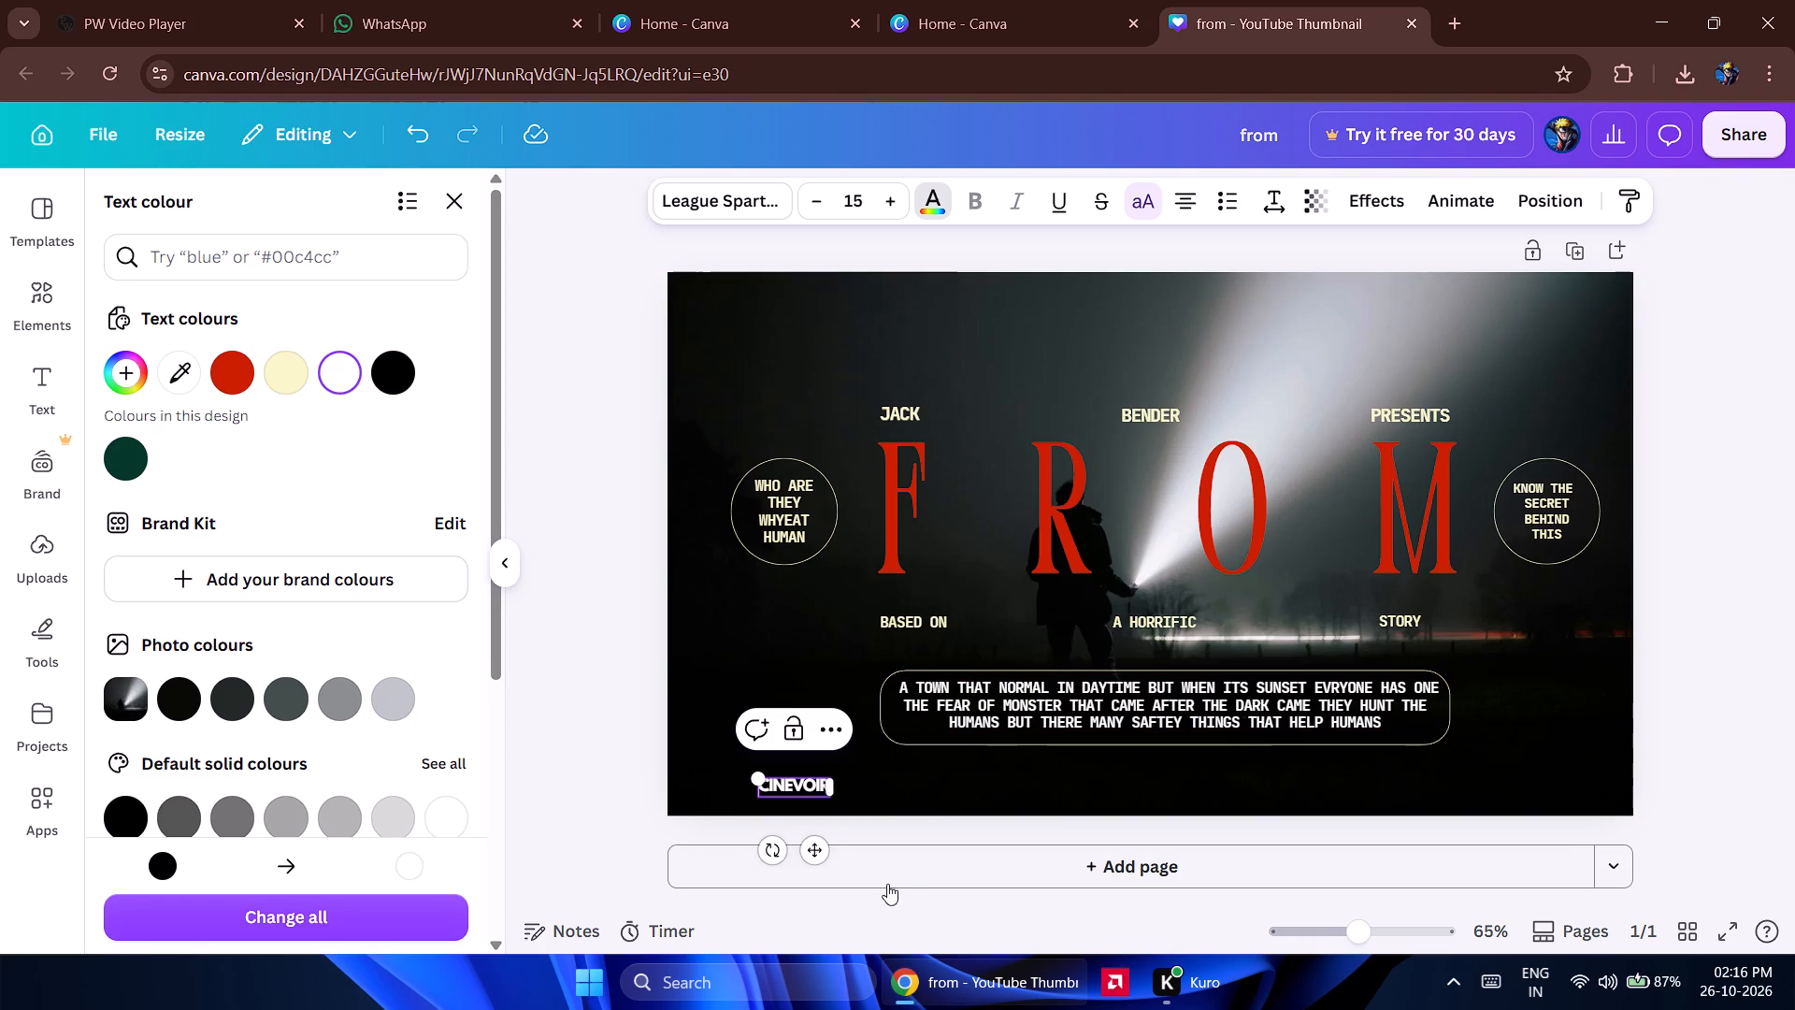
Shift the CINEVOIR text slightly within the thumbnail's lower-left corner, leaving room for a logo before it, and deselect.
drag(816, 842, 795, 845)
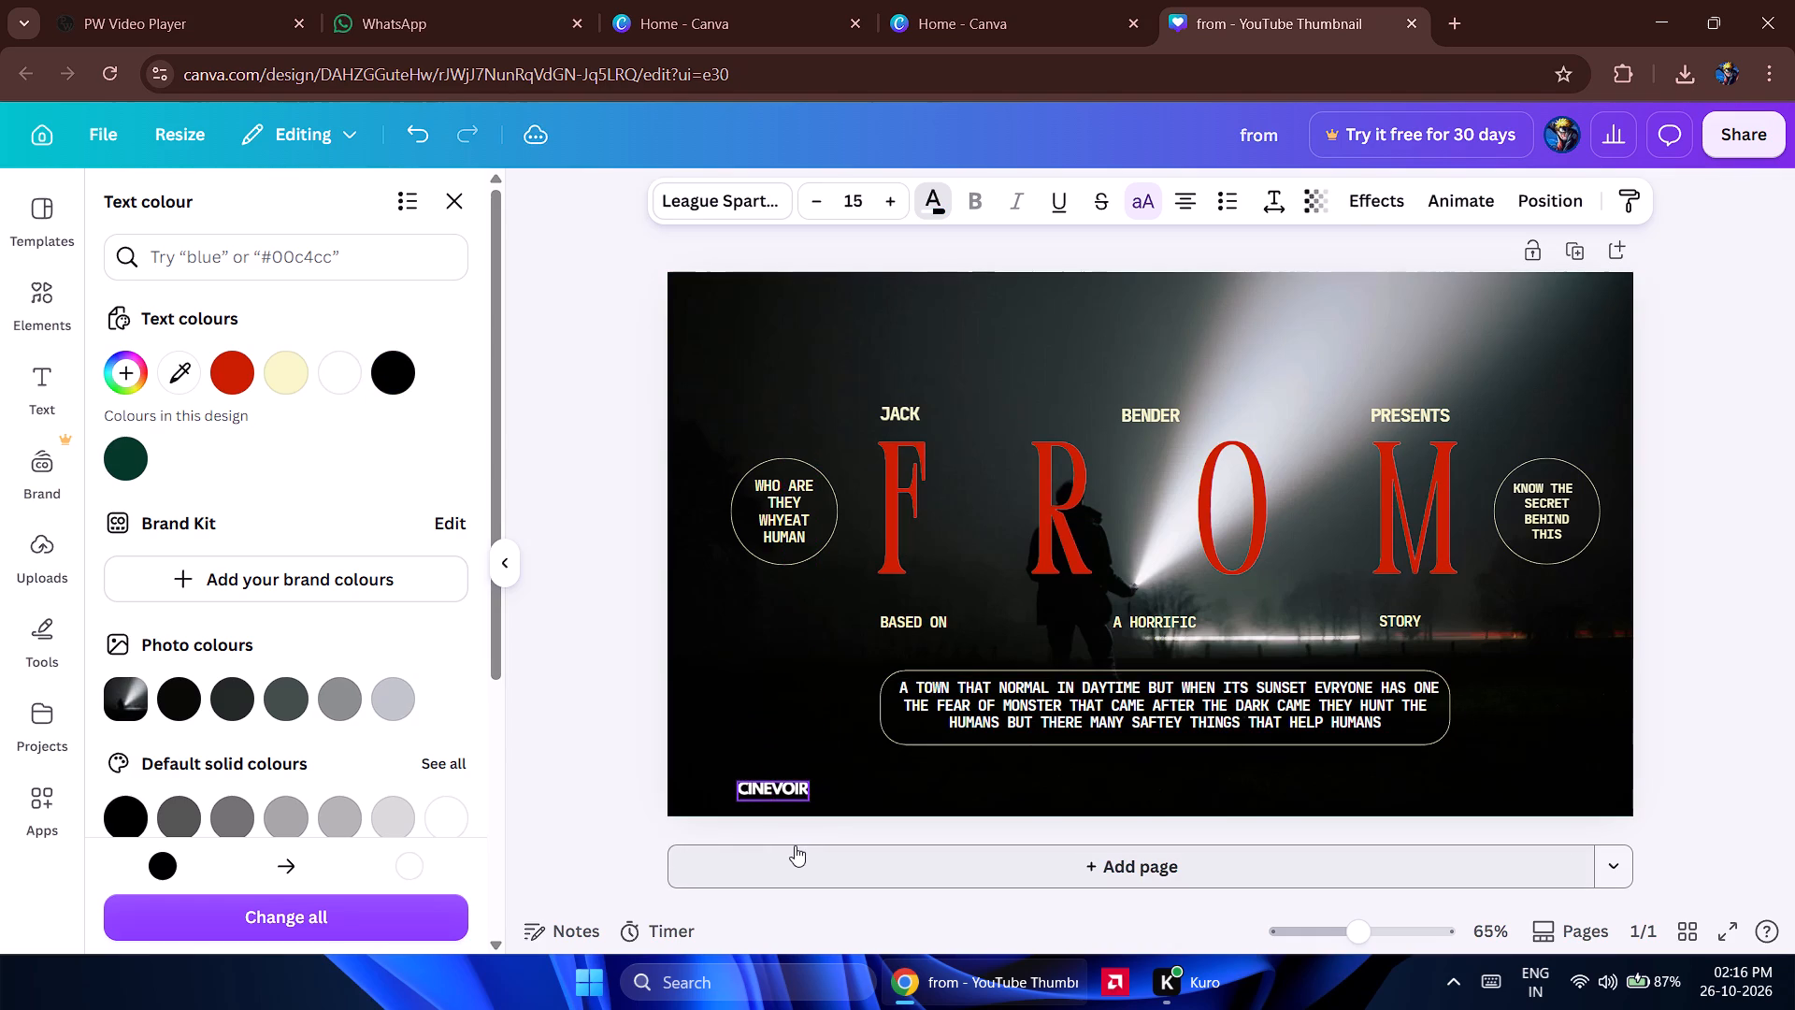
drag(795, 845, 805, 845)
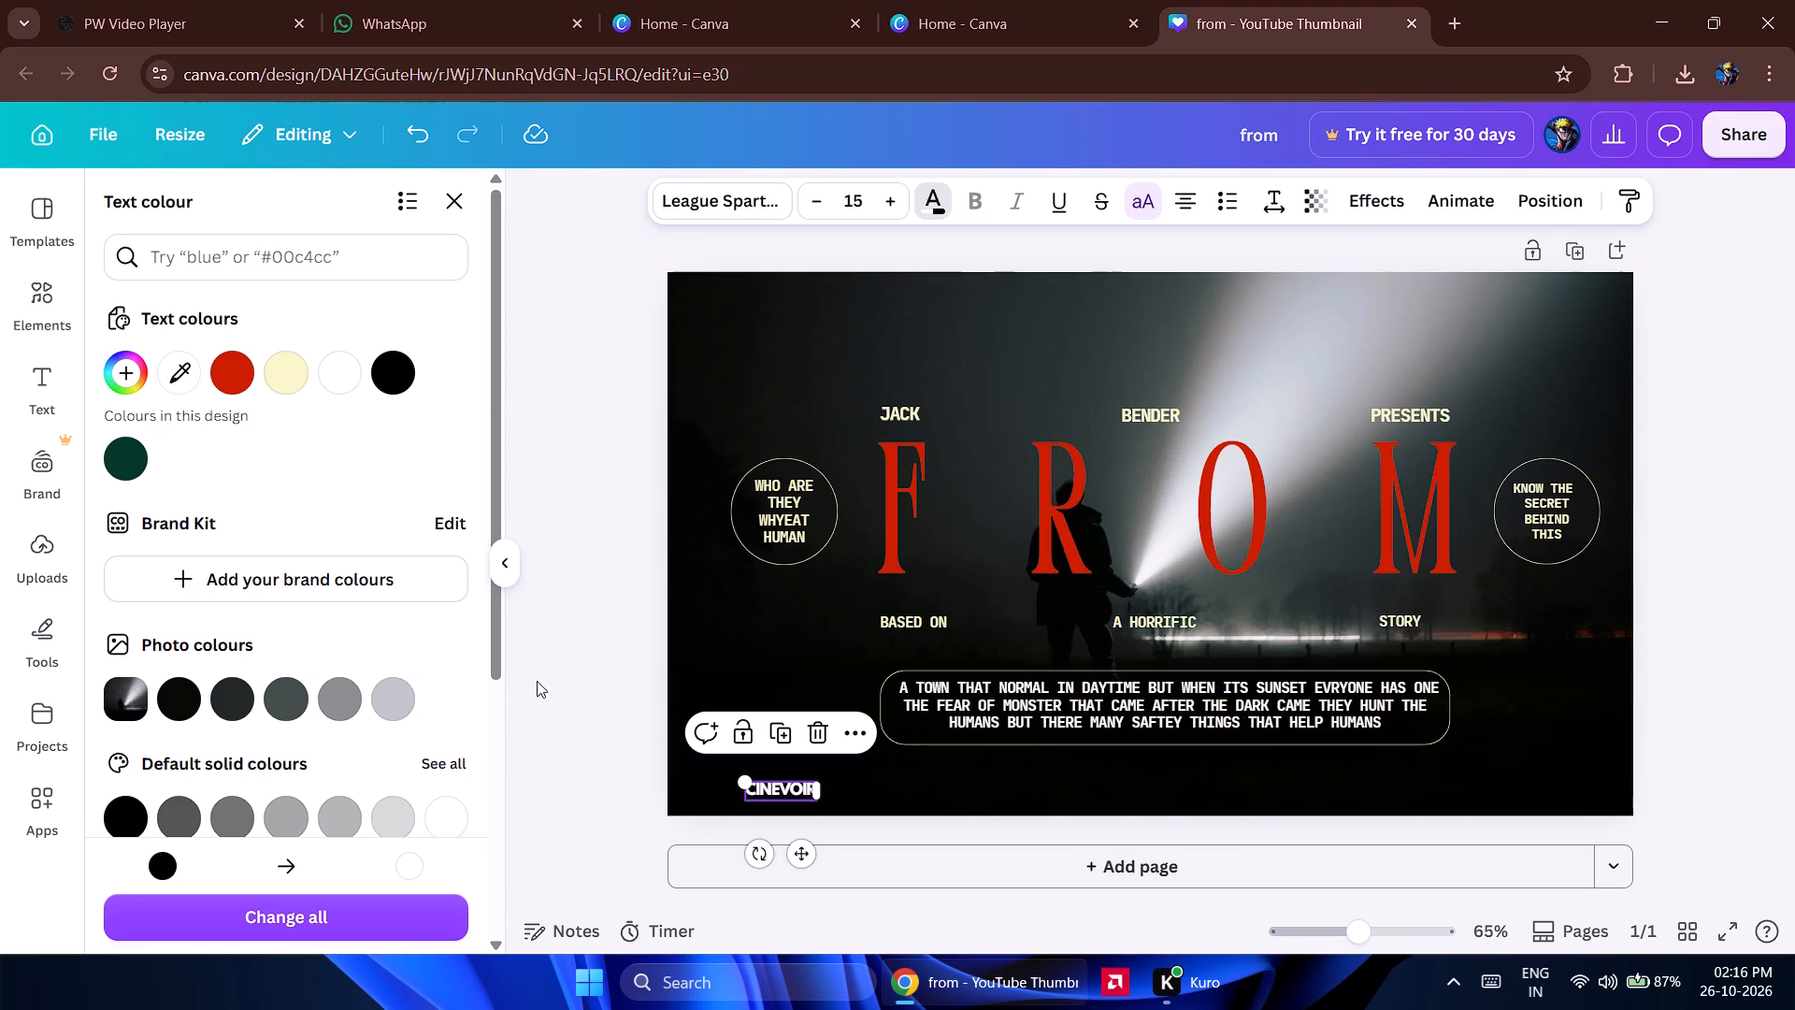
click(537, 681)
click(625, 671)
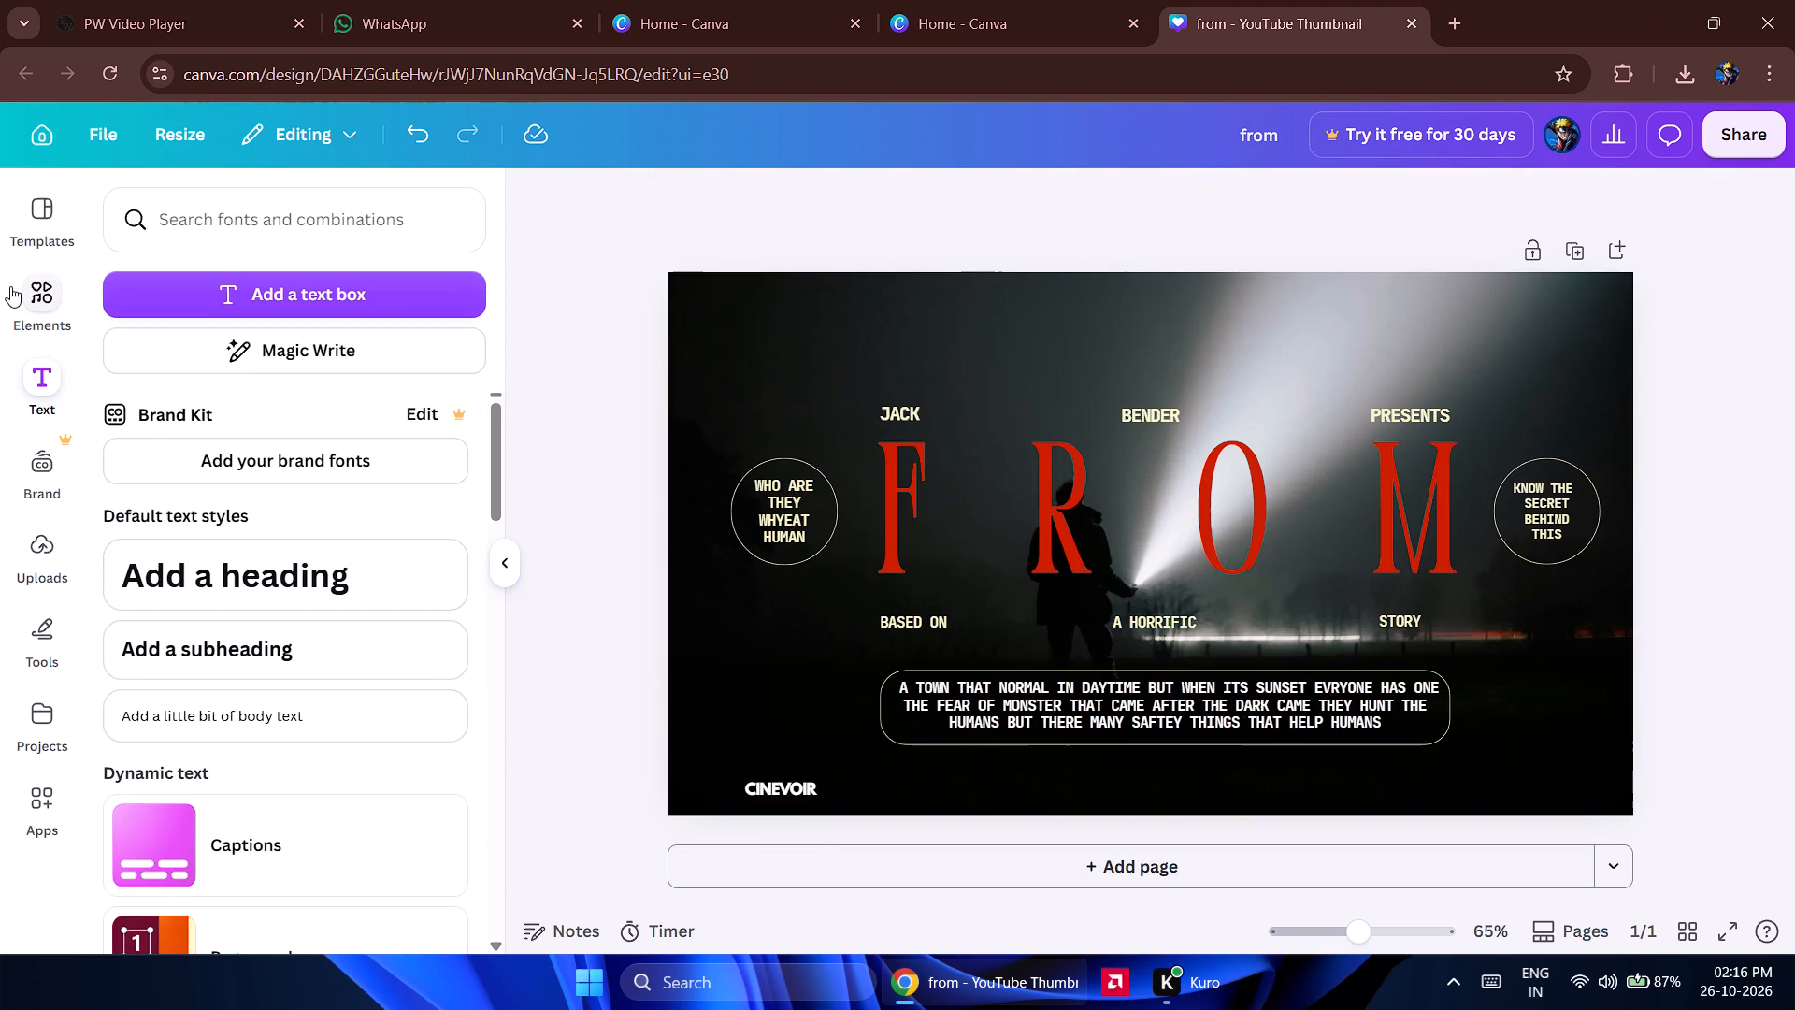
Add the recently used red YouTube play logo to the thumbnail and shrink it to a small icon.
click(10, 286)
click(139, 367)
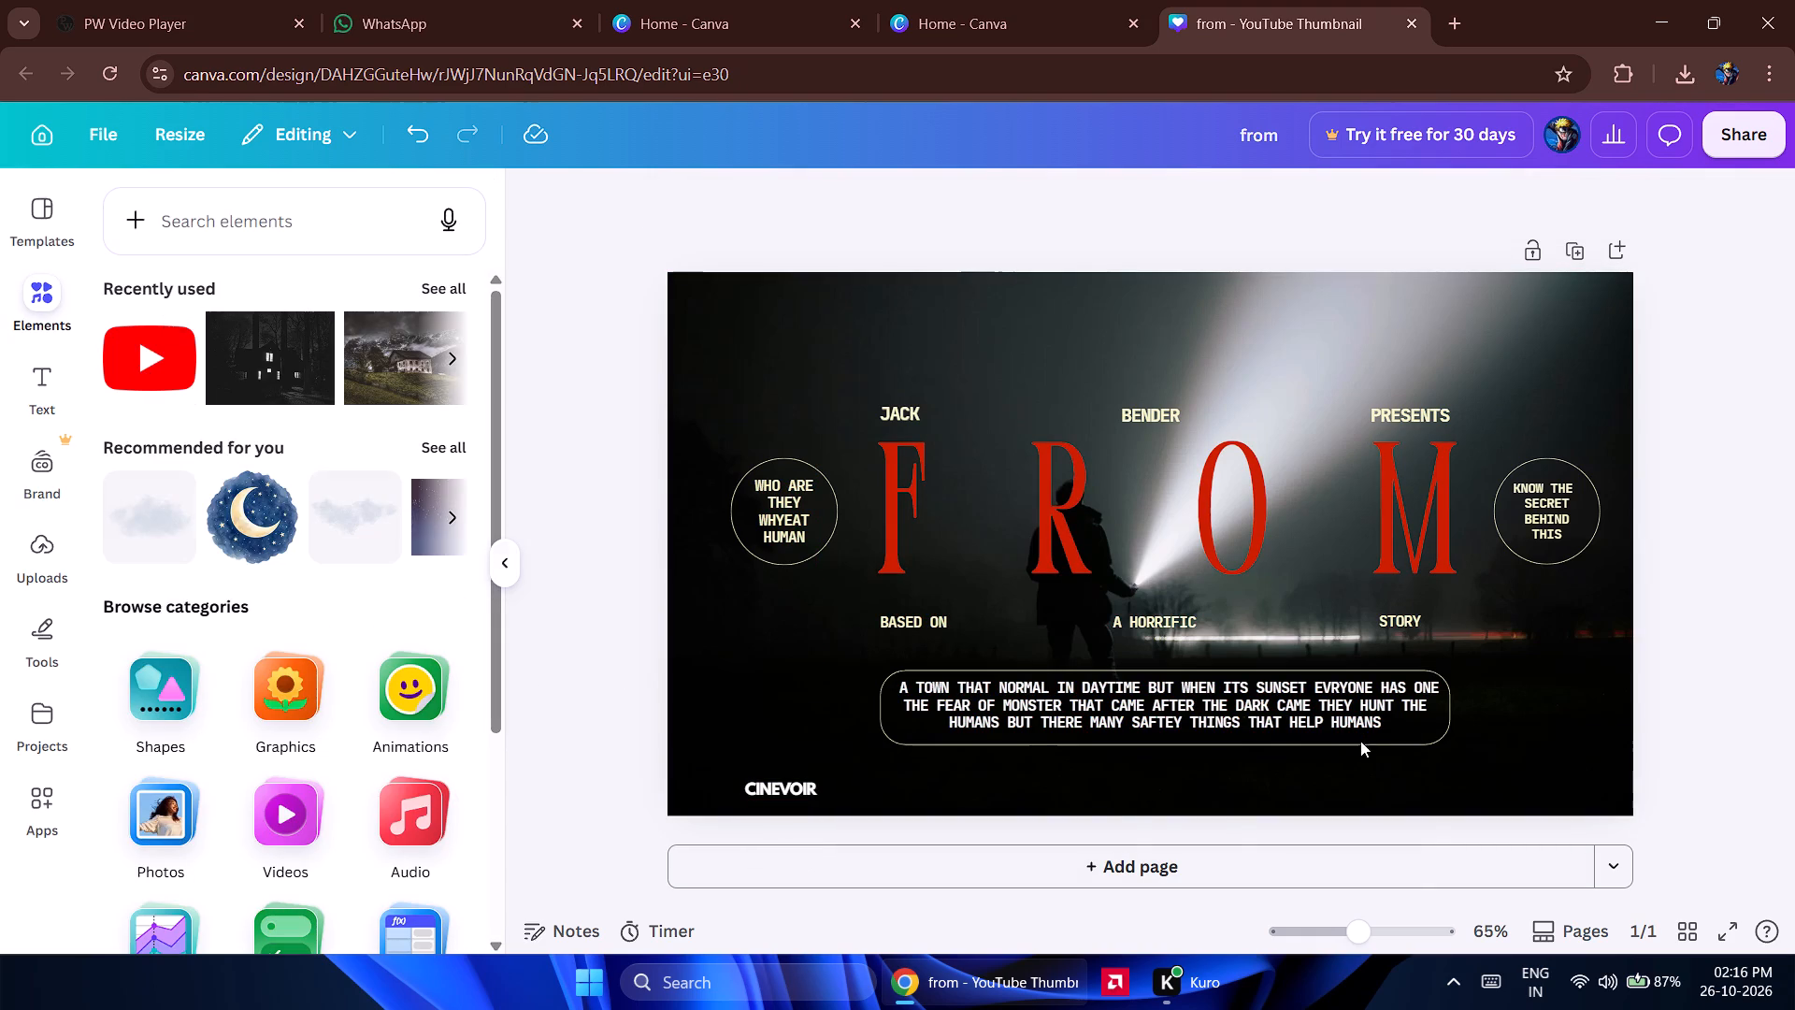
drag(1465, 765, 1494, 777)
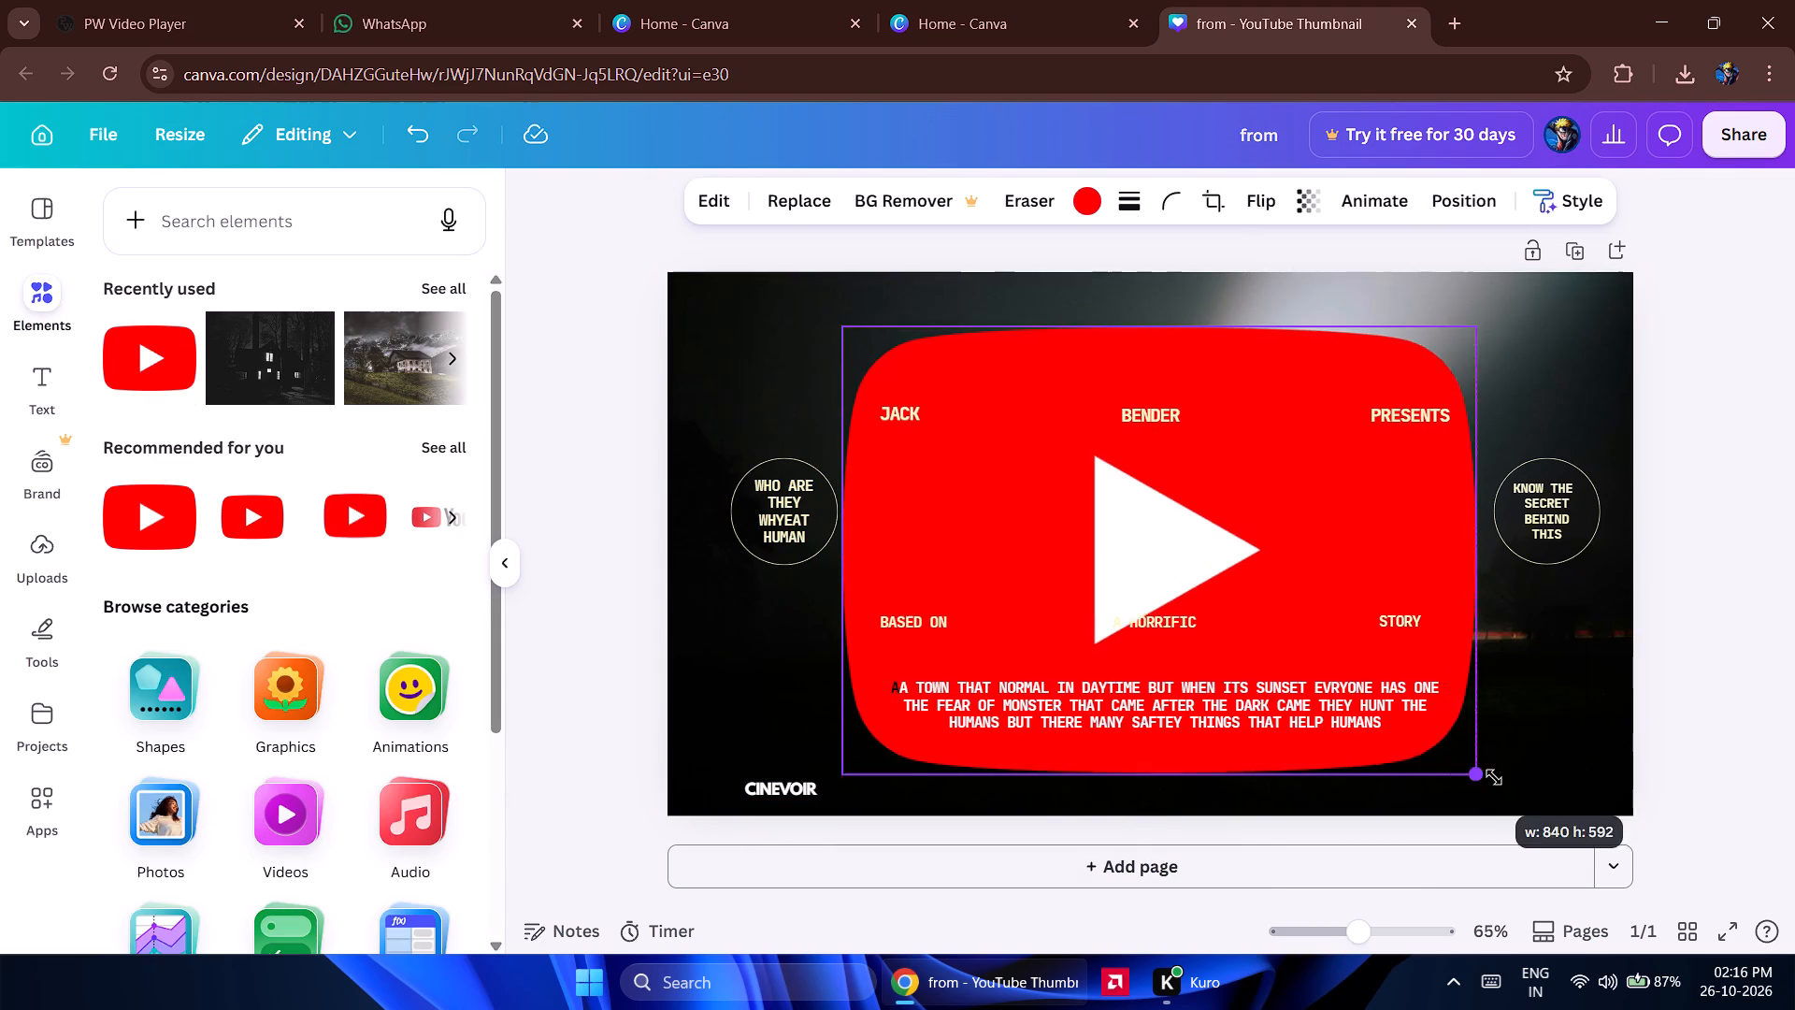
drag(1494, 777, 890, 514)
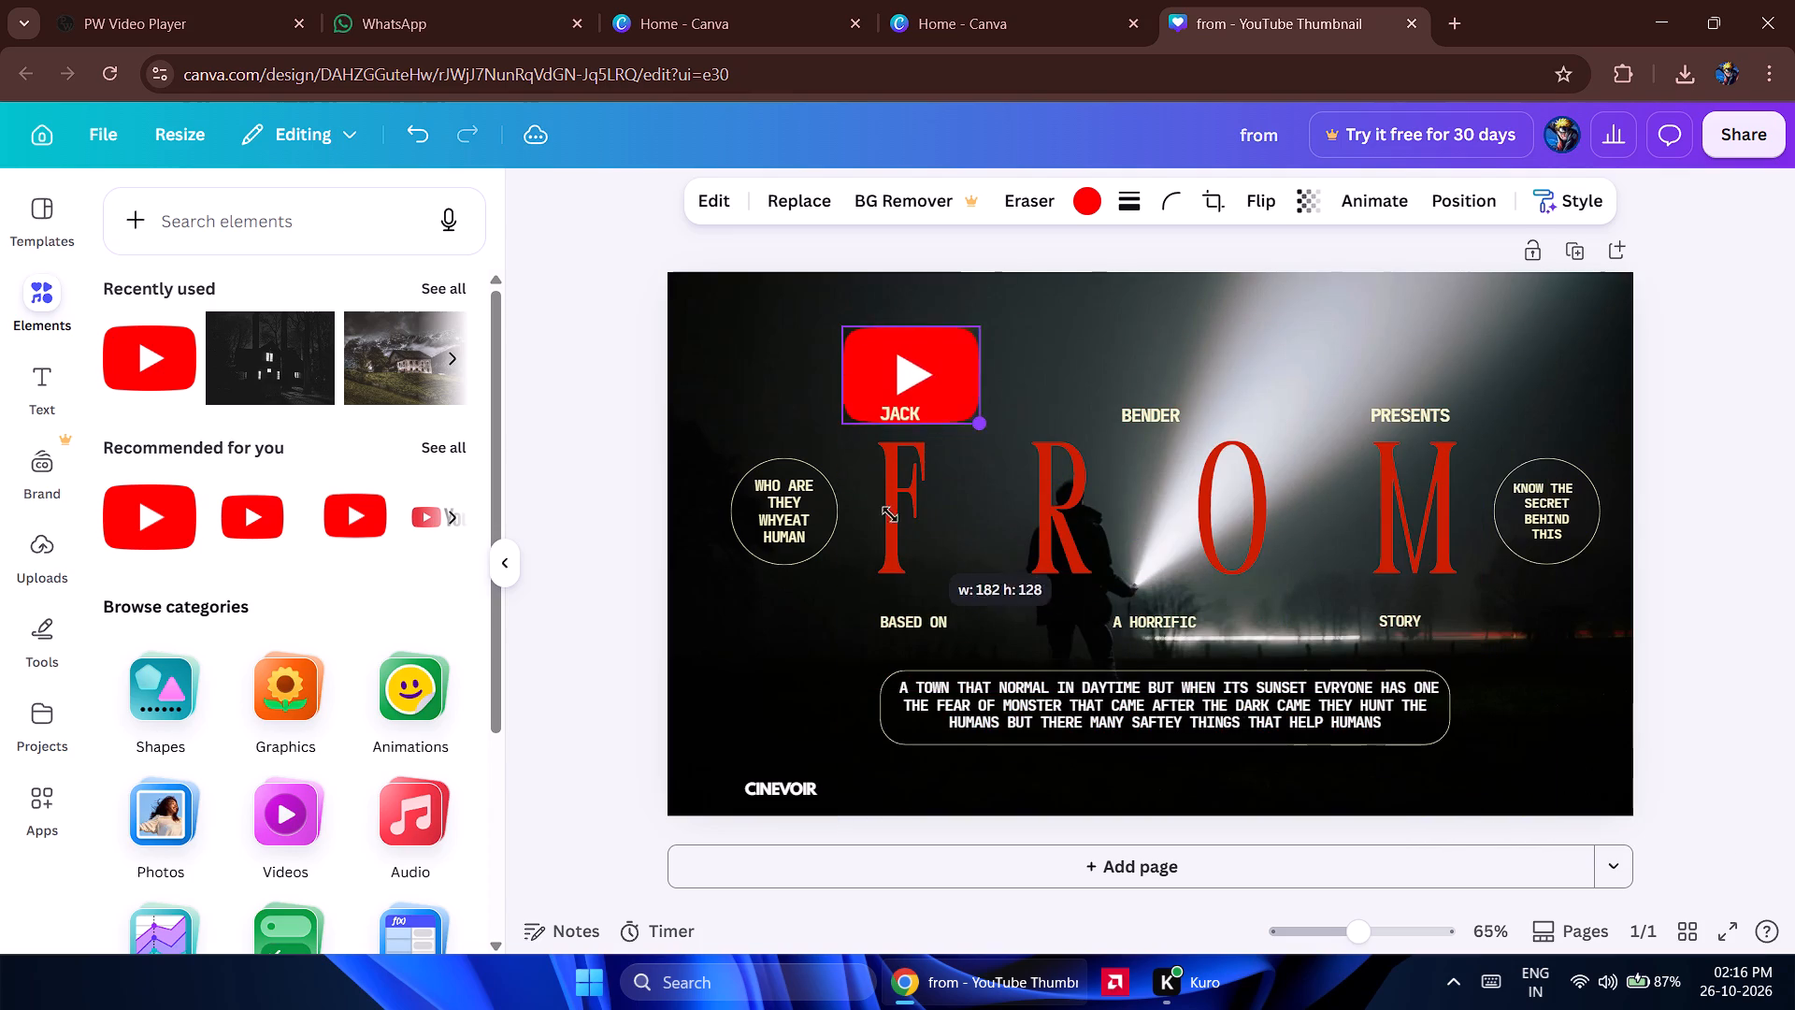
drag(890, 514, 833, 479)
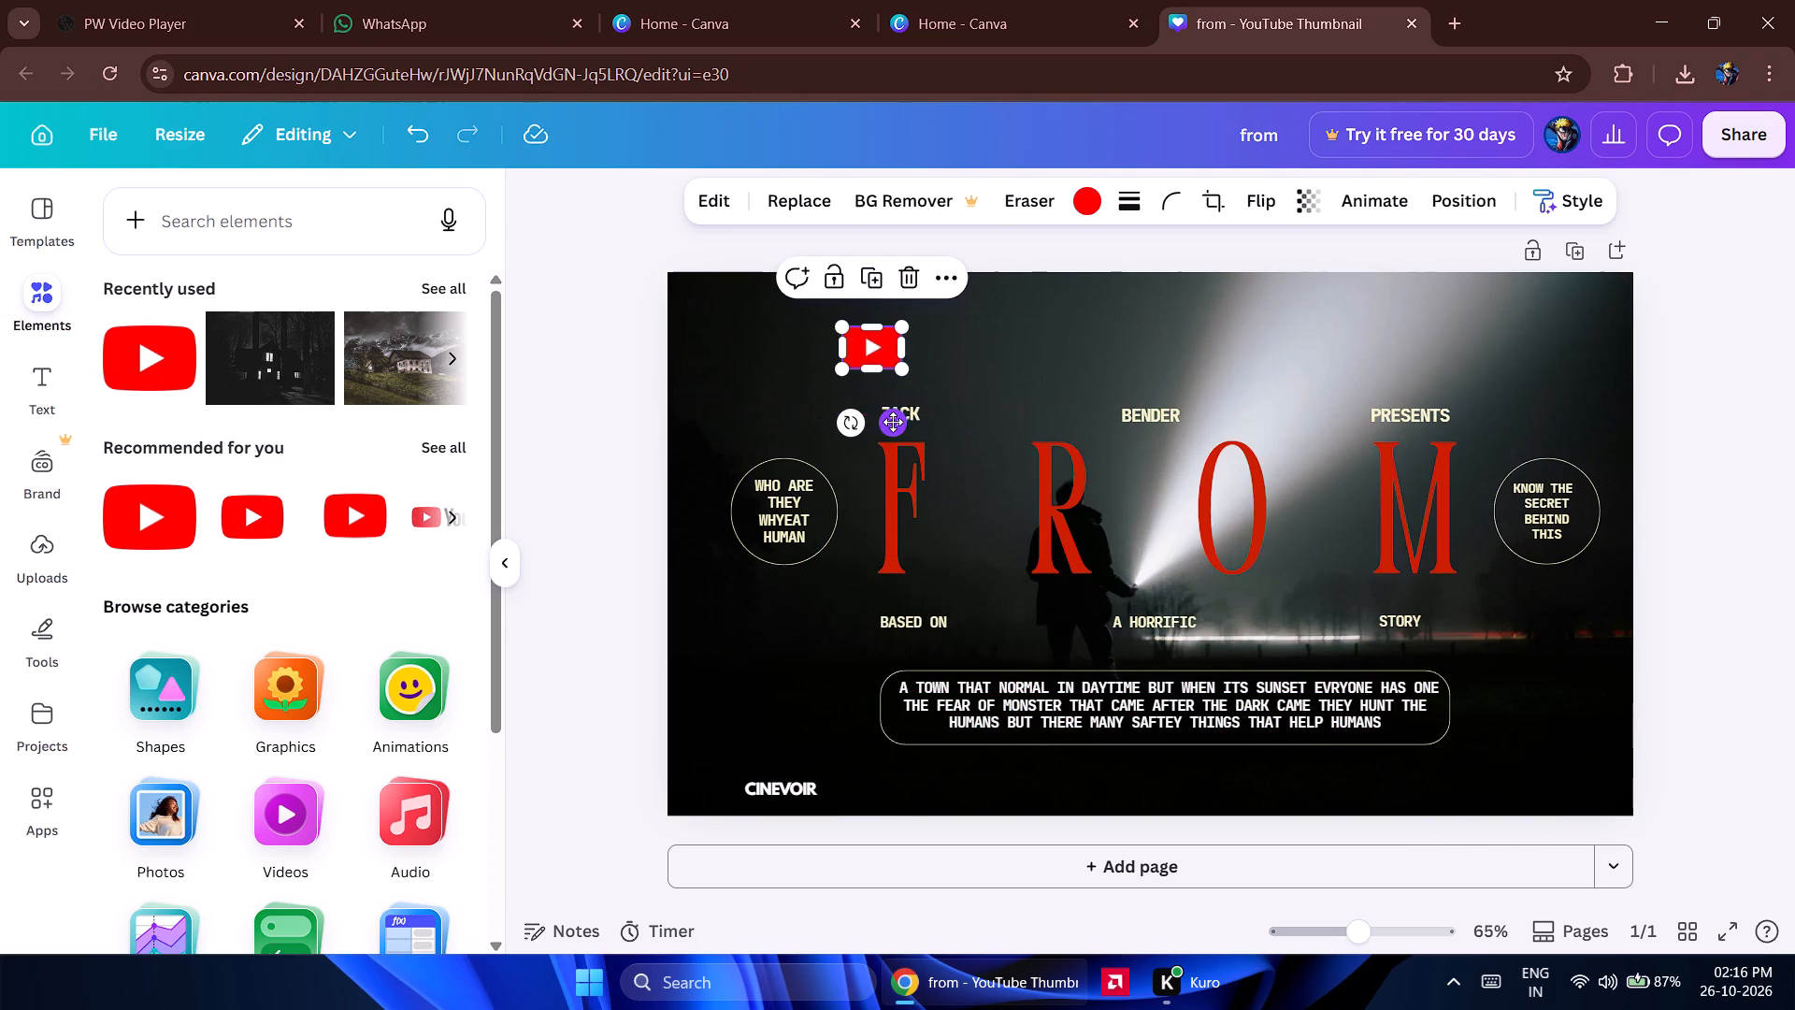
Place the YouTube logo just before the CINEVOIR text, shrinking it to suit the text height.
drag(893, 422, 733, 866)
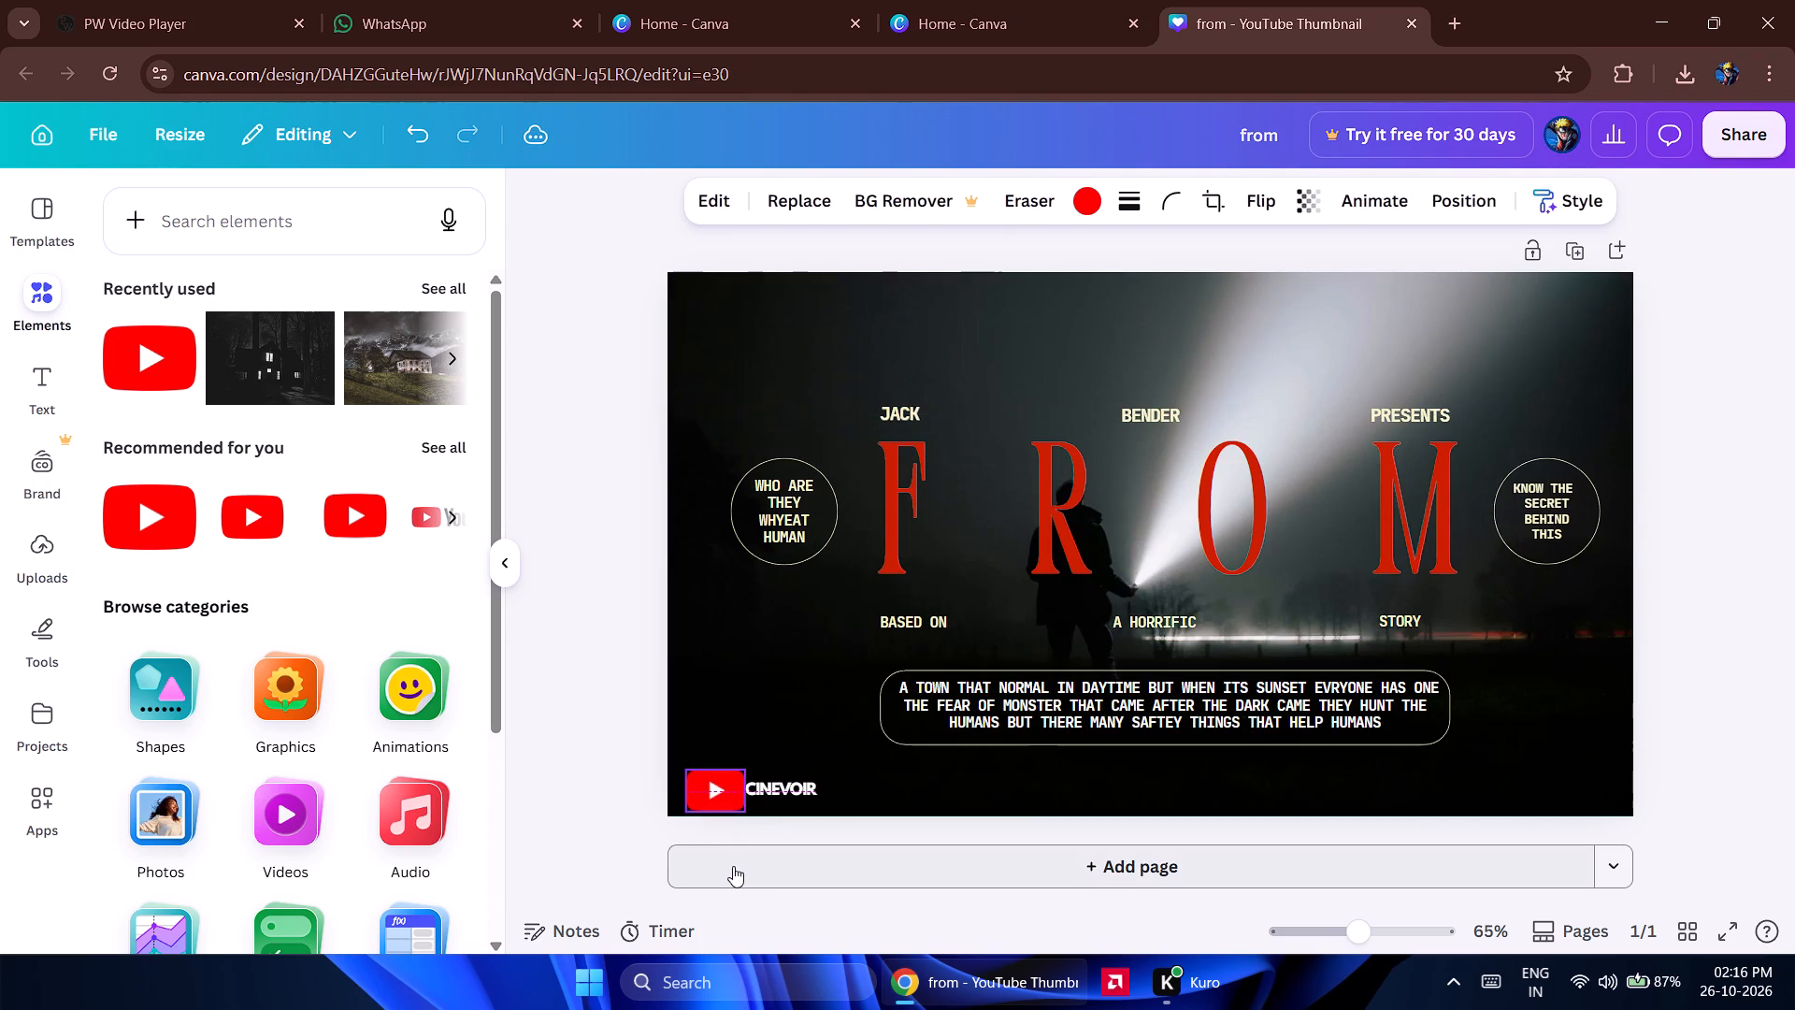
drag(733, 866, 732, 857)
drag(747, 808, 744, 807)
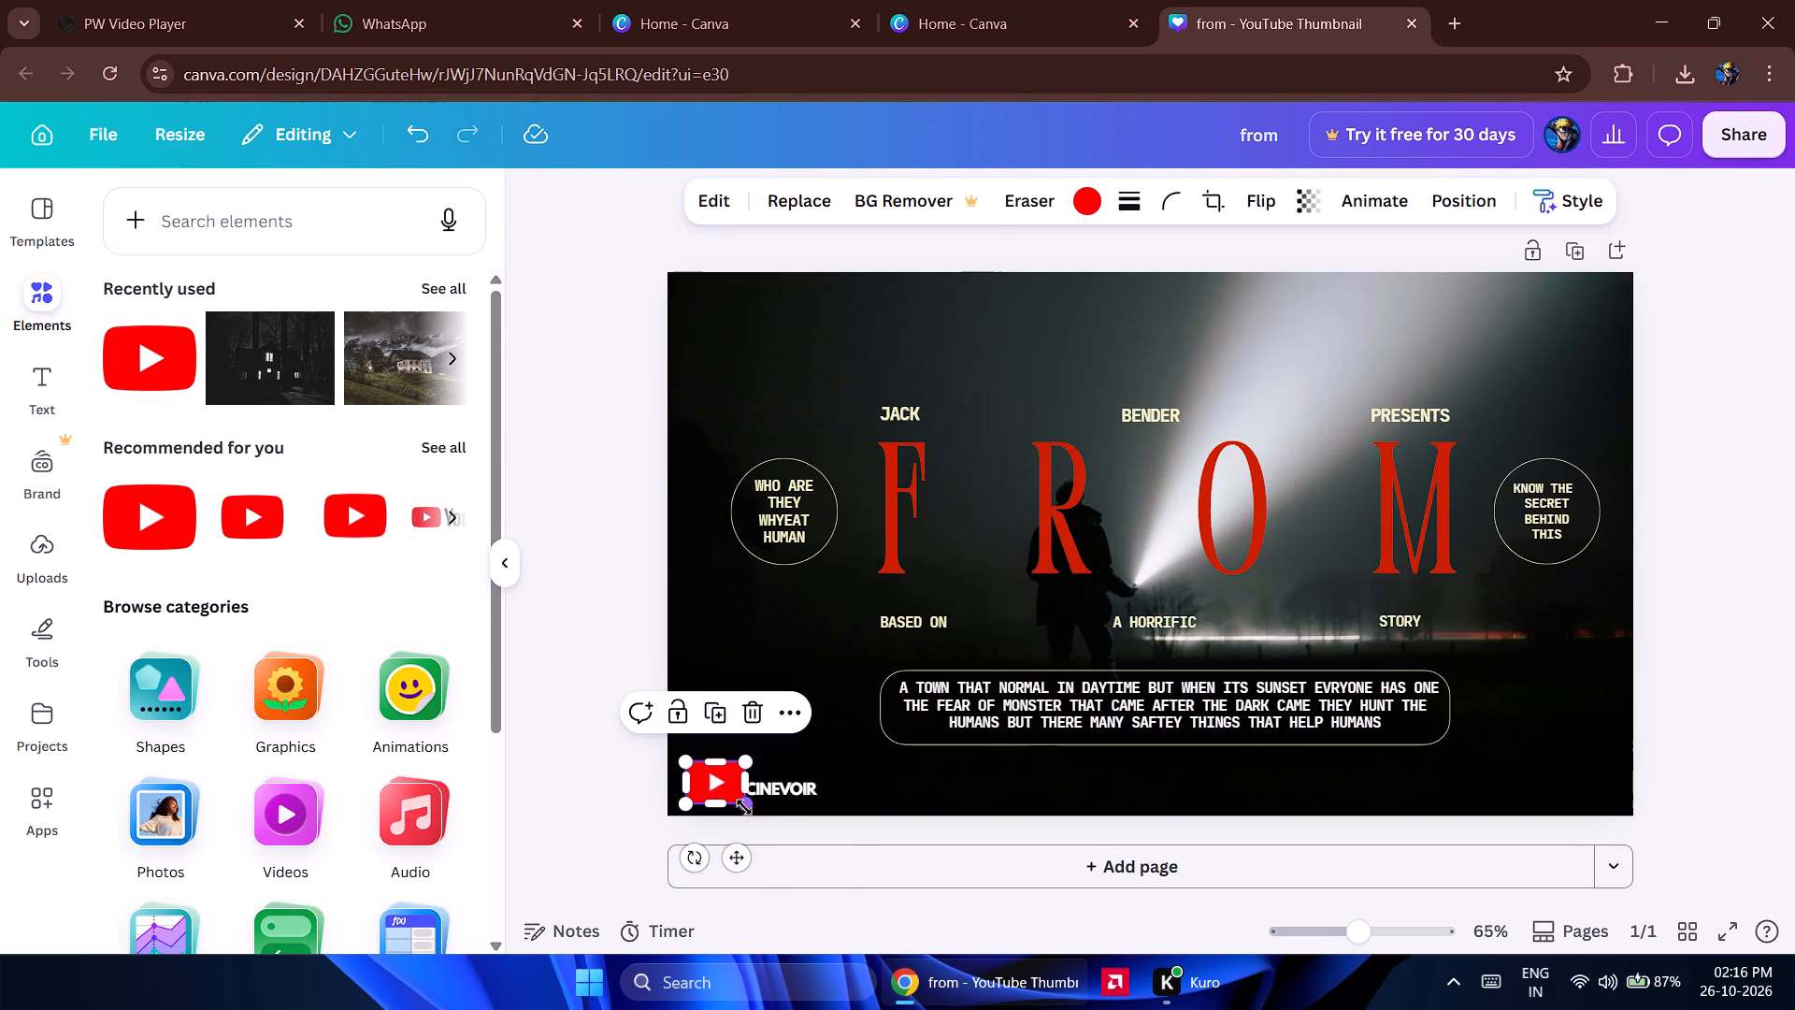
drag(744, 807, 720, 800)
drag(719, 851, 721, 858)
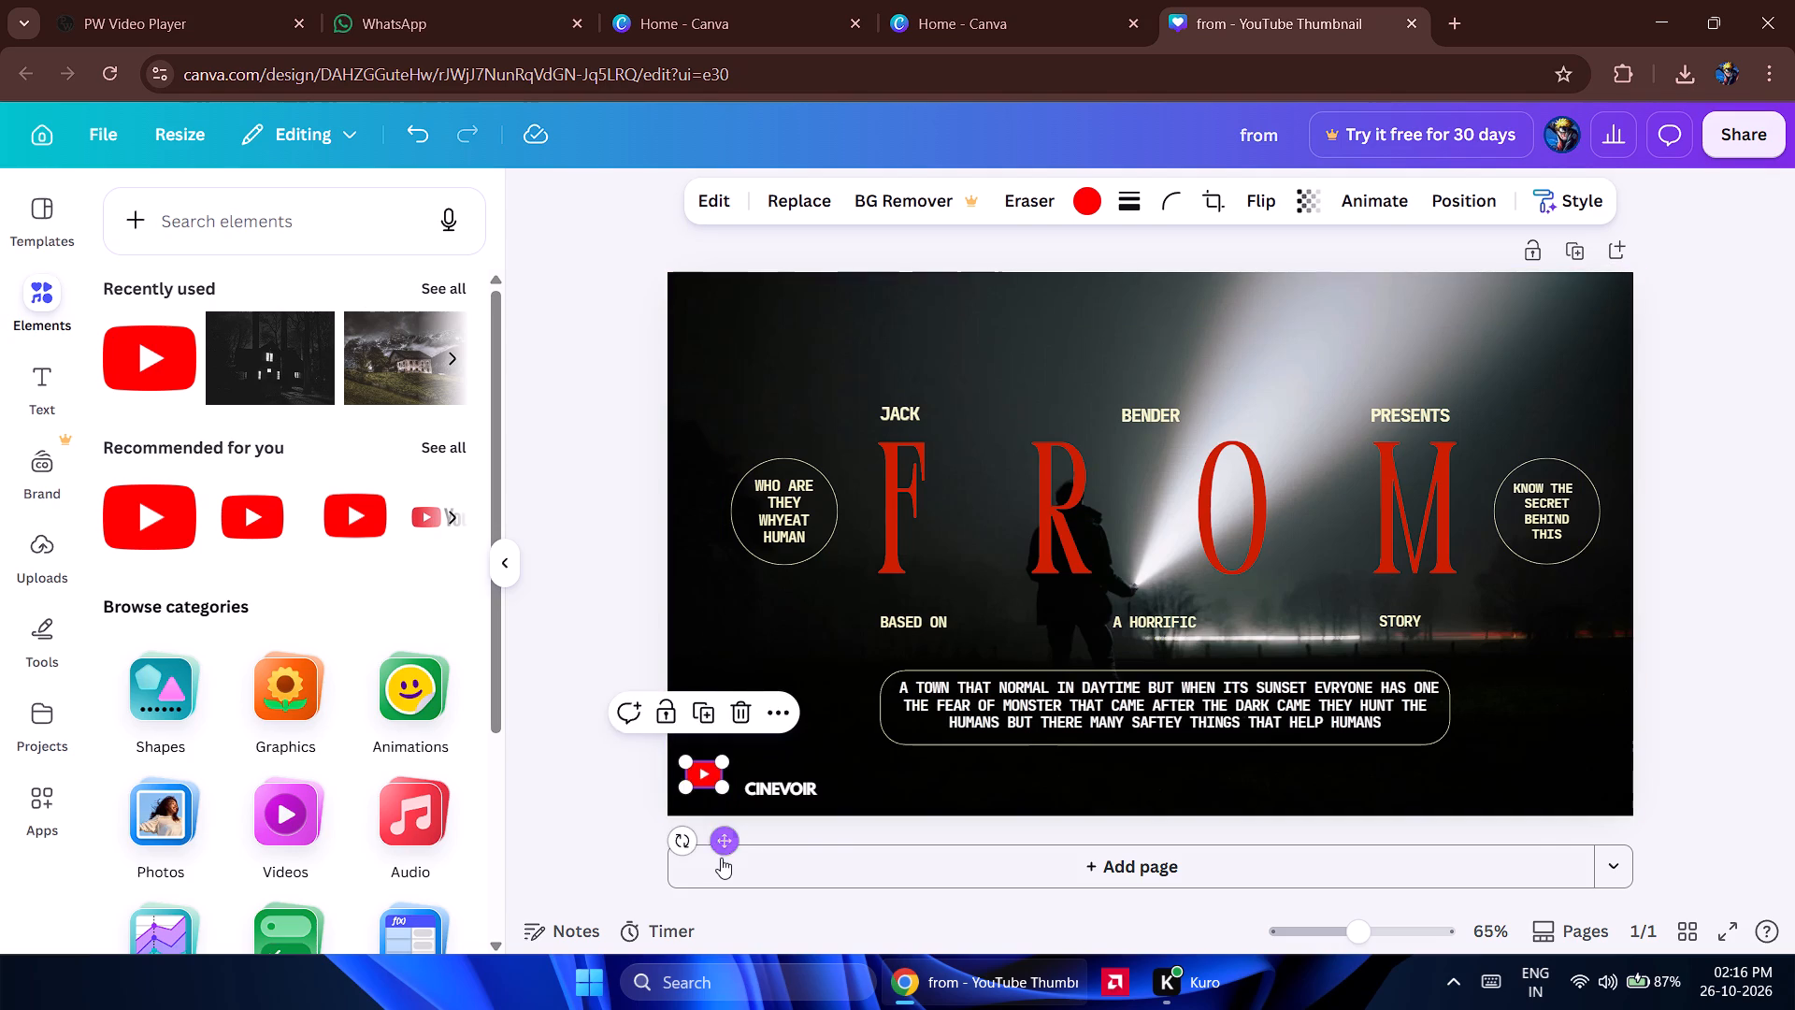
drag(721, 858, 730, 864)
click(732, 669)
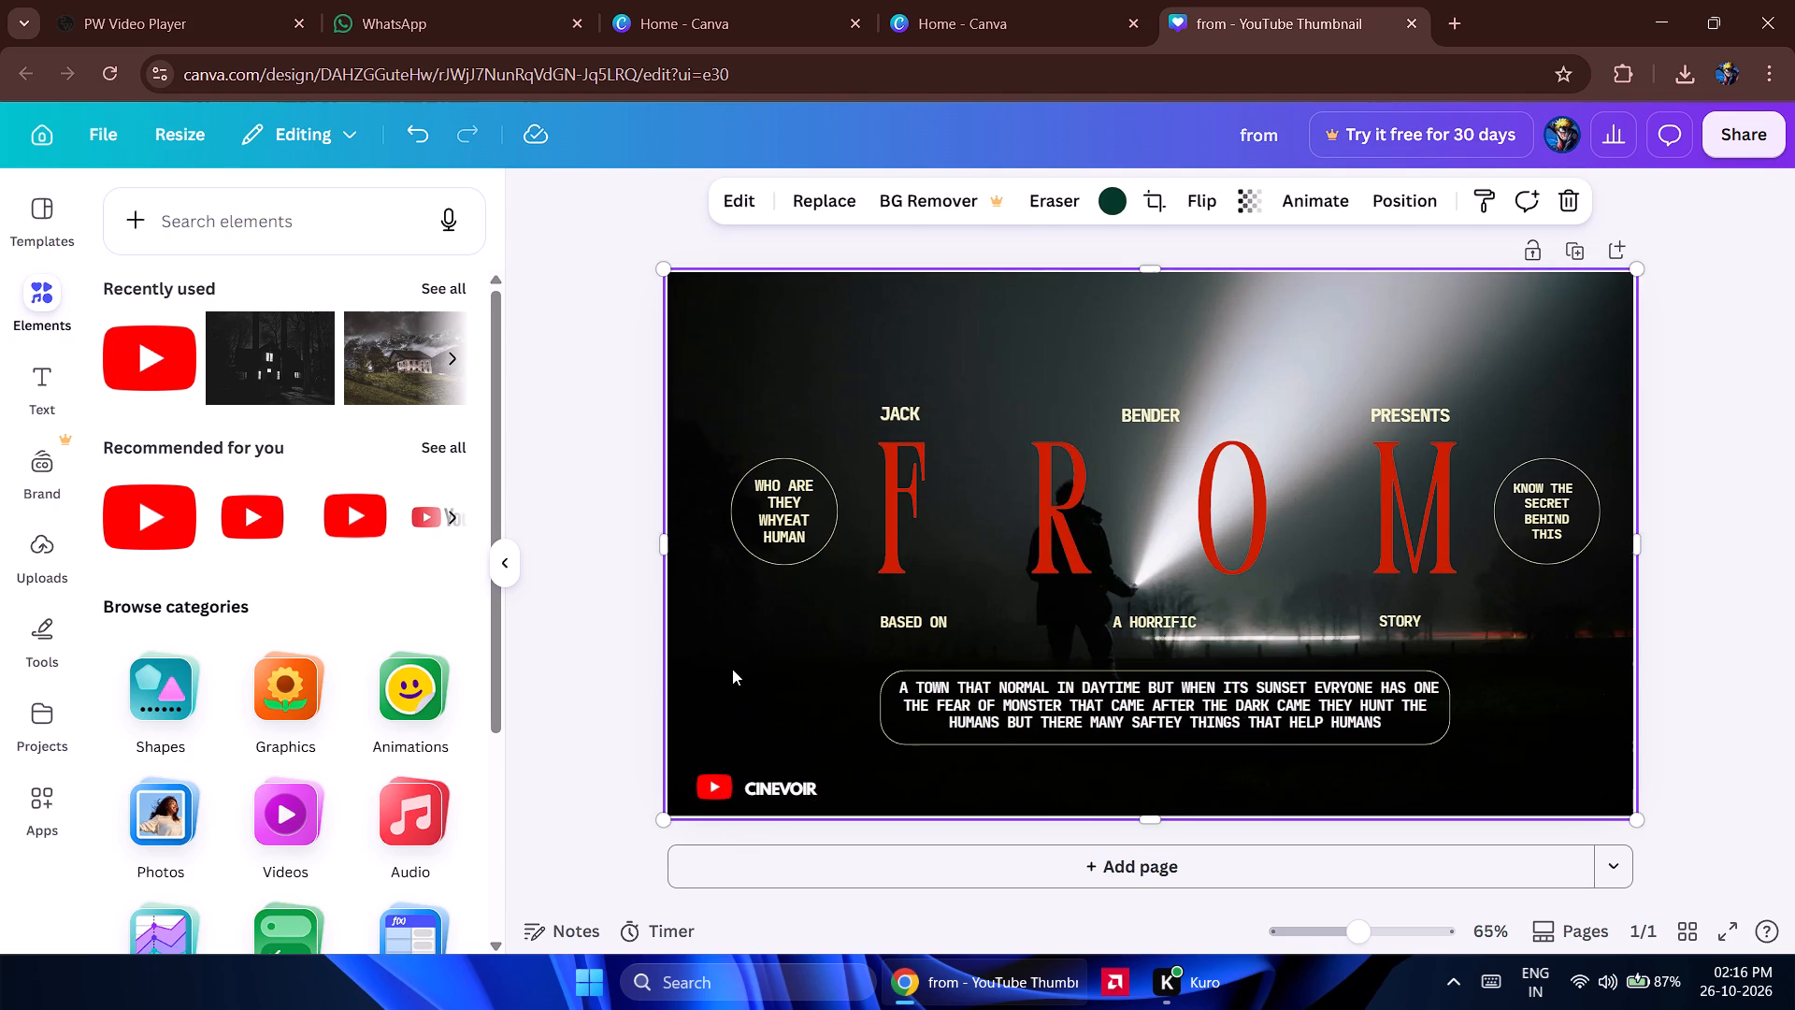
Nudge the CINEVOIR text up level with the YouTube logo and deselect.
double_click(769, 787)
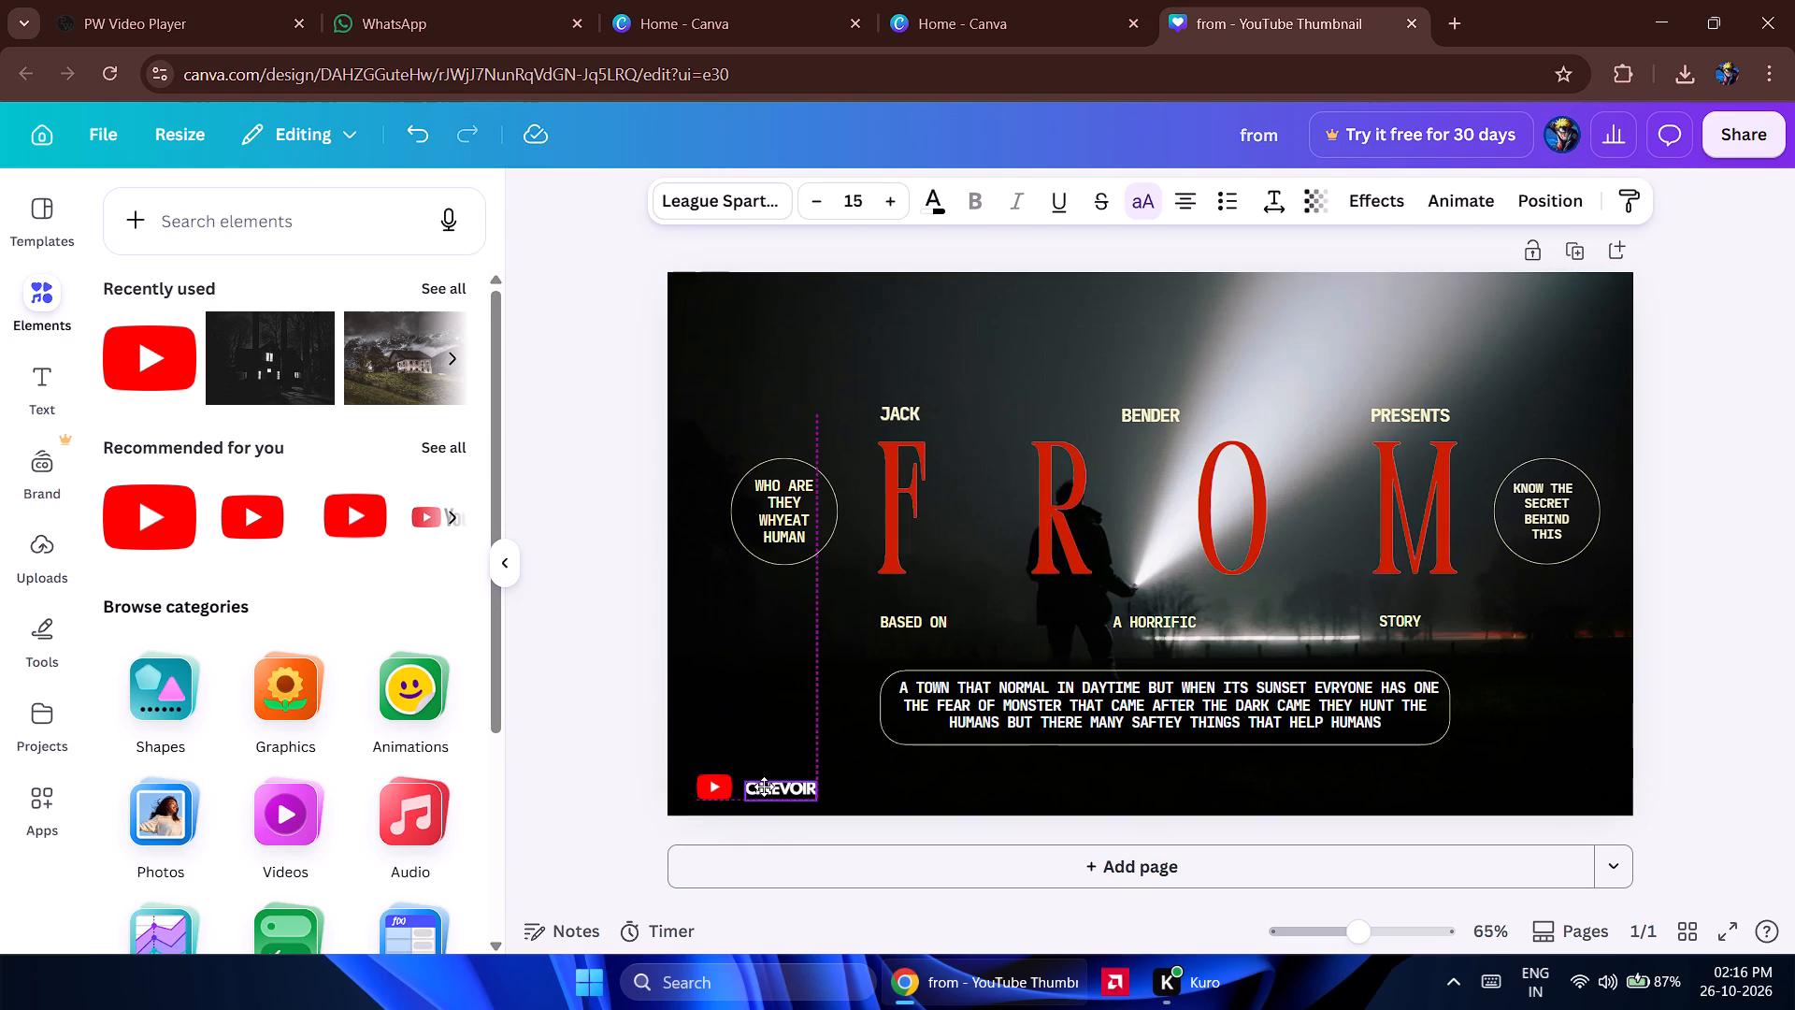
click(639, 729)
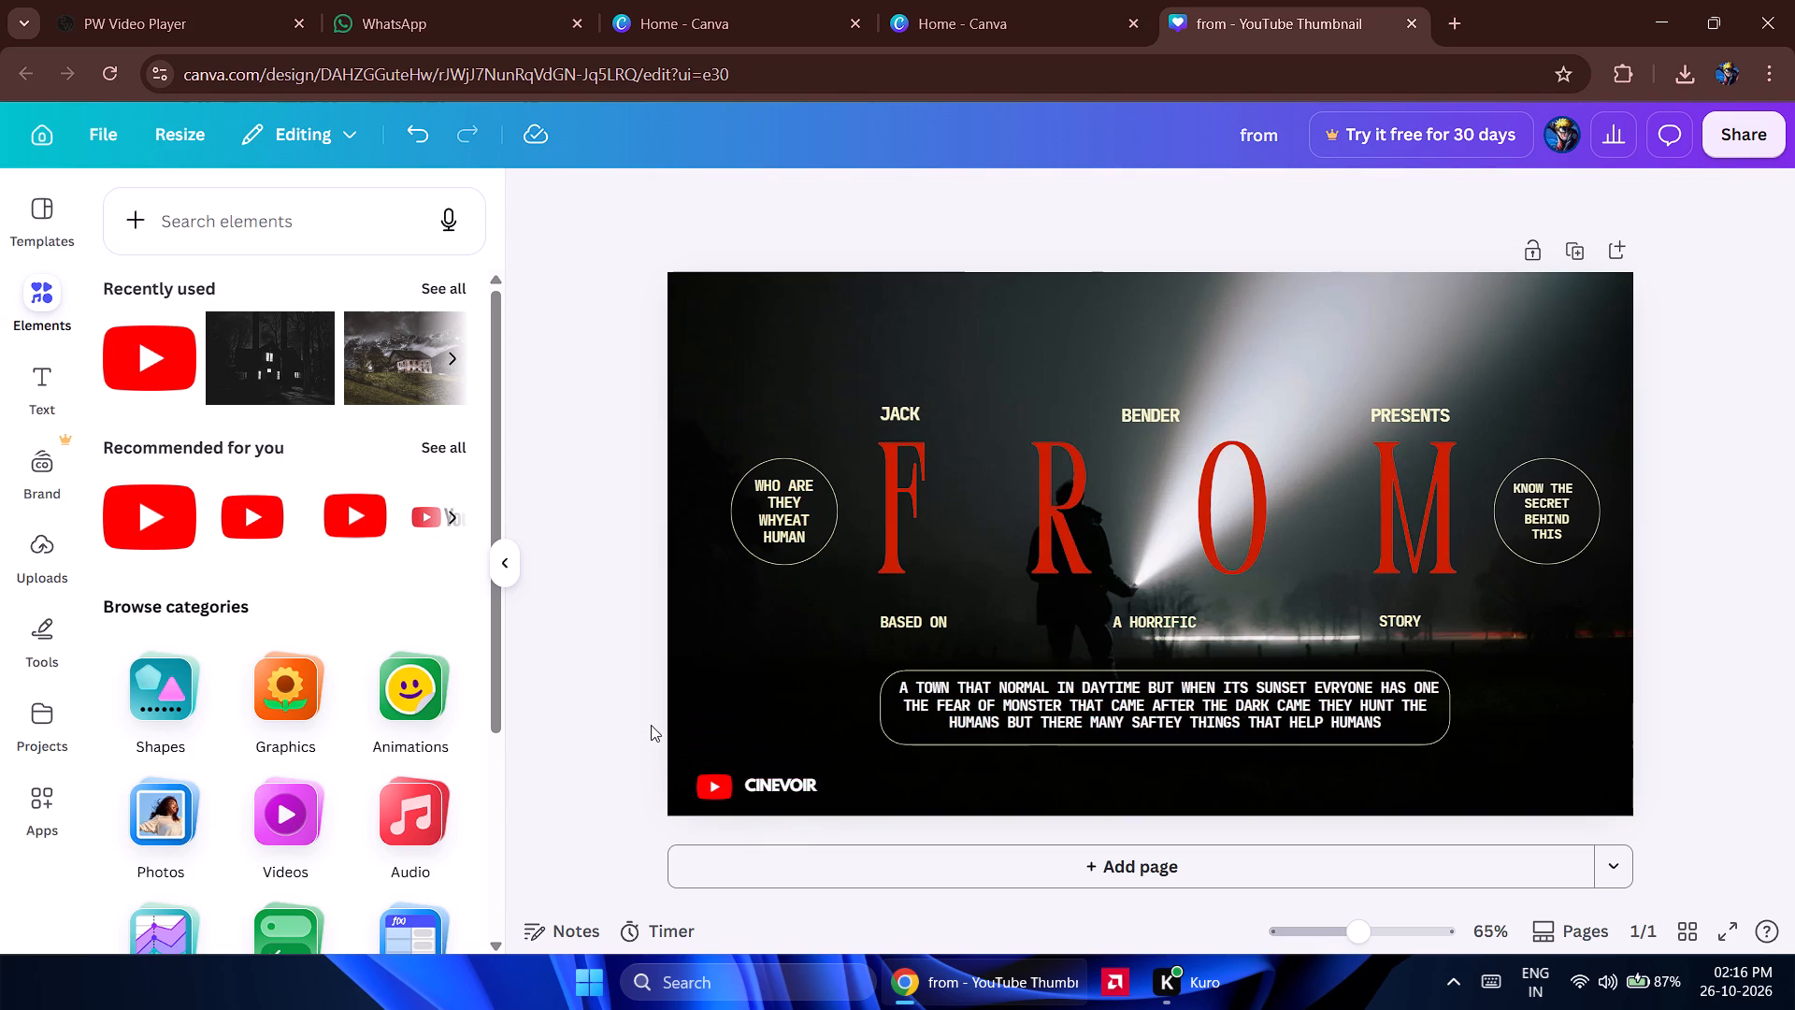
Shrink the YouTube logo to about 40 by 28, move the CINEVOIR text closer to it, and deselect.
click(723, 786)
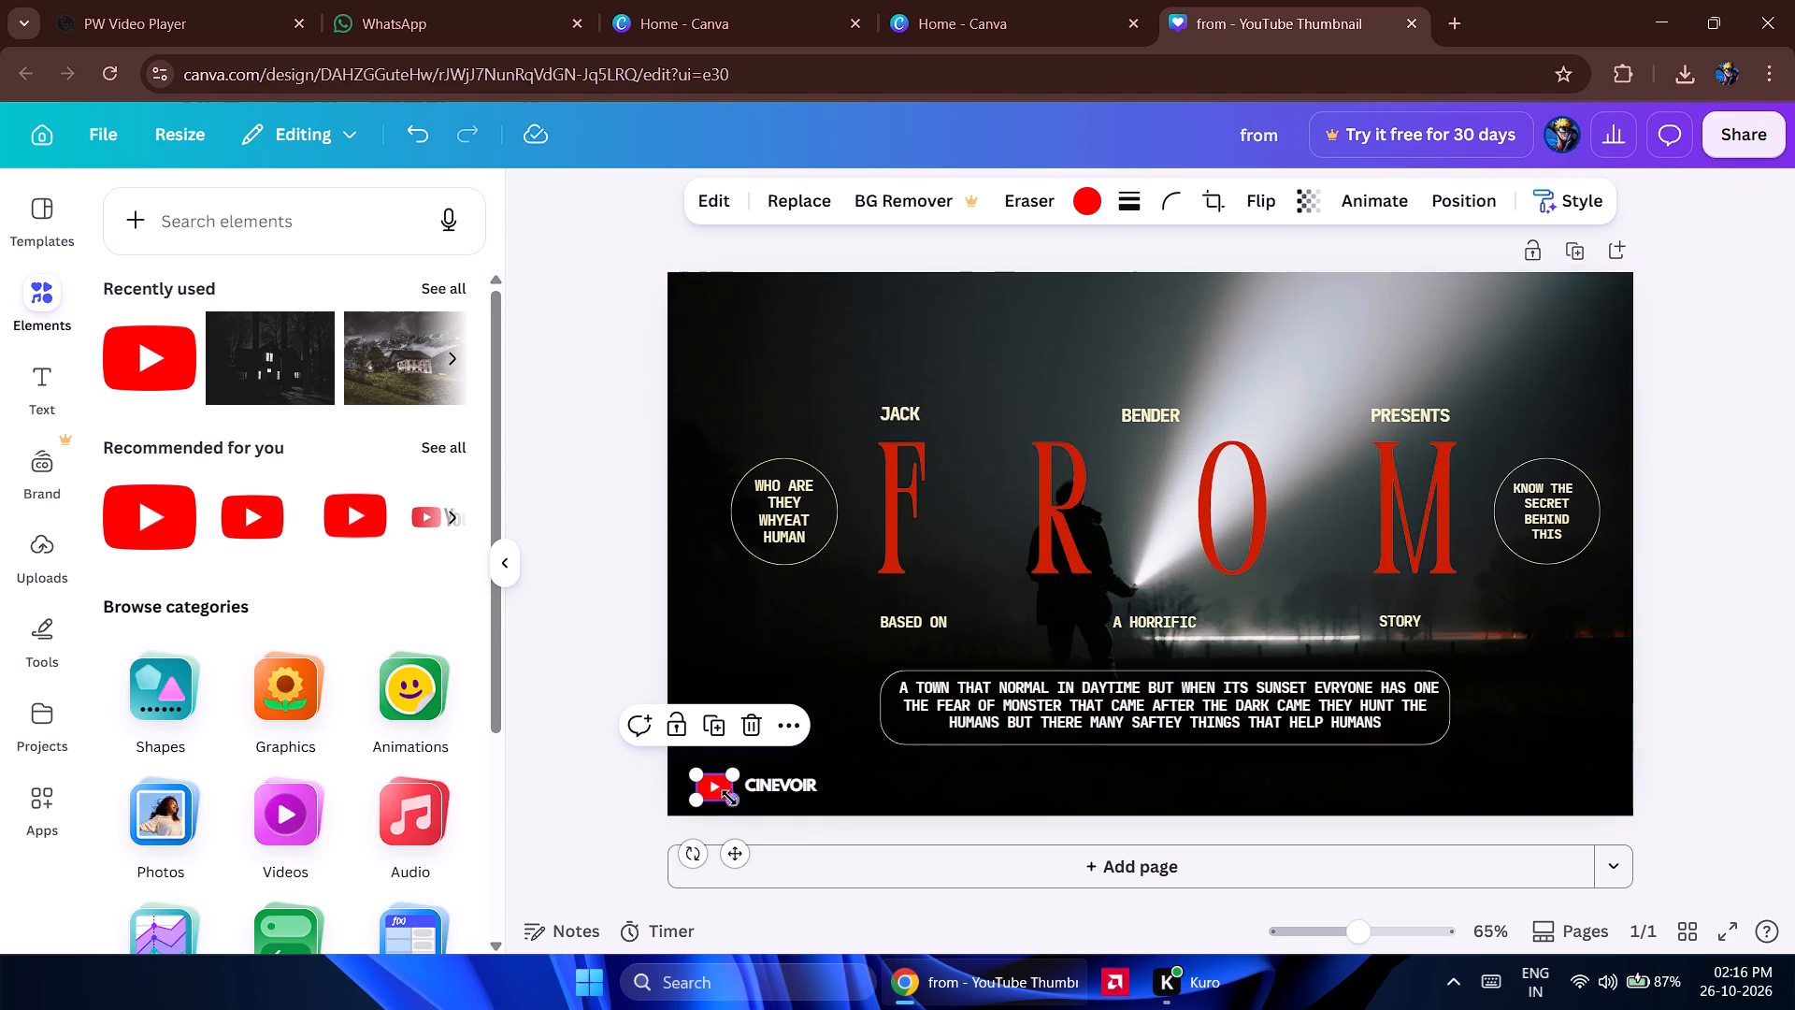
click(732, 805)
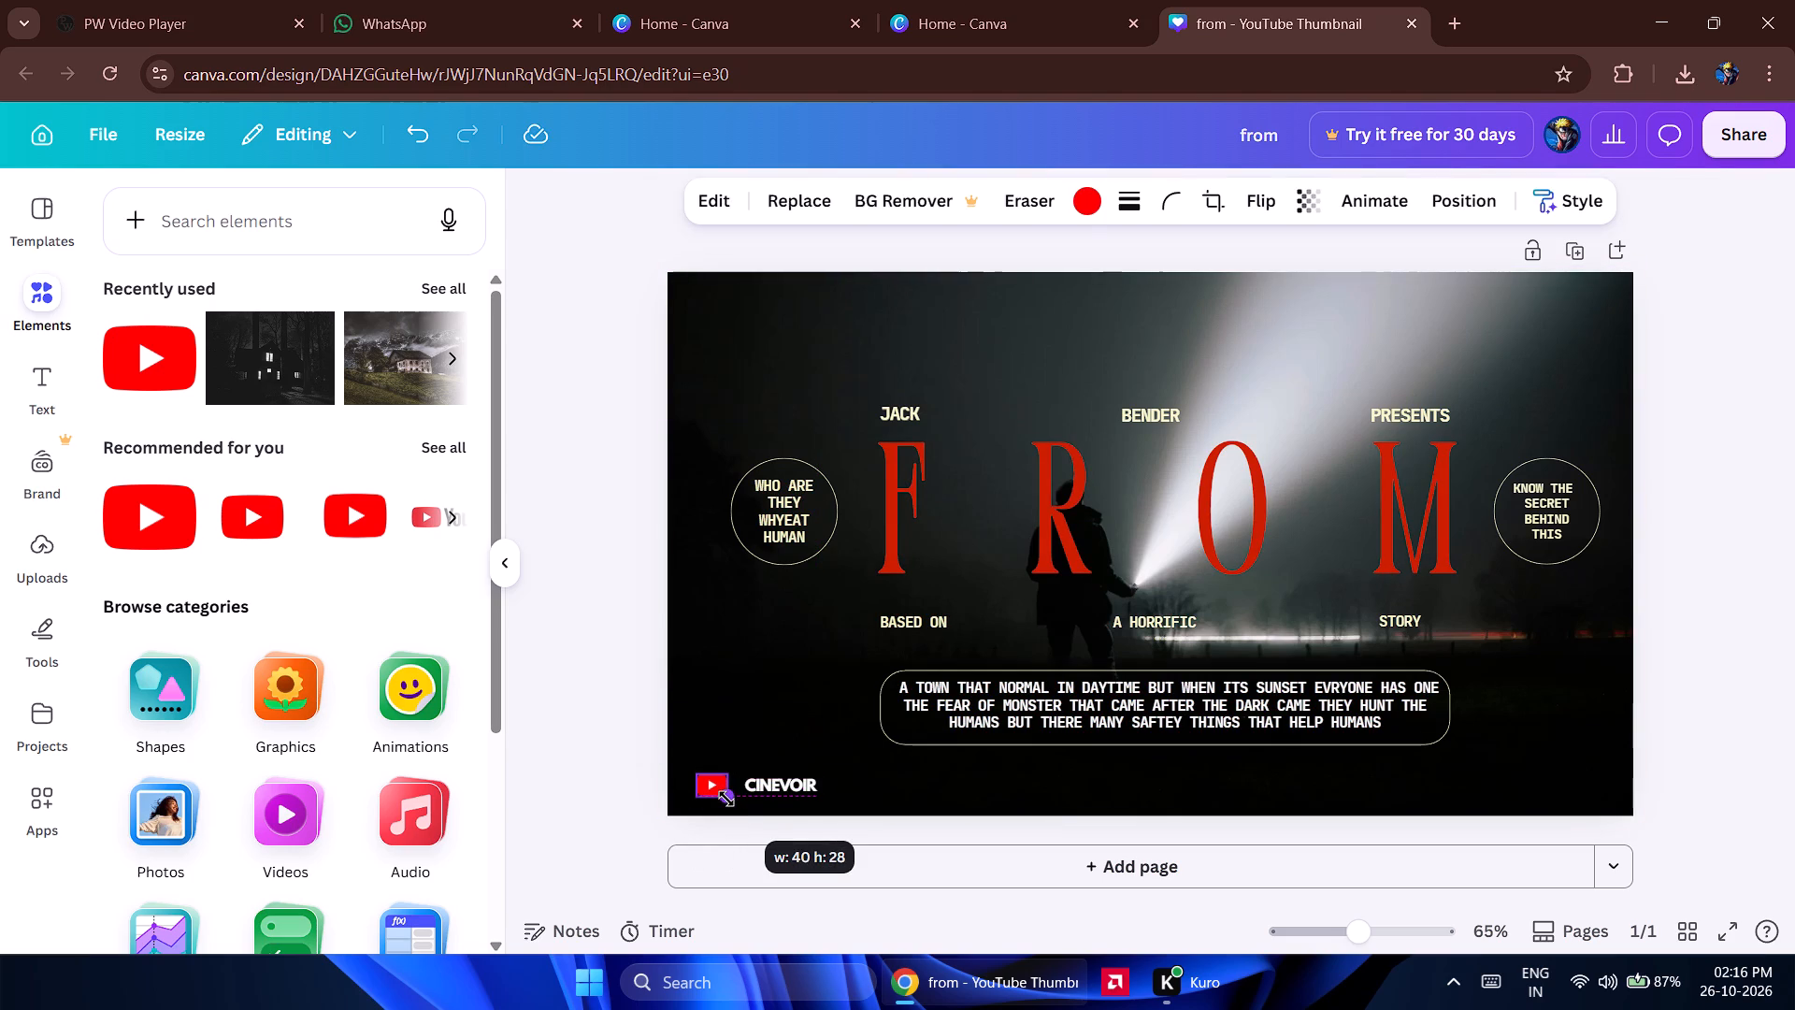
click(778, 786)
drag(778, 786, 768, 786)
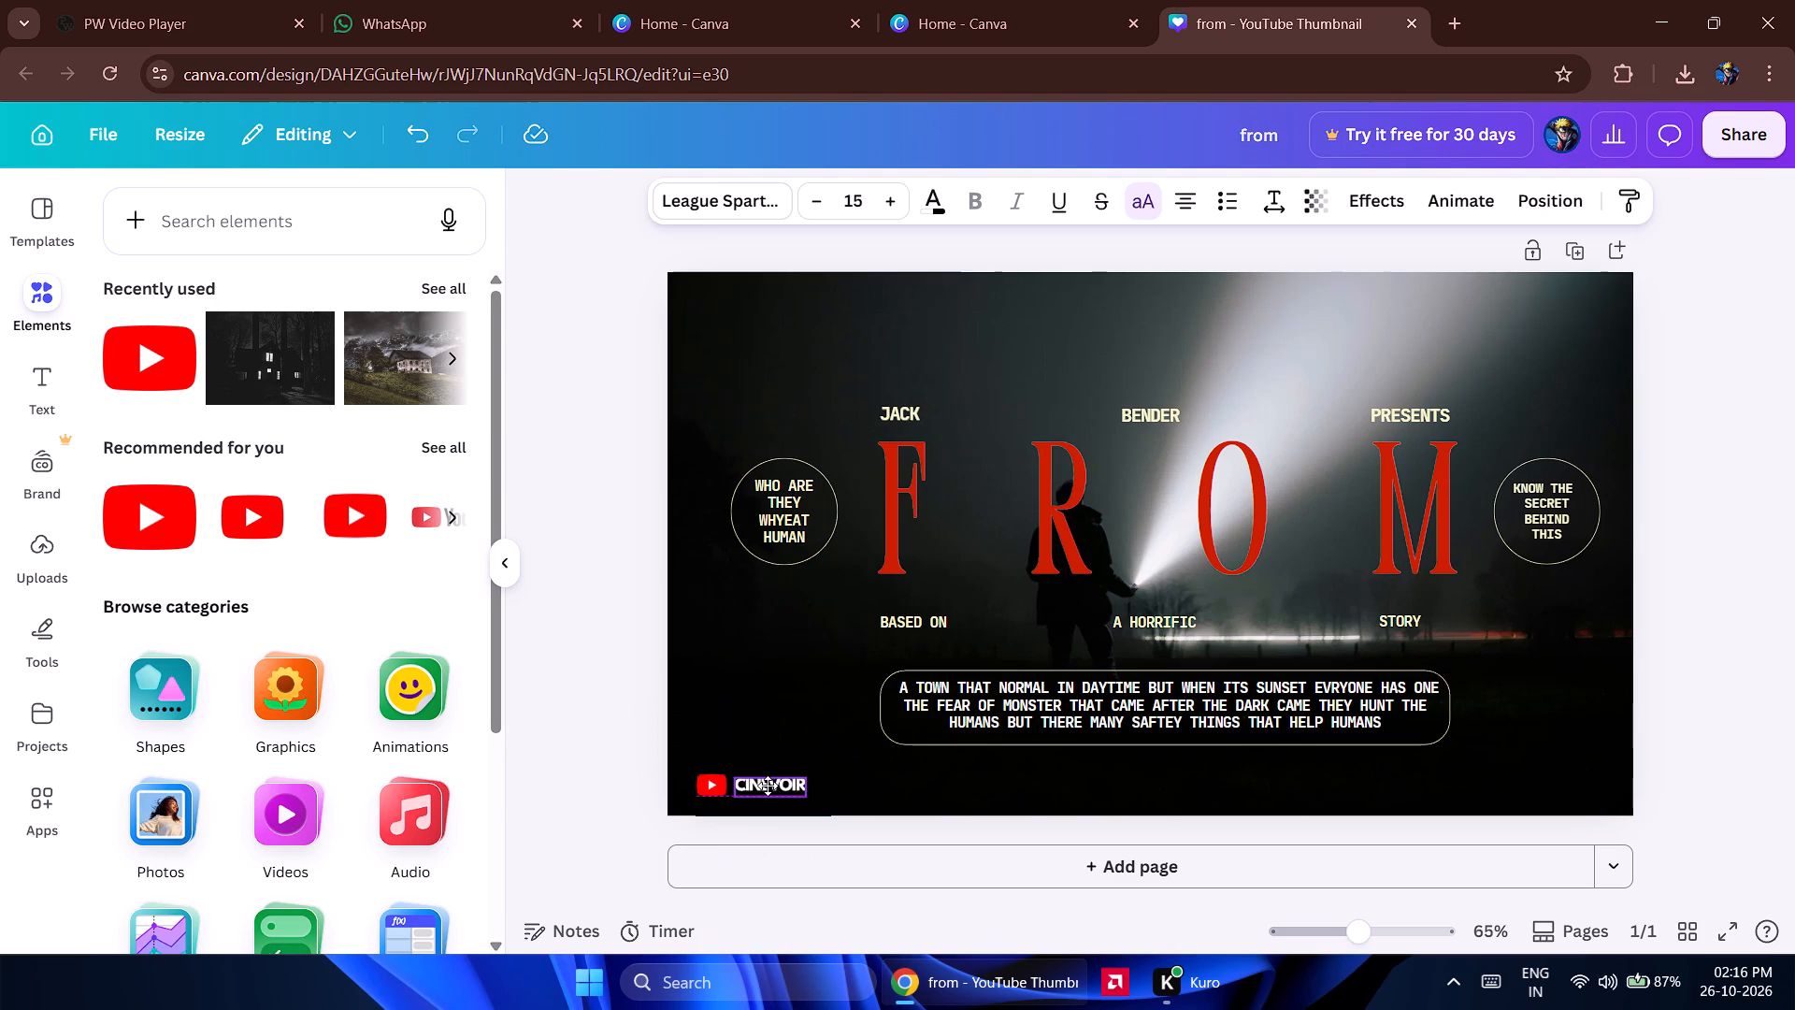
drag(768, 786, 768, 785)
click(641, 772)
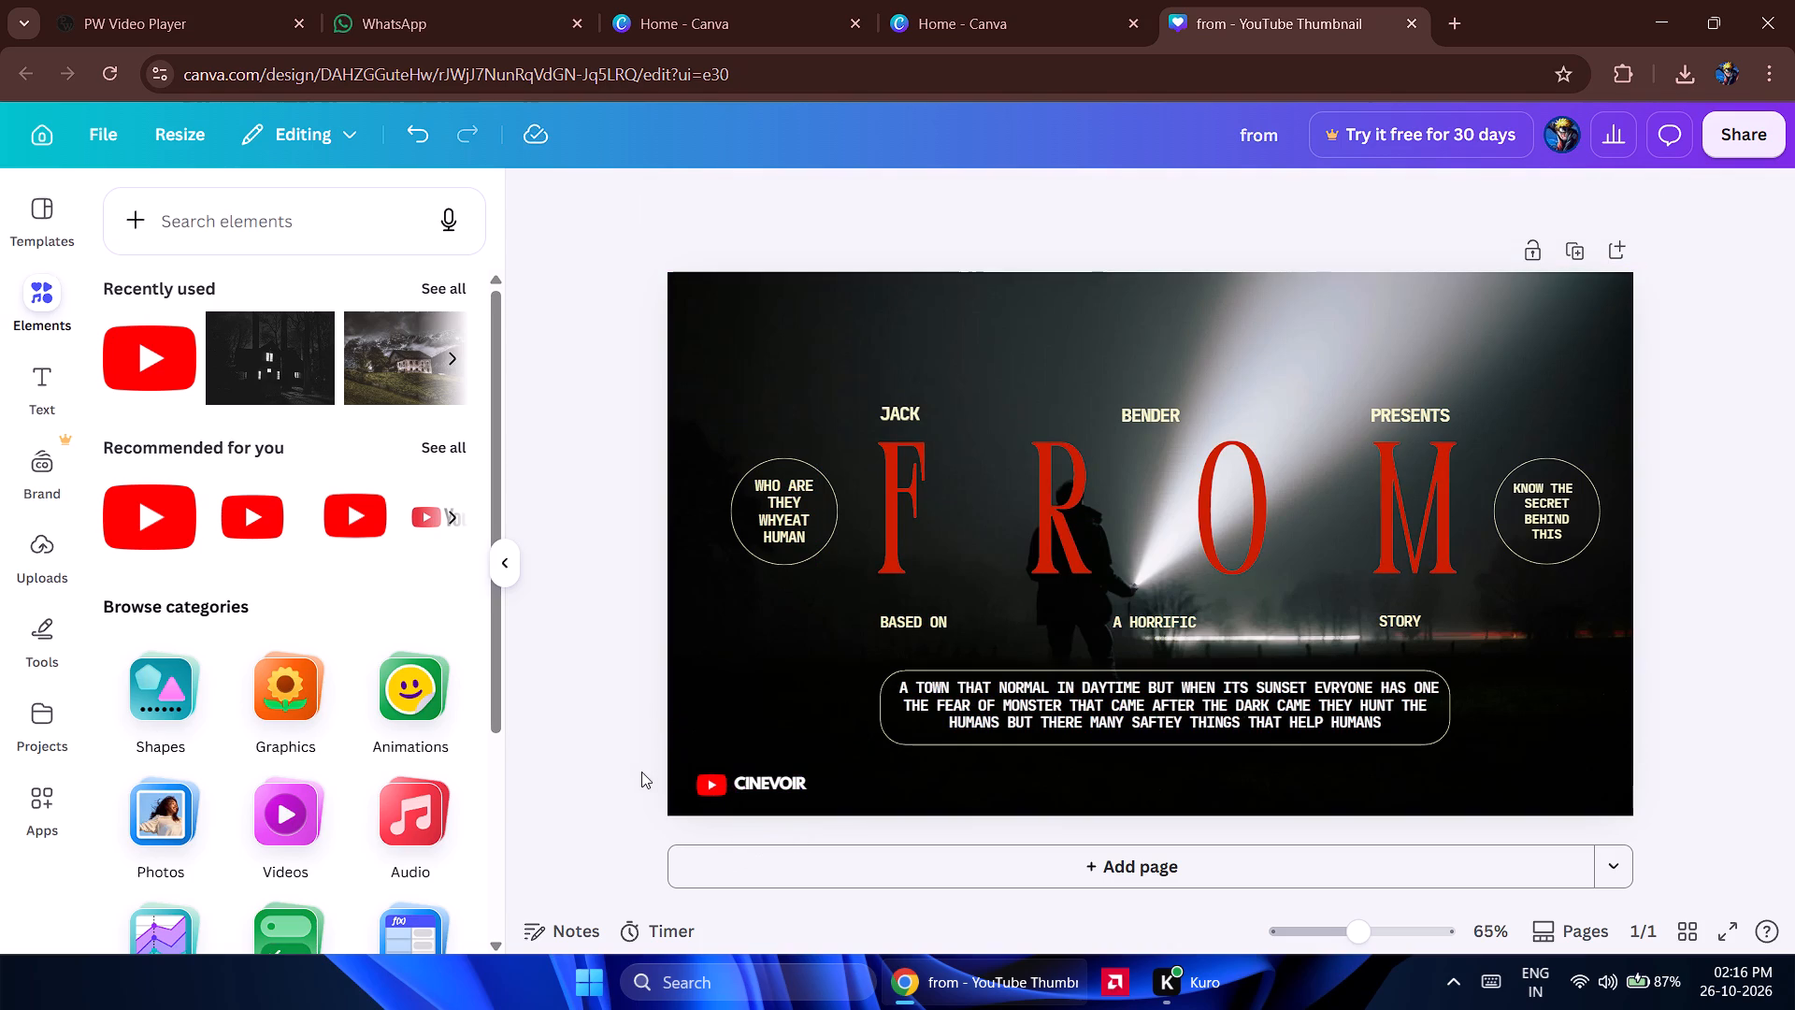
Shift the YouTube logo slightly away from the CINEVOIR text and deselect.
double_click(708, 779)
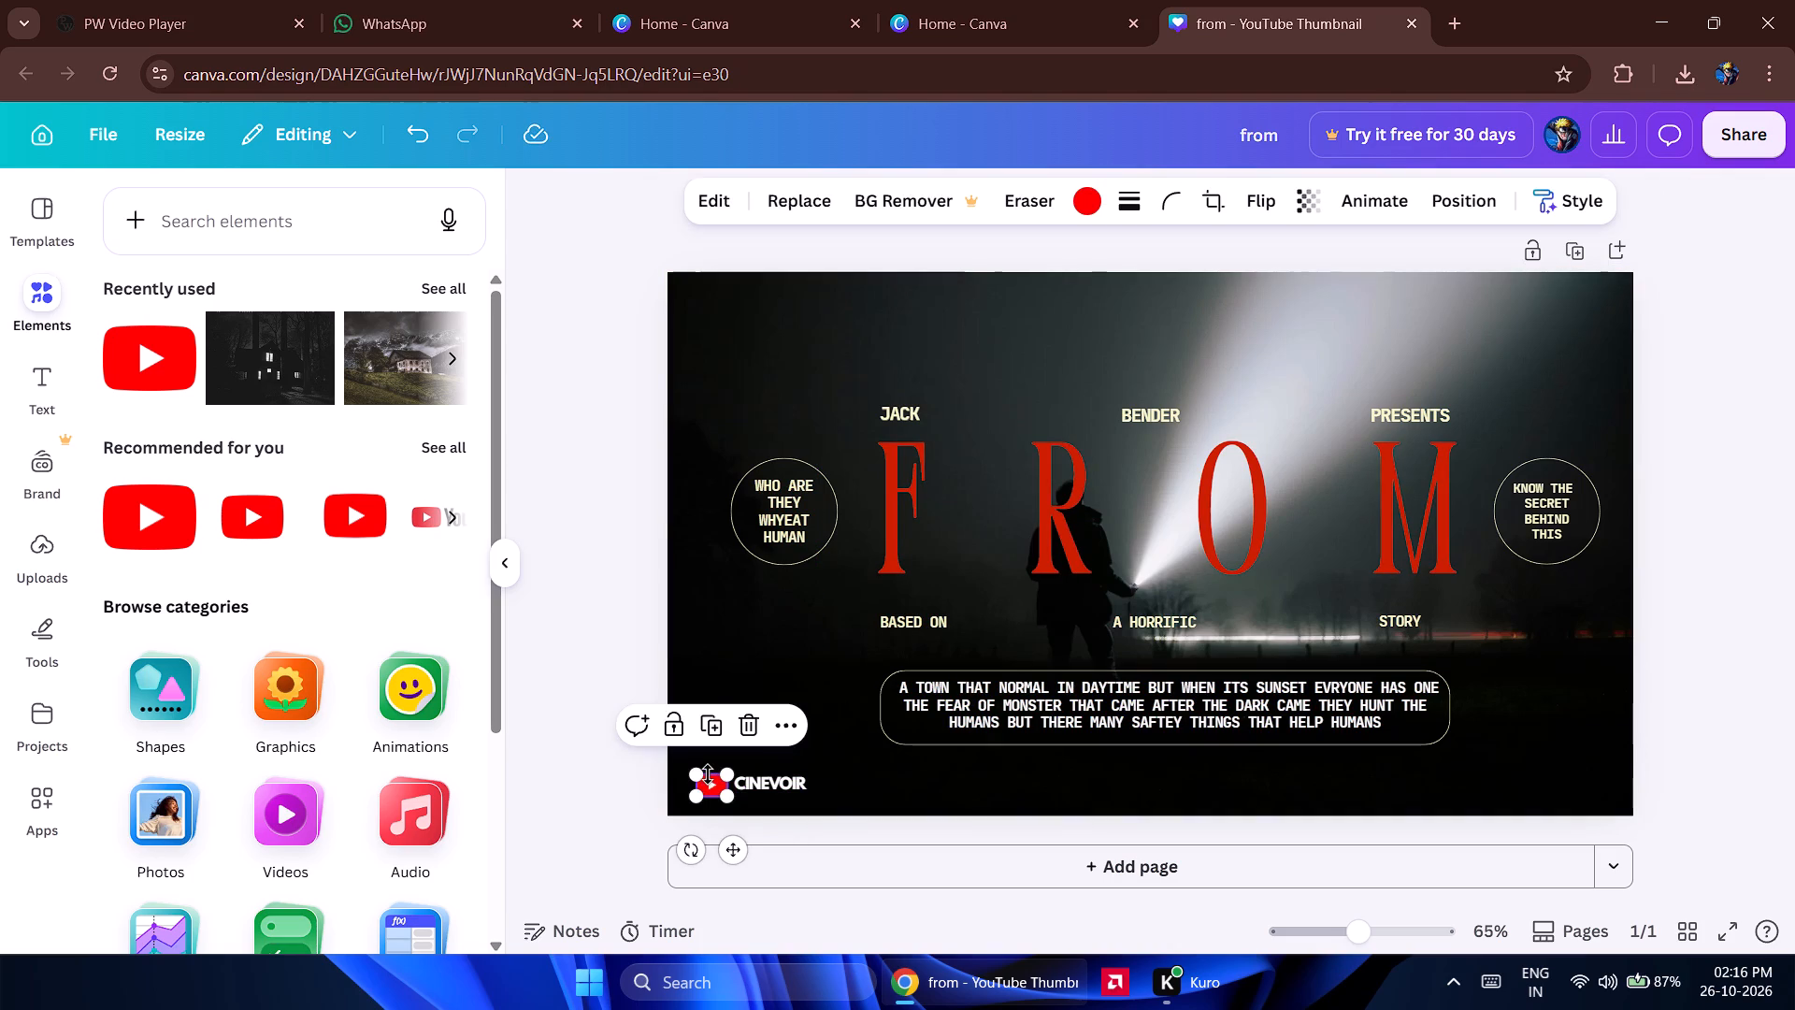
click(728, 855)
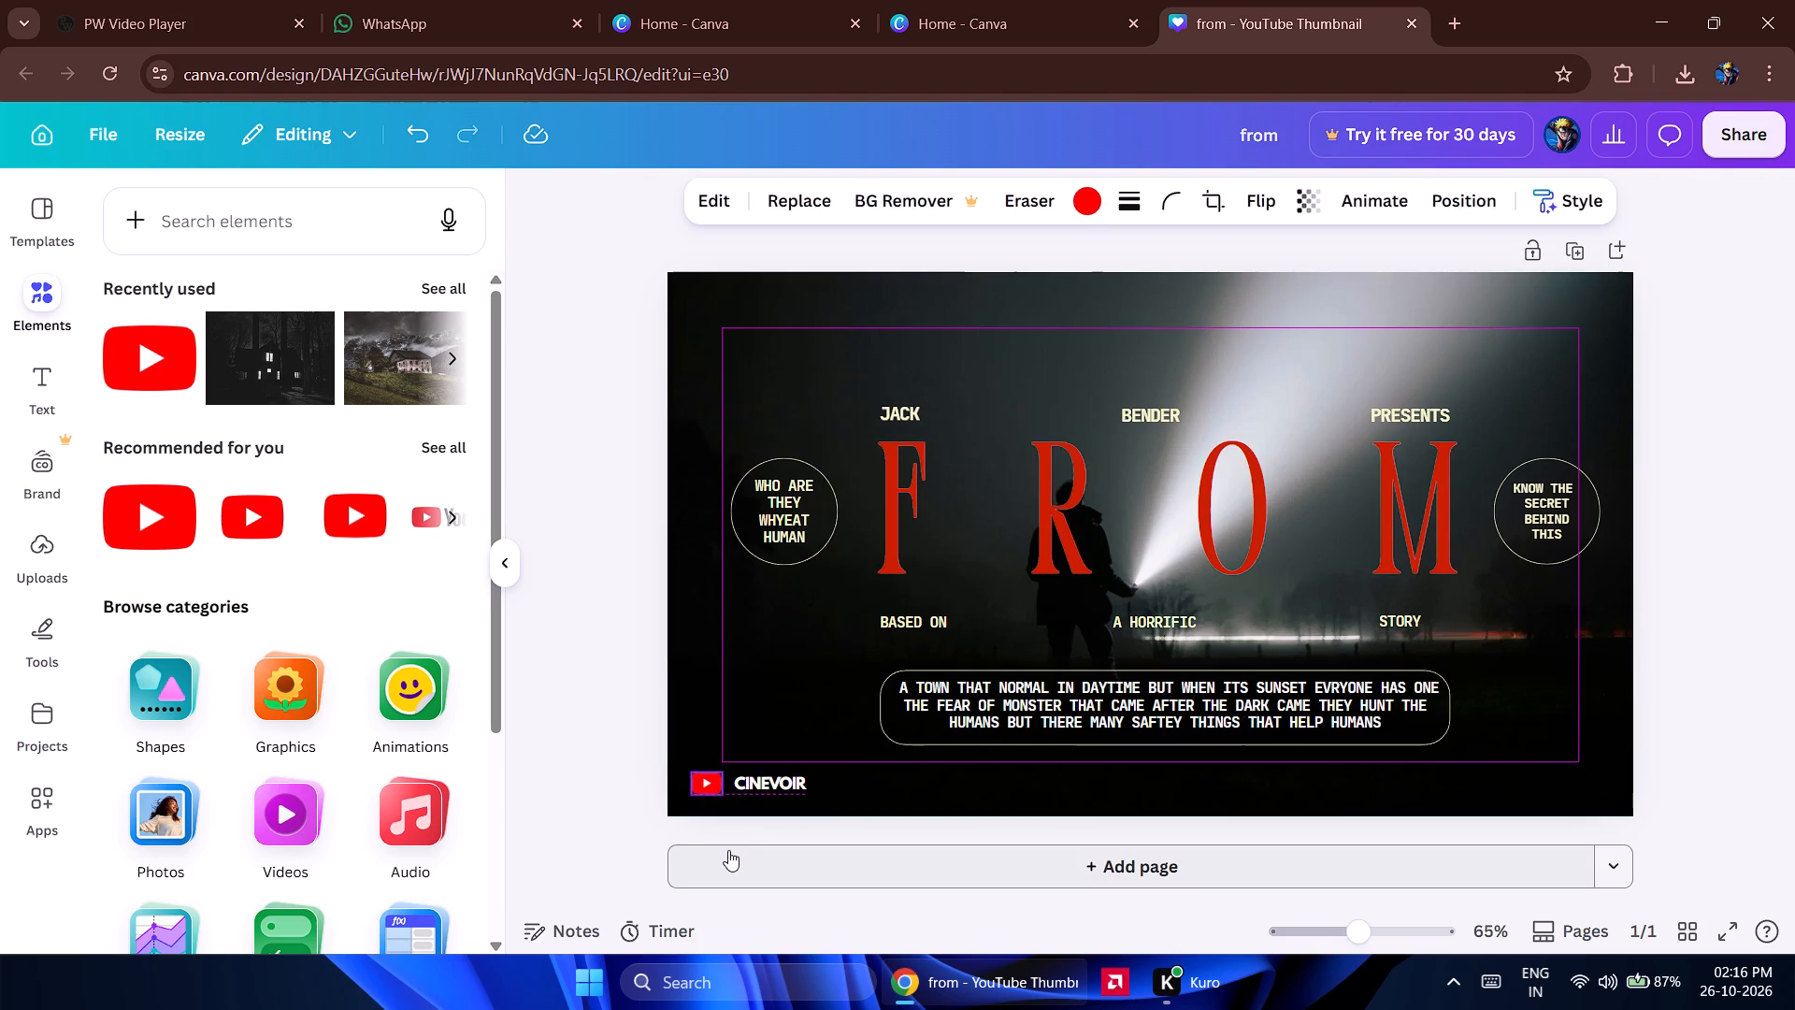
click(558, 779)
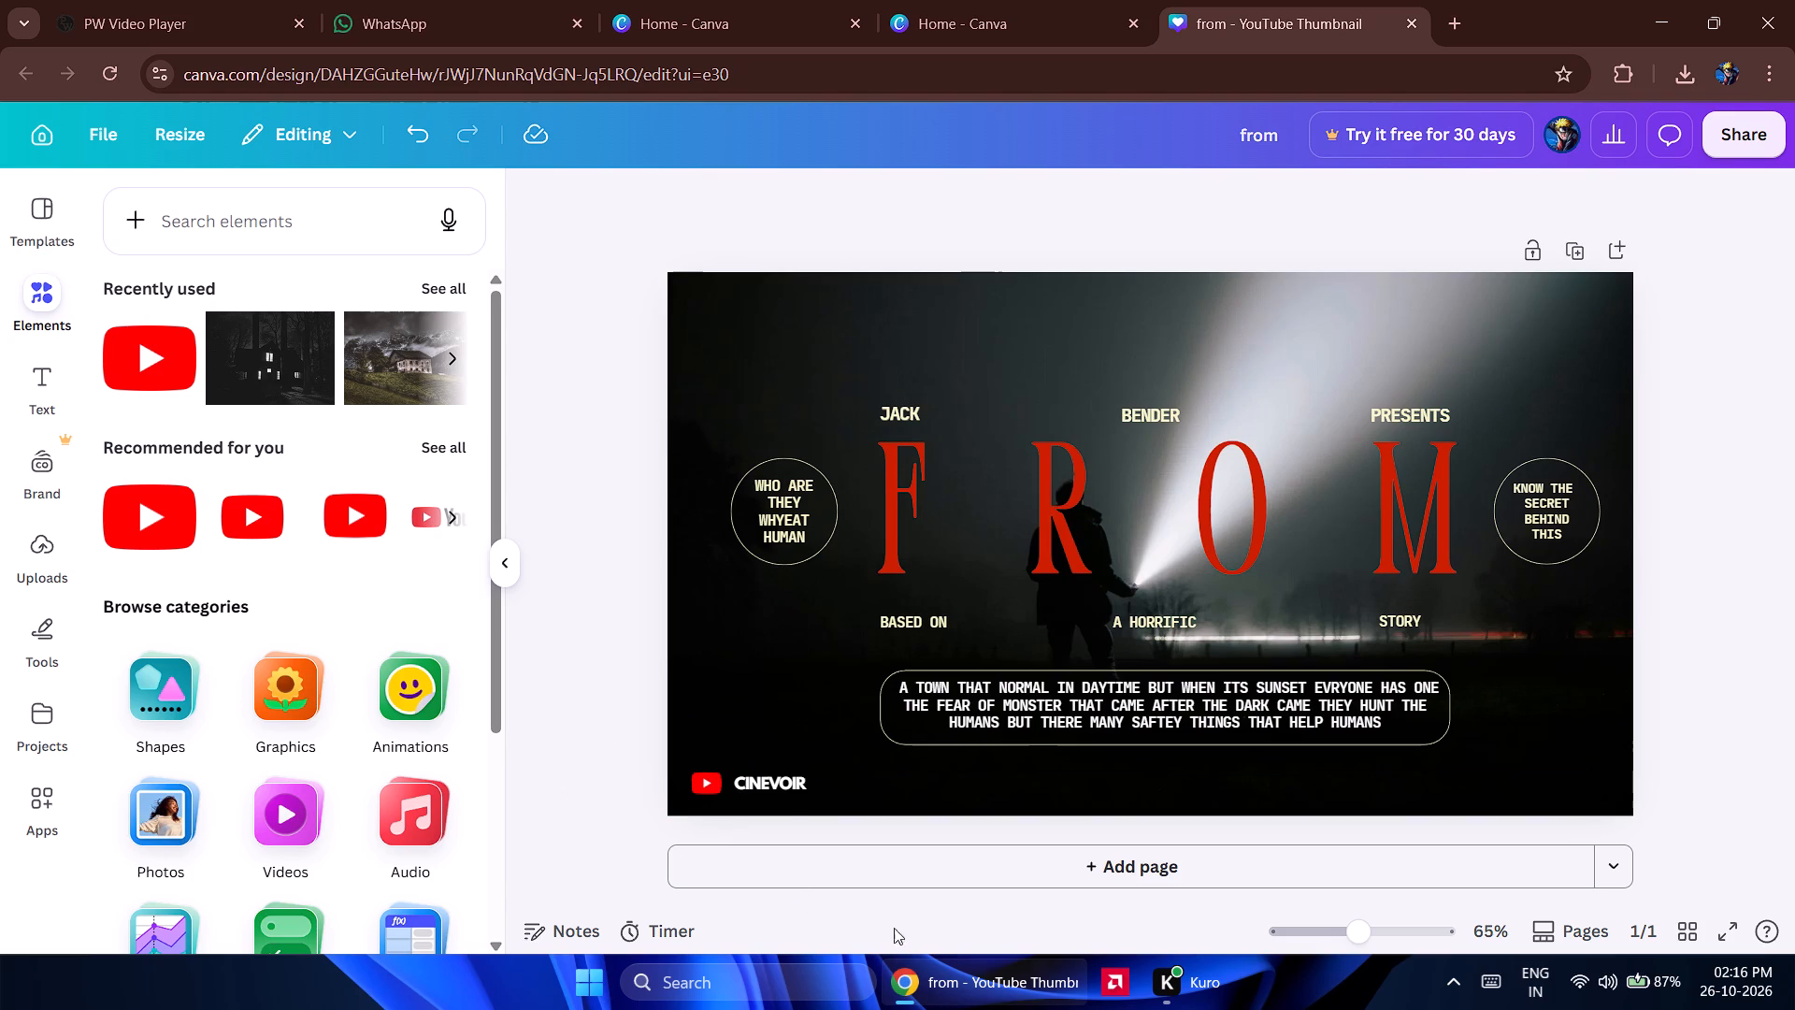
Enlarge the CINEVOIR text to size 17.2, keep it beside the YouTube logo, and deselect.
double_click(777, 785)
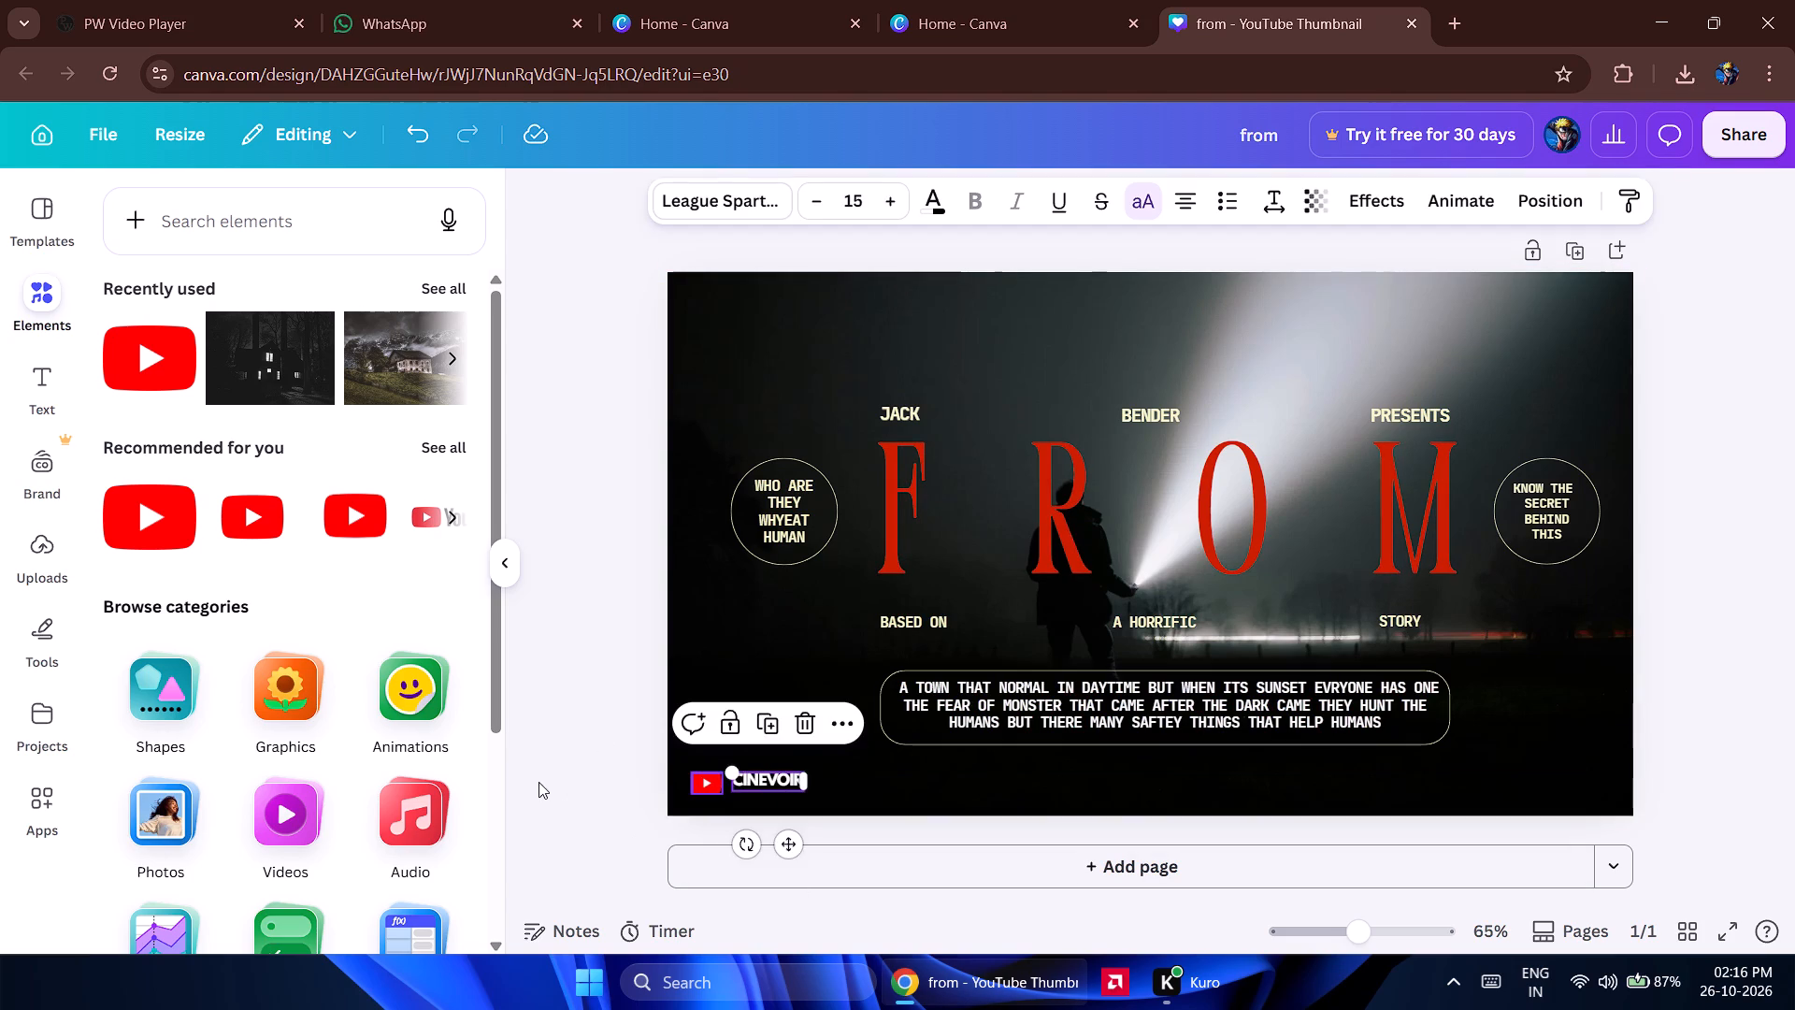
drag(540, 782, 553, 782)
click(759, 782)
drag(732, 769, 723, 763)
click(782, 842)
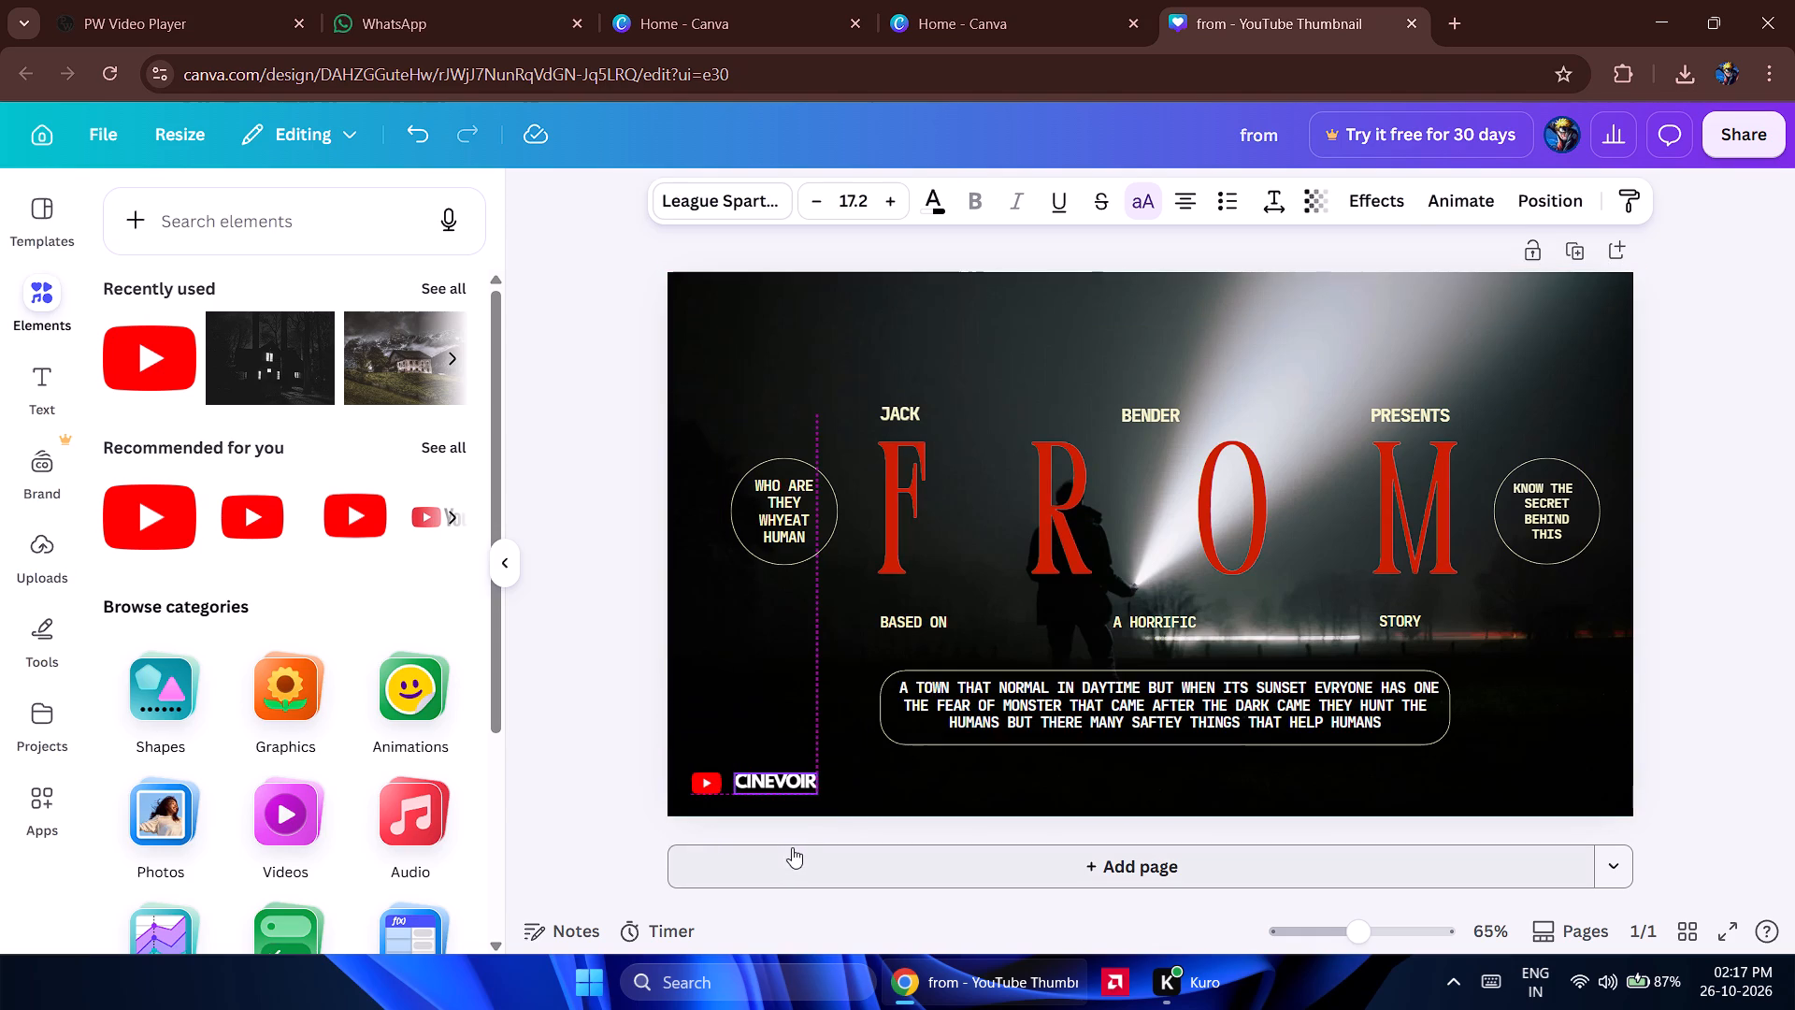
click(580, 729)
drag(740, 772, 749, 772)
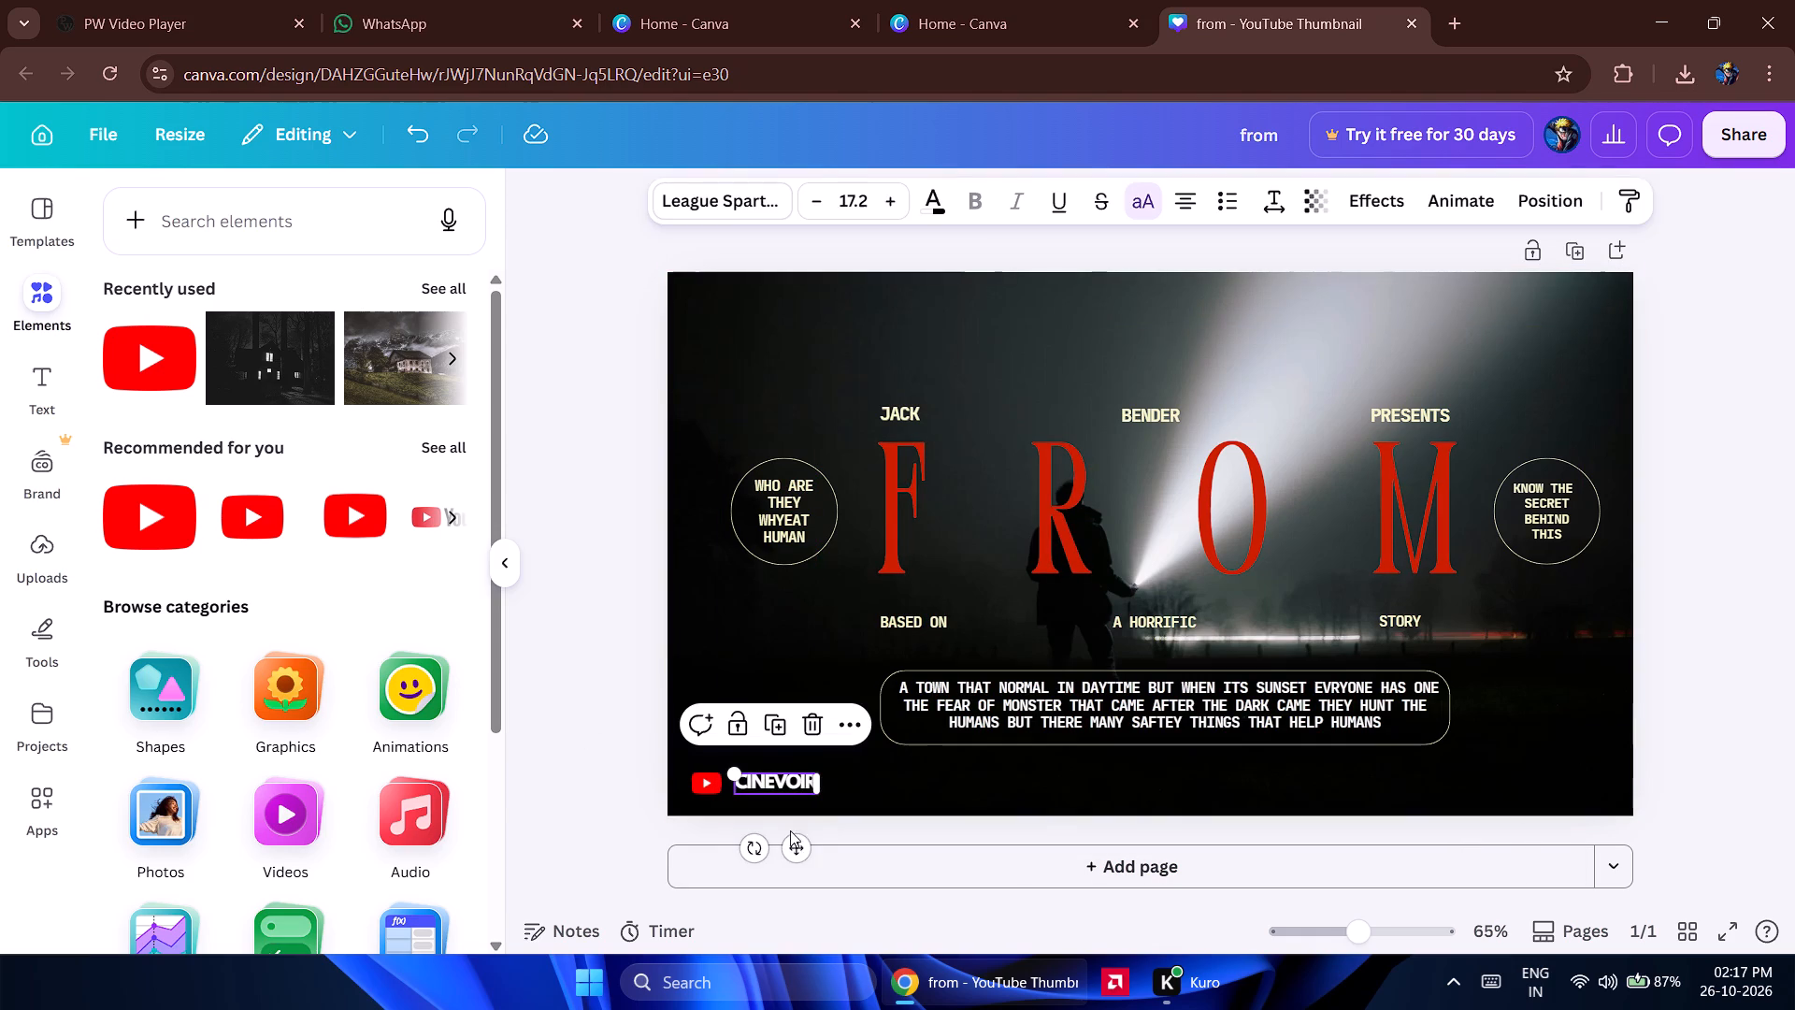
click(646, 782)
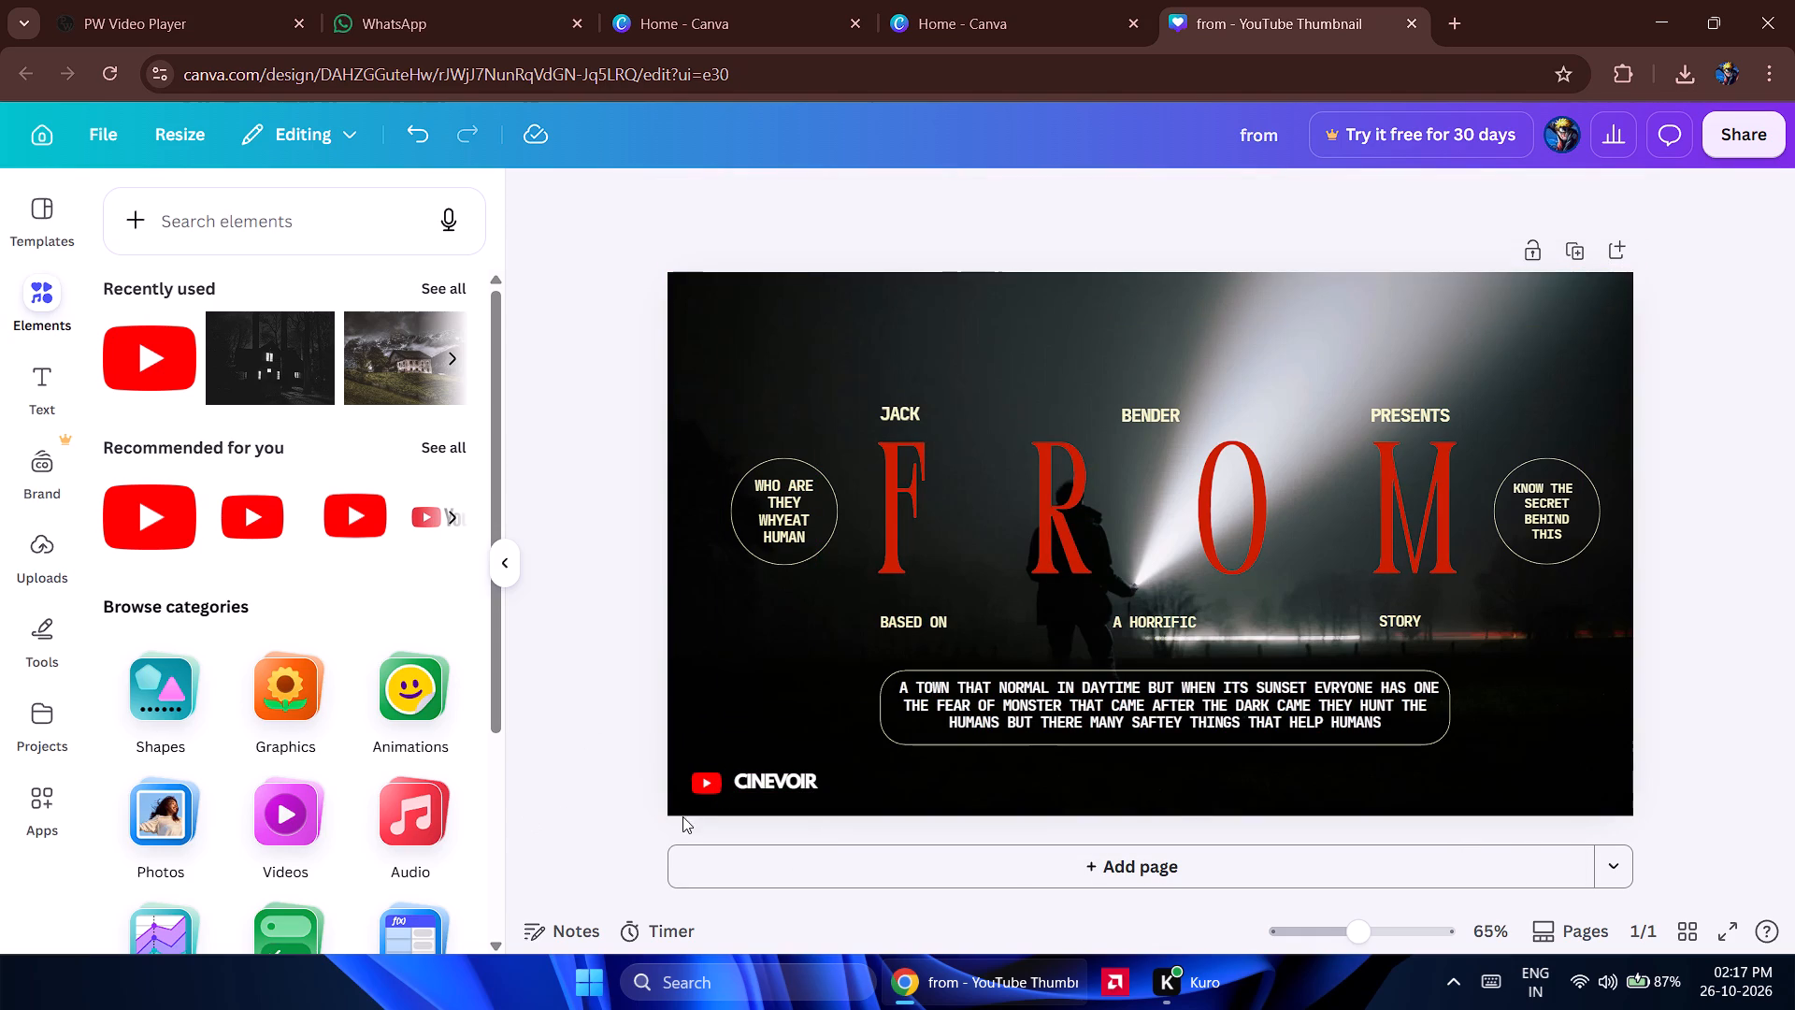
Shrink the YouTube logo a little and move it slightly up and closer to the CINEVOIR text.
click(758, 780)
click(771, 776)
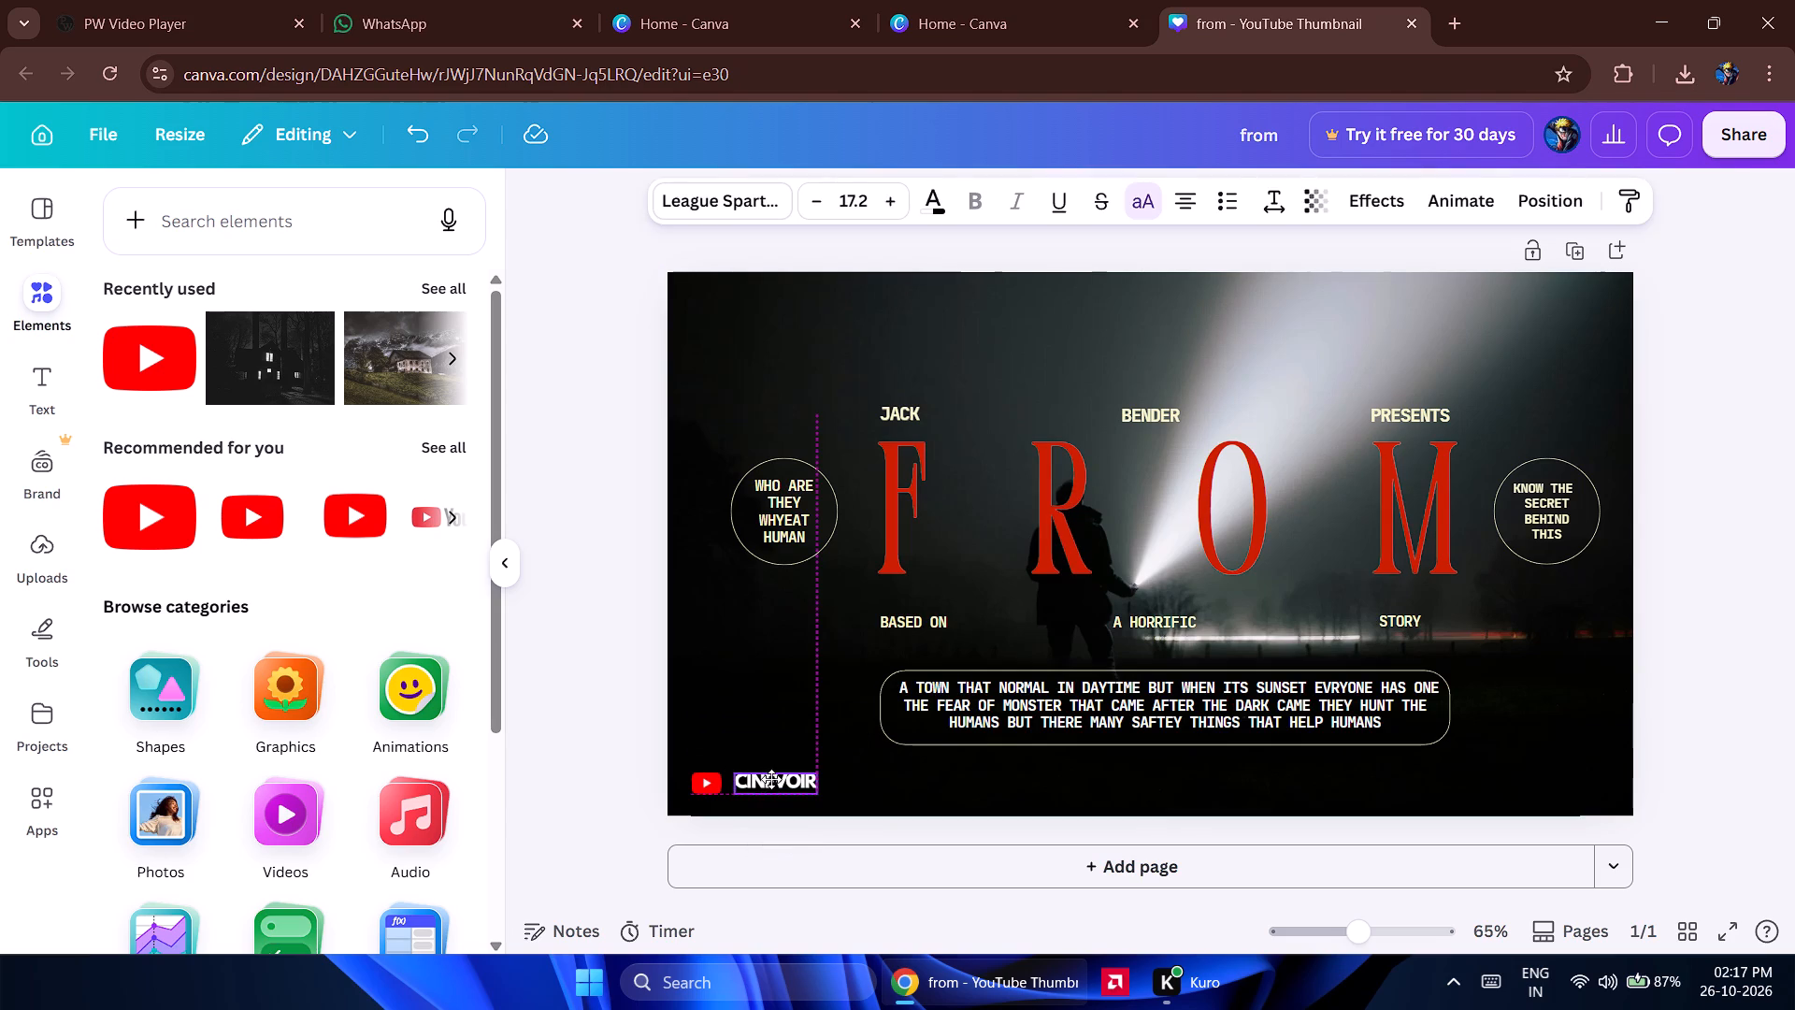
click(705, 781)
click(705, 781)
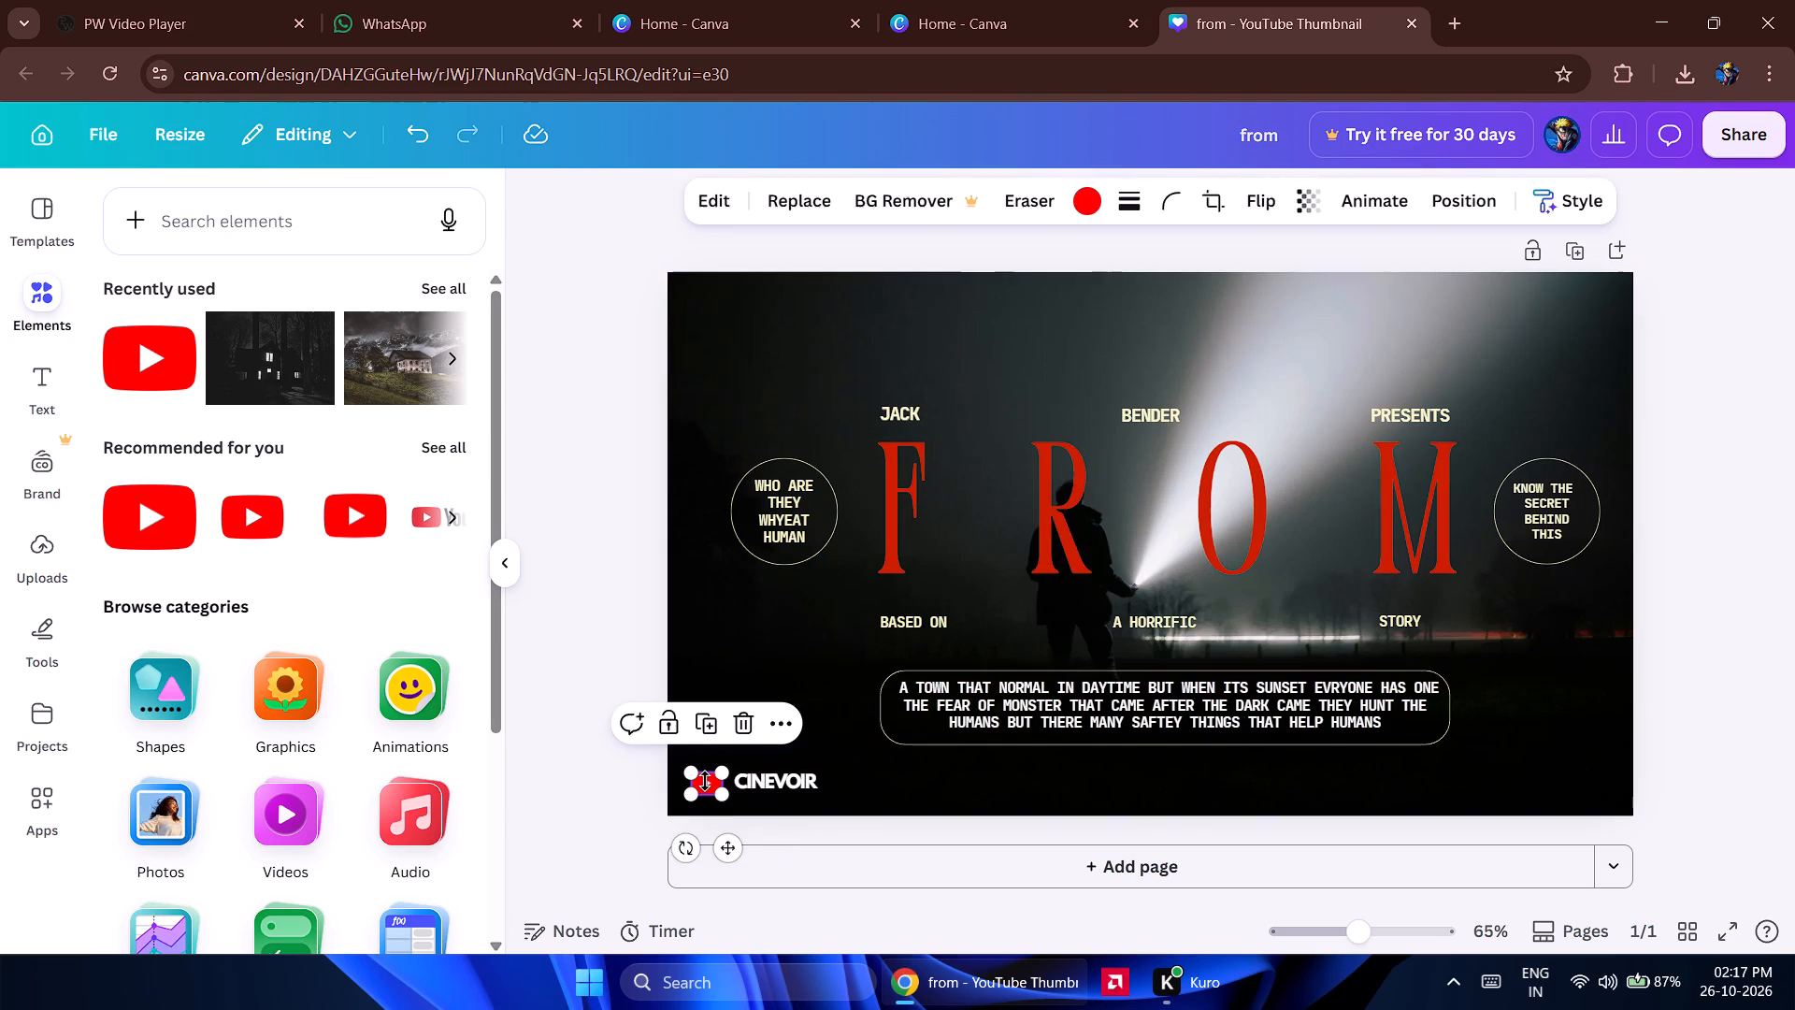
click(717, 789)
click(728, 848)
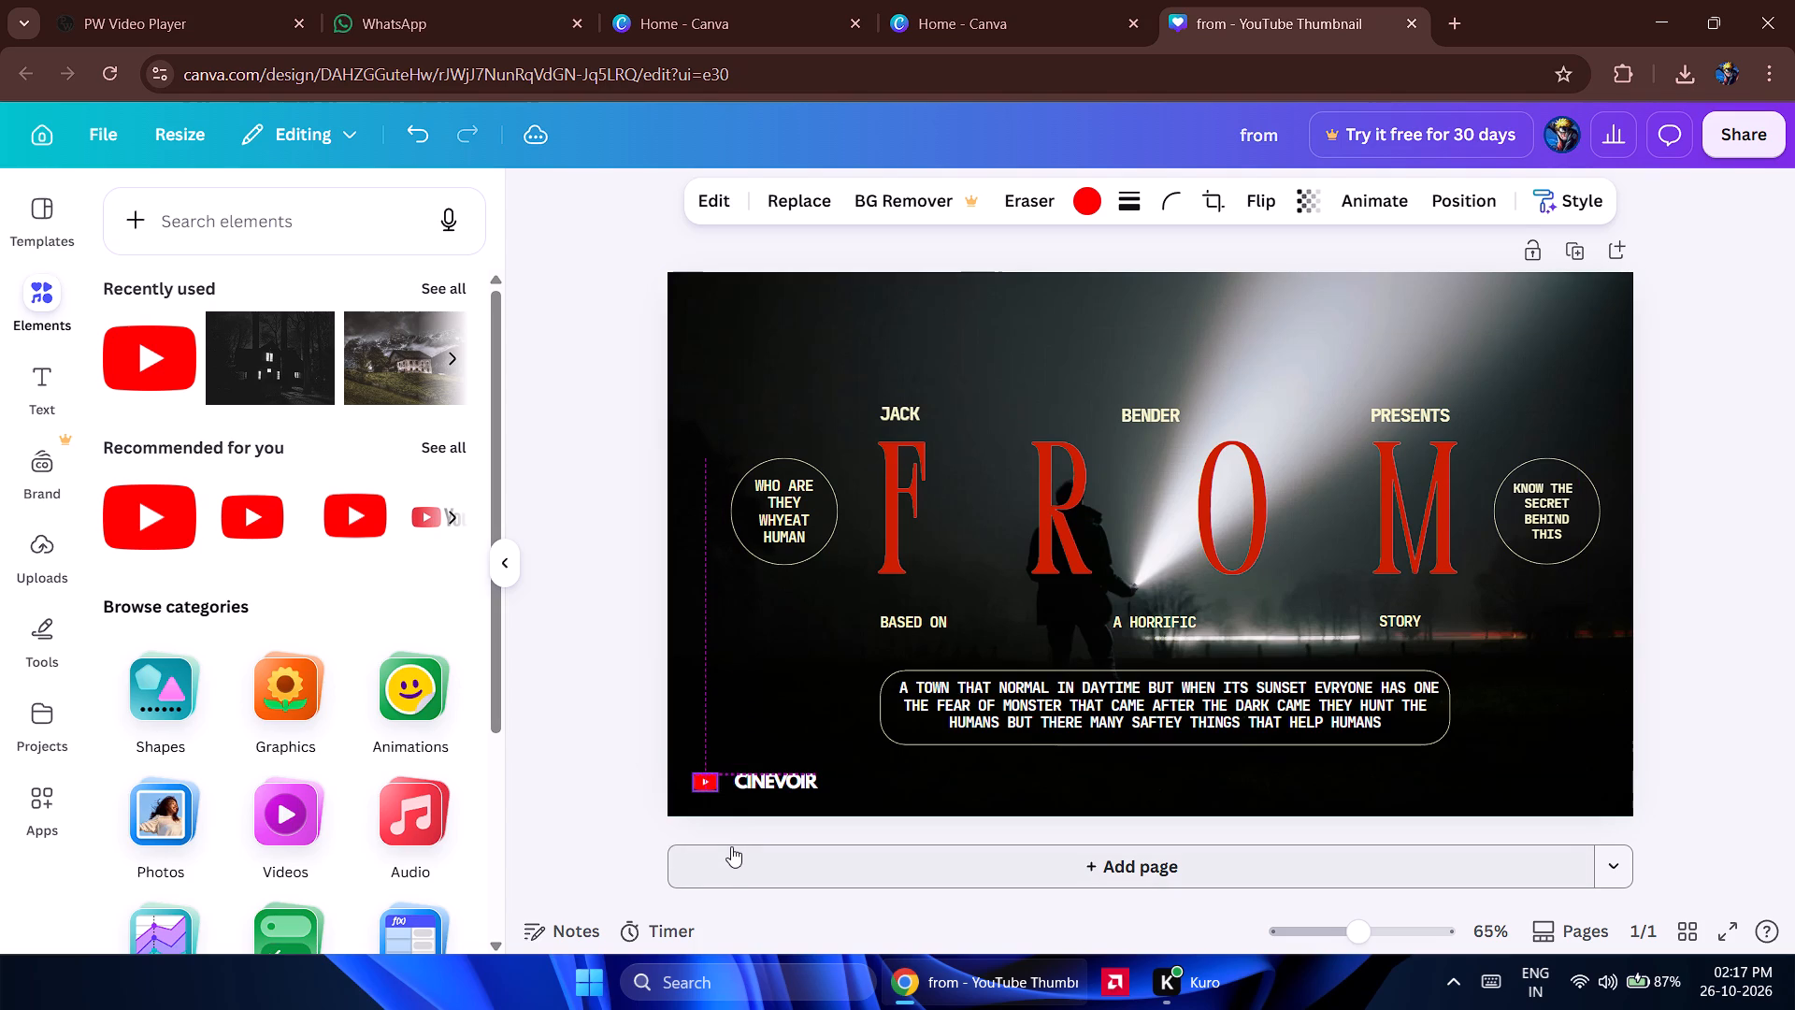
Move the CINEVOIR text up level with the YouTube logo, leaving a small gap, and deselect.
click(768, 783)
drag(794, 845, 785, 837)
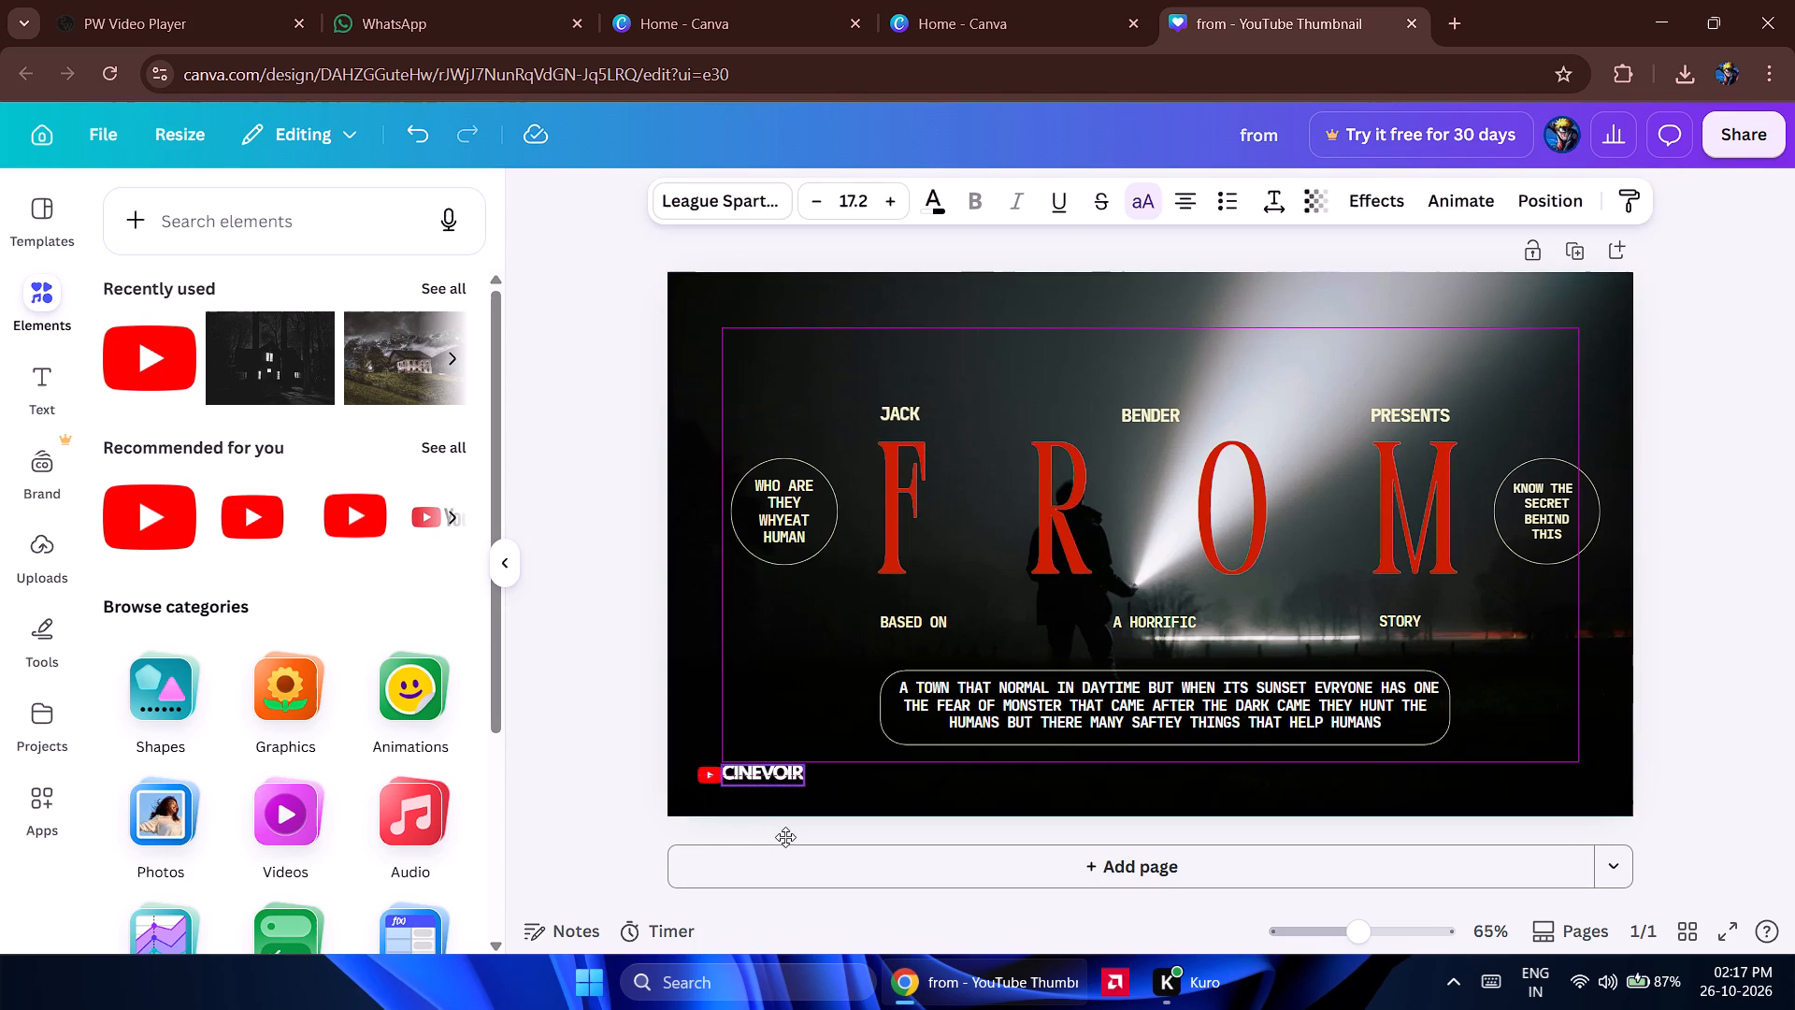
drag(785, 837, 790, 837)
click(624, 777)
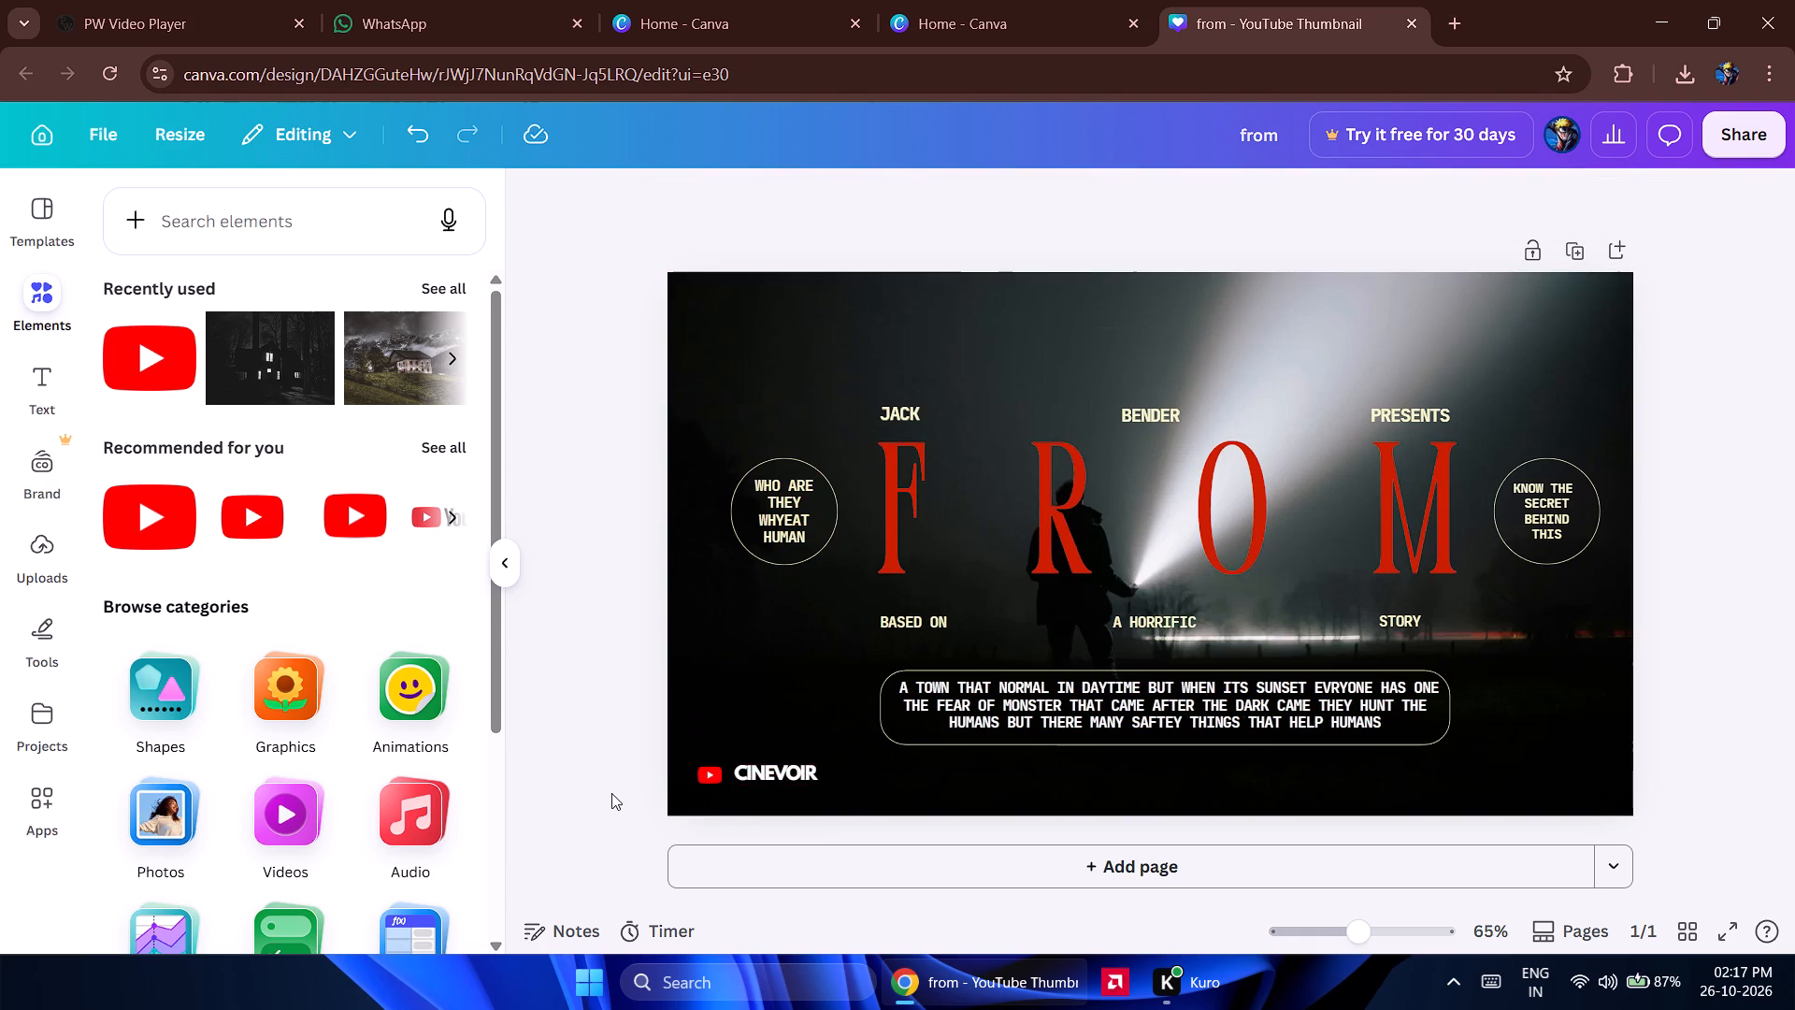
Enlarge the YouTube logo to about 42 by 29 to suit the CINEVOIR text.
click(713, 772)
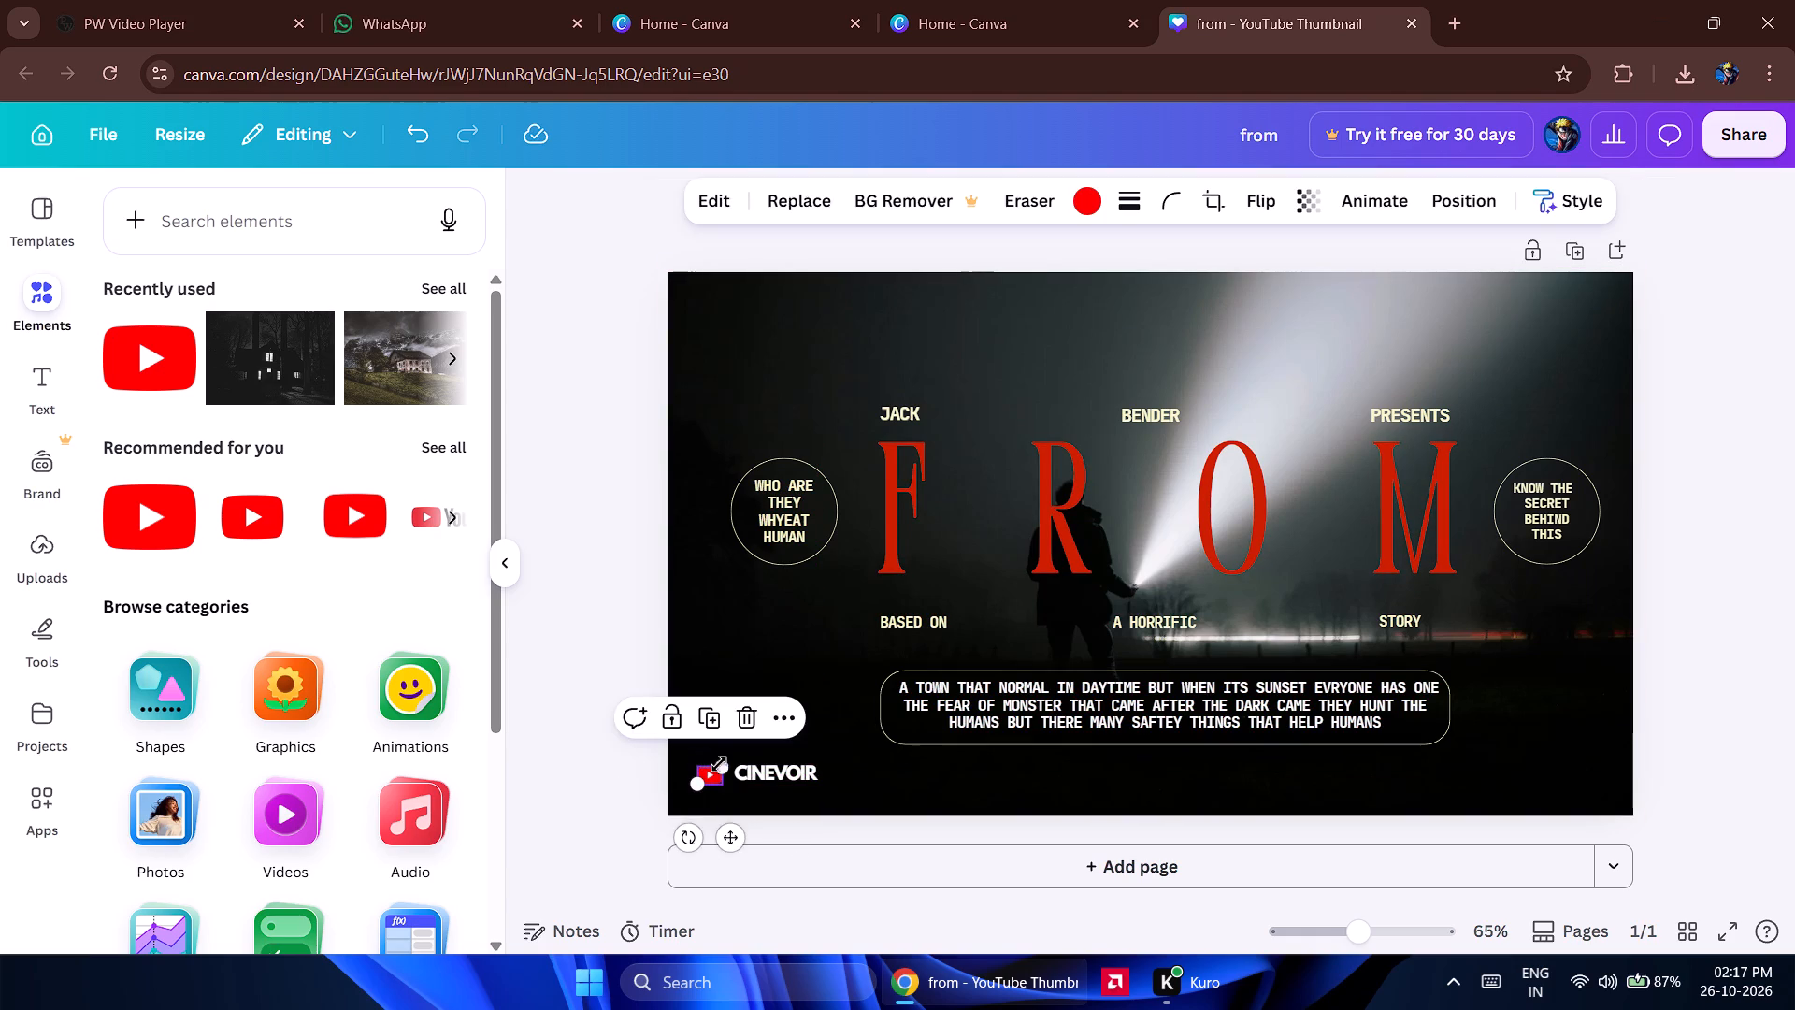
click(719, 765)
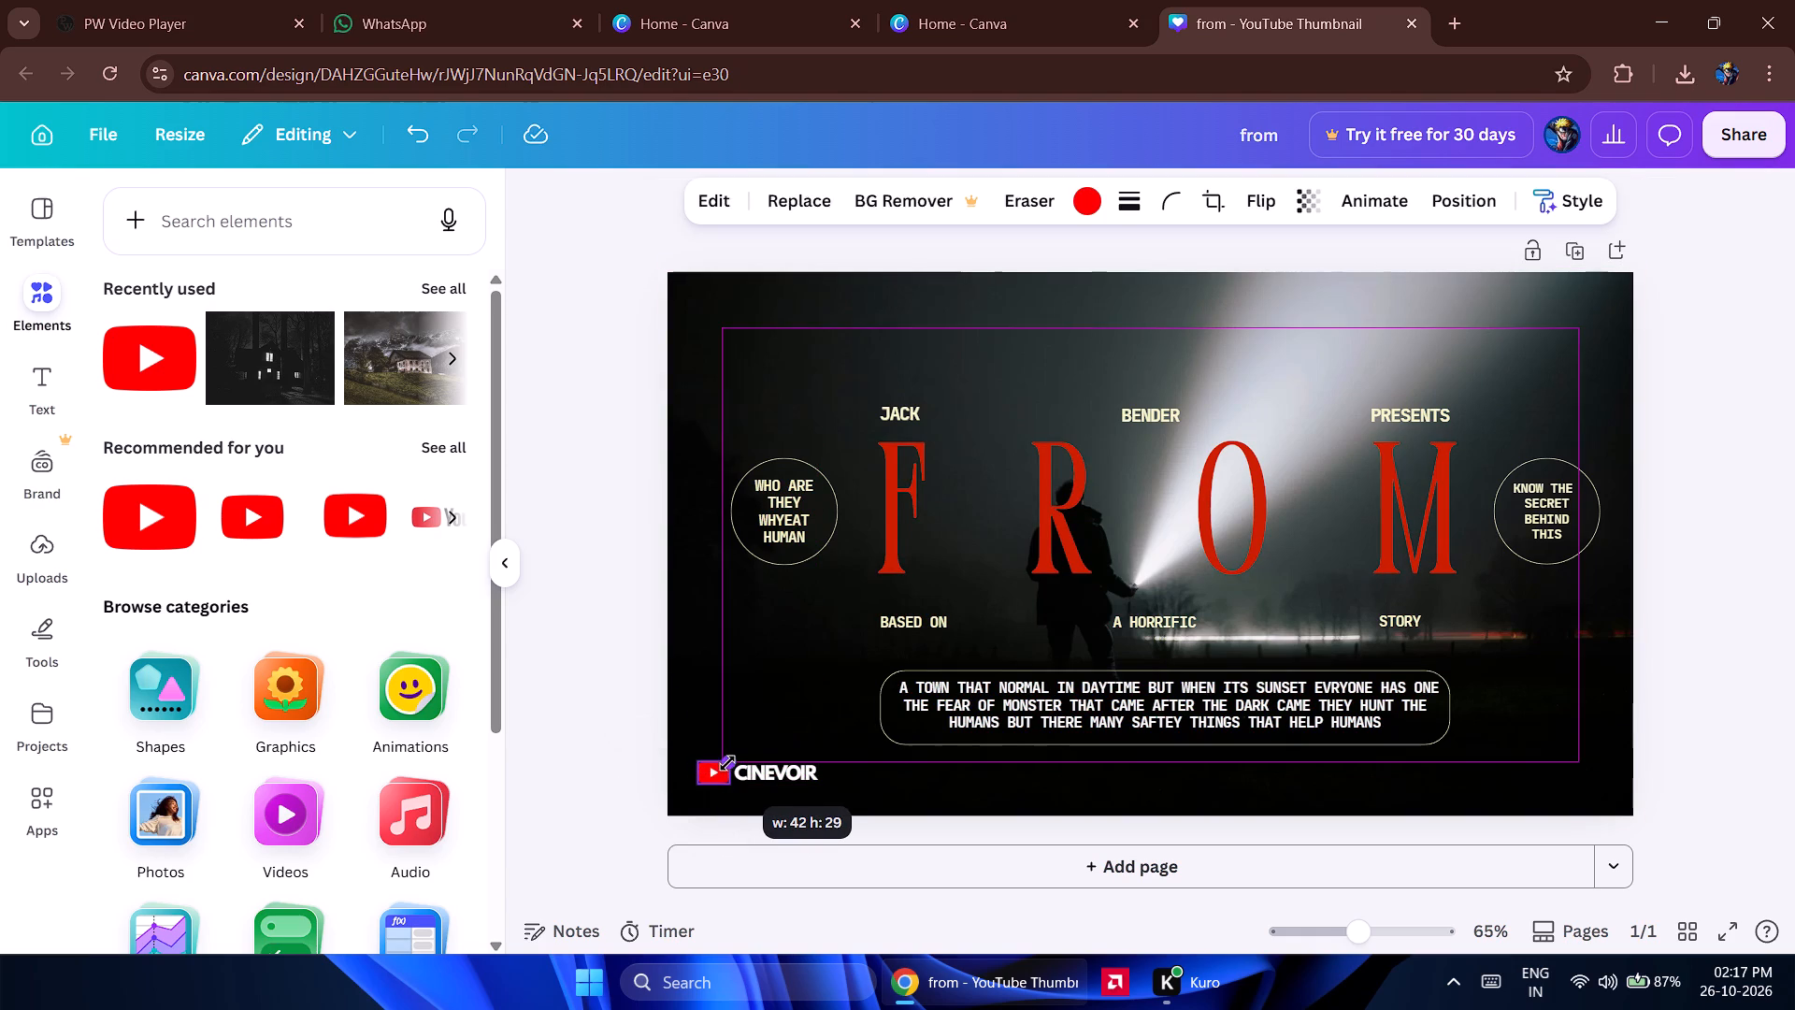
click(662, 769)
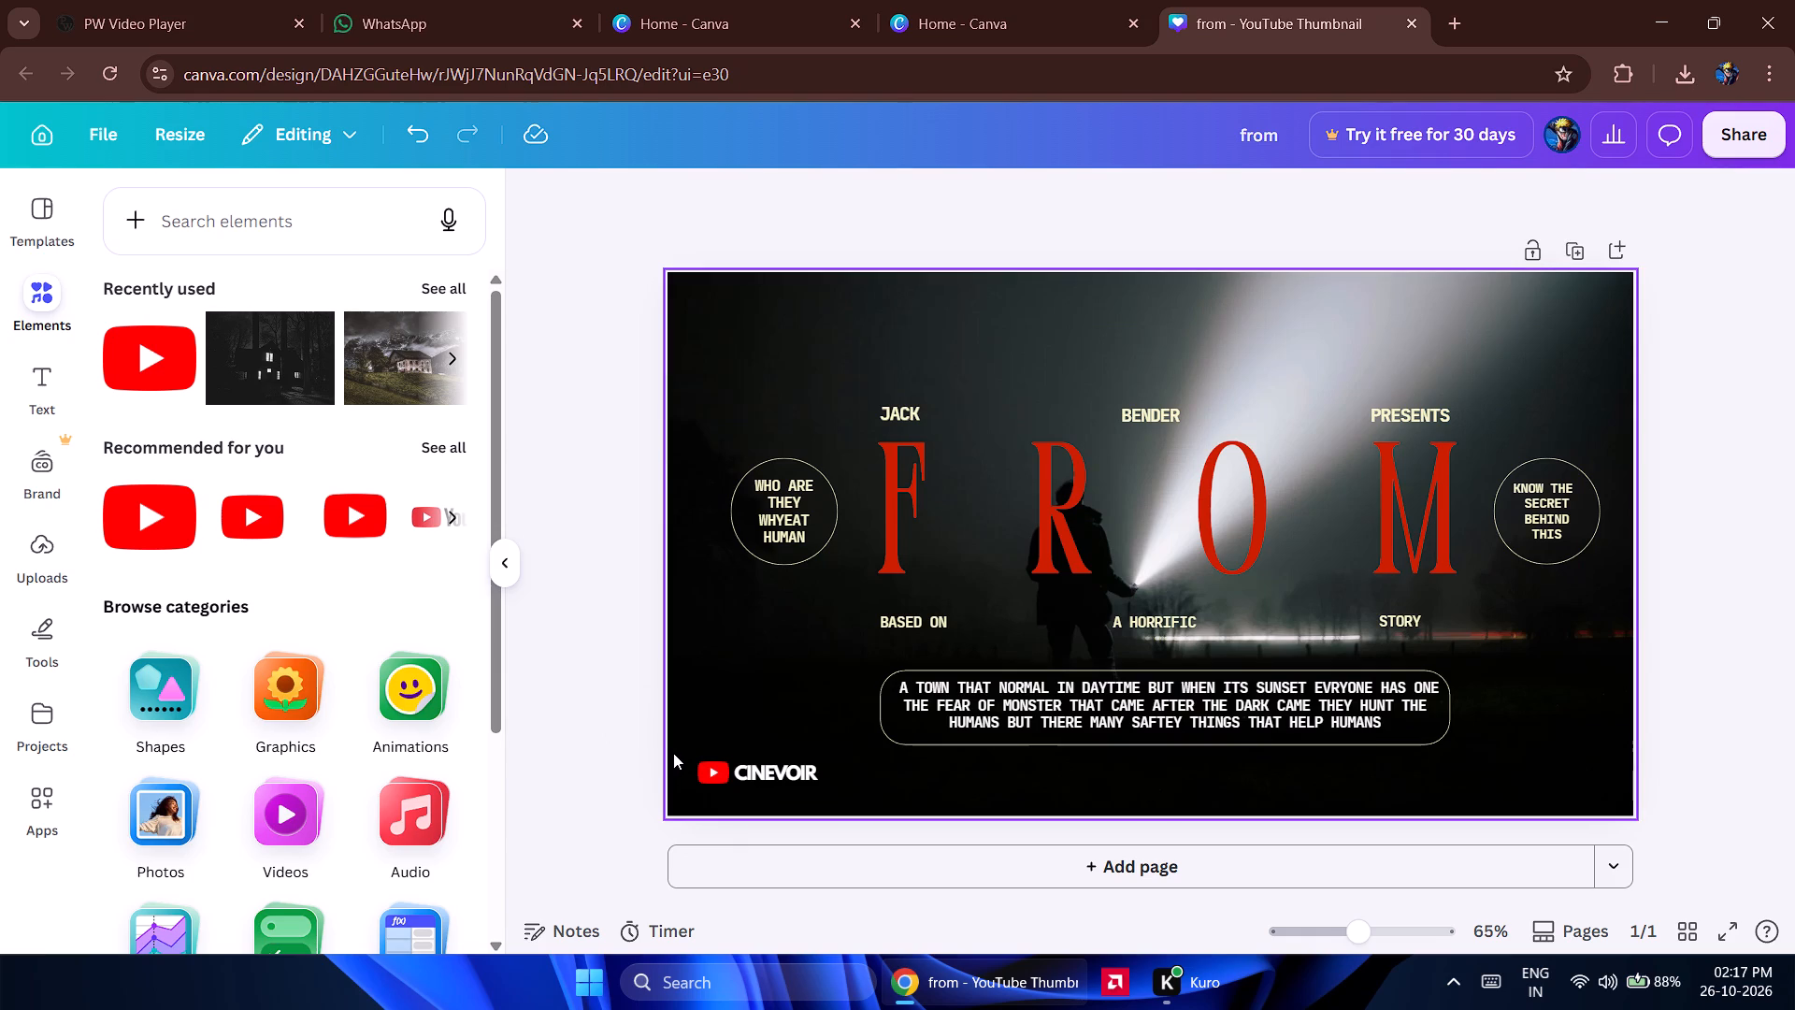
Search the photo library for "town" to find a replacement for the flashlight background image.
click(746, 640)
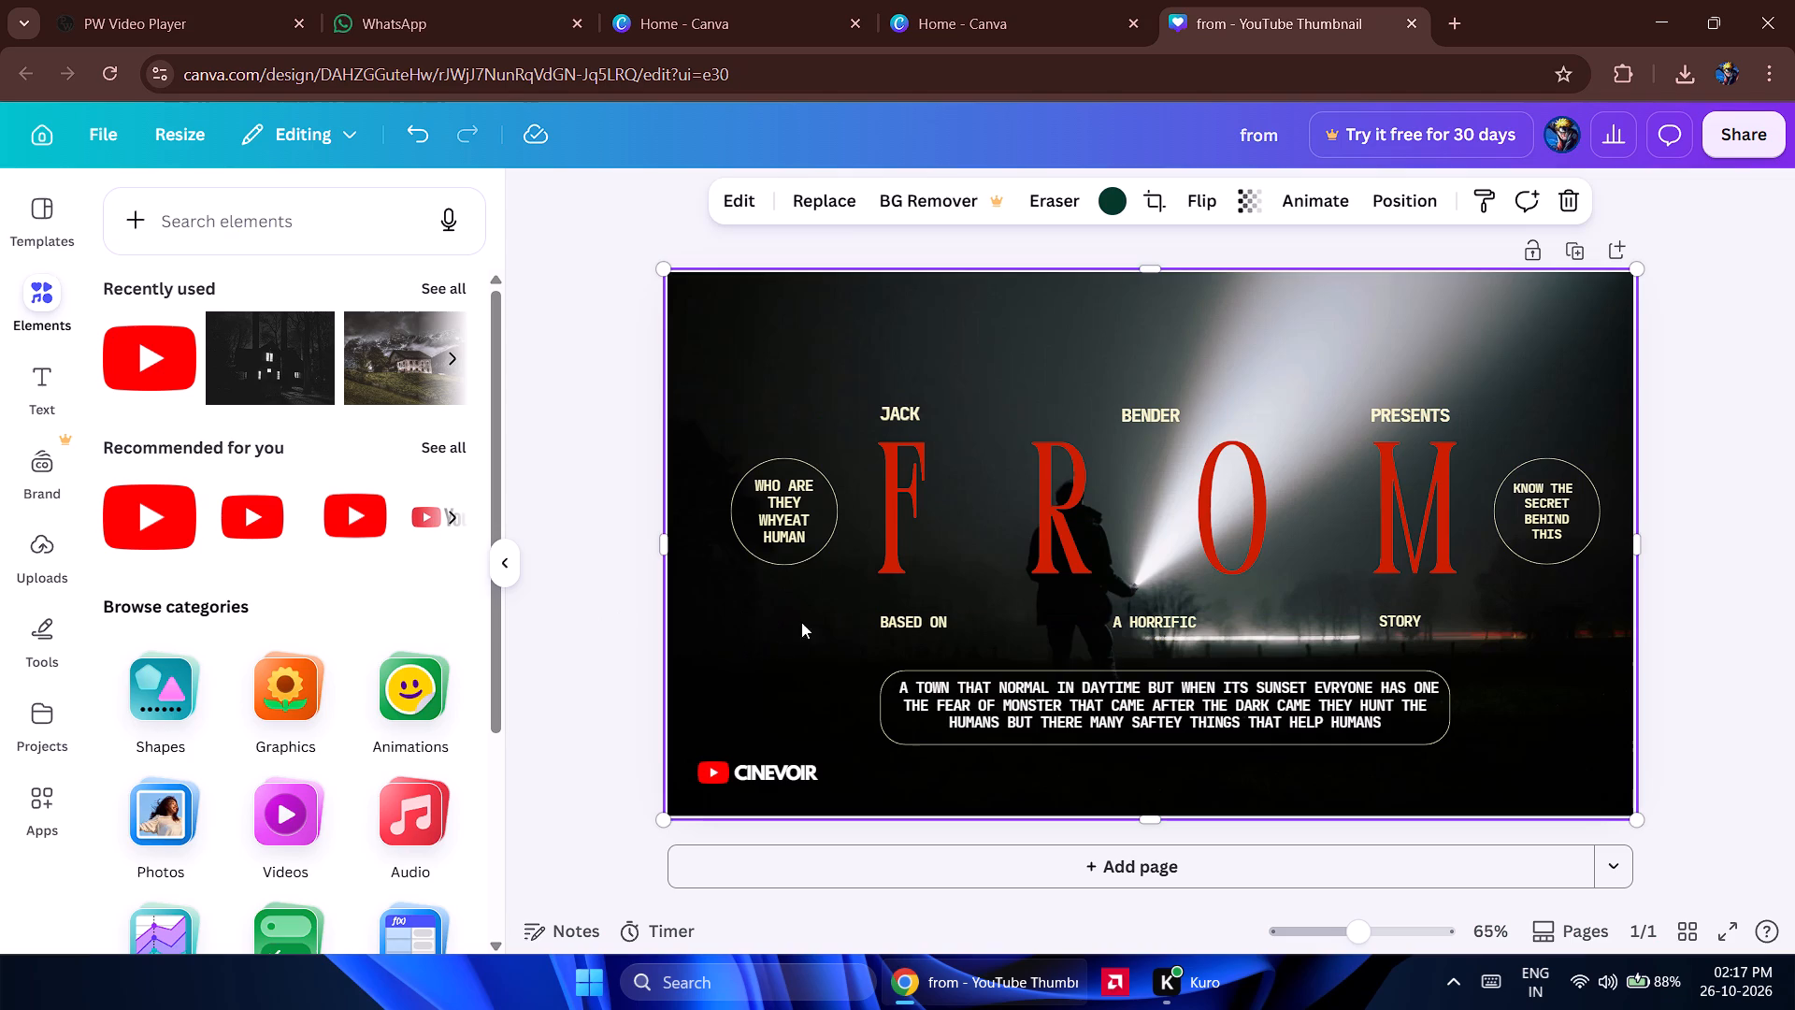
click(812, 226)
click(812, 204)
click(776, 382)
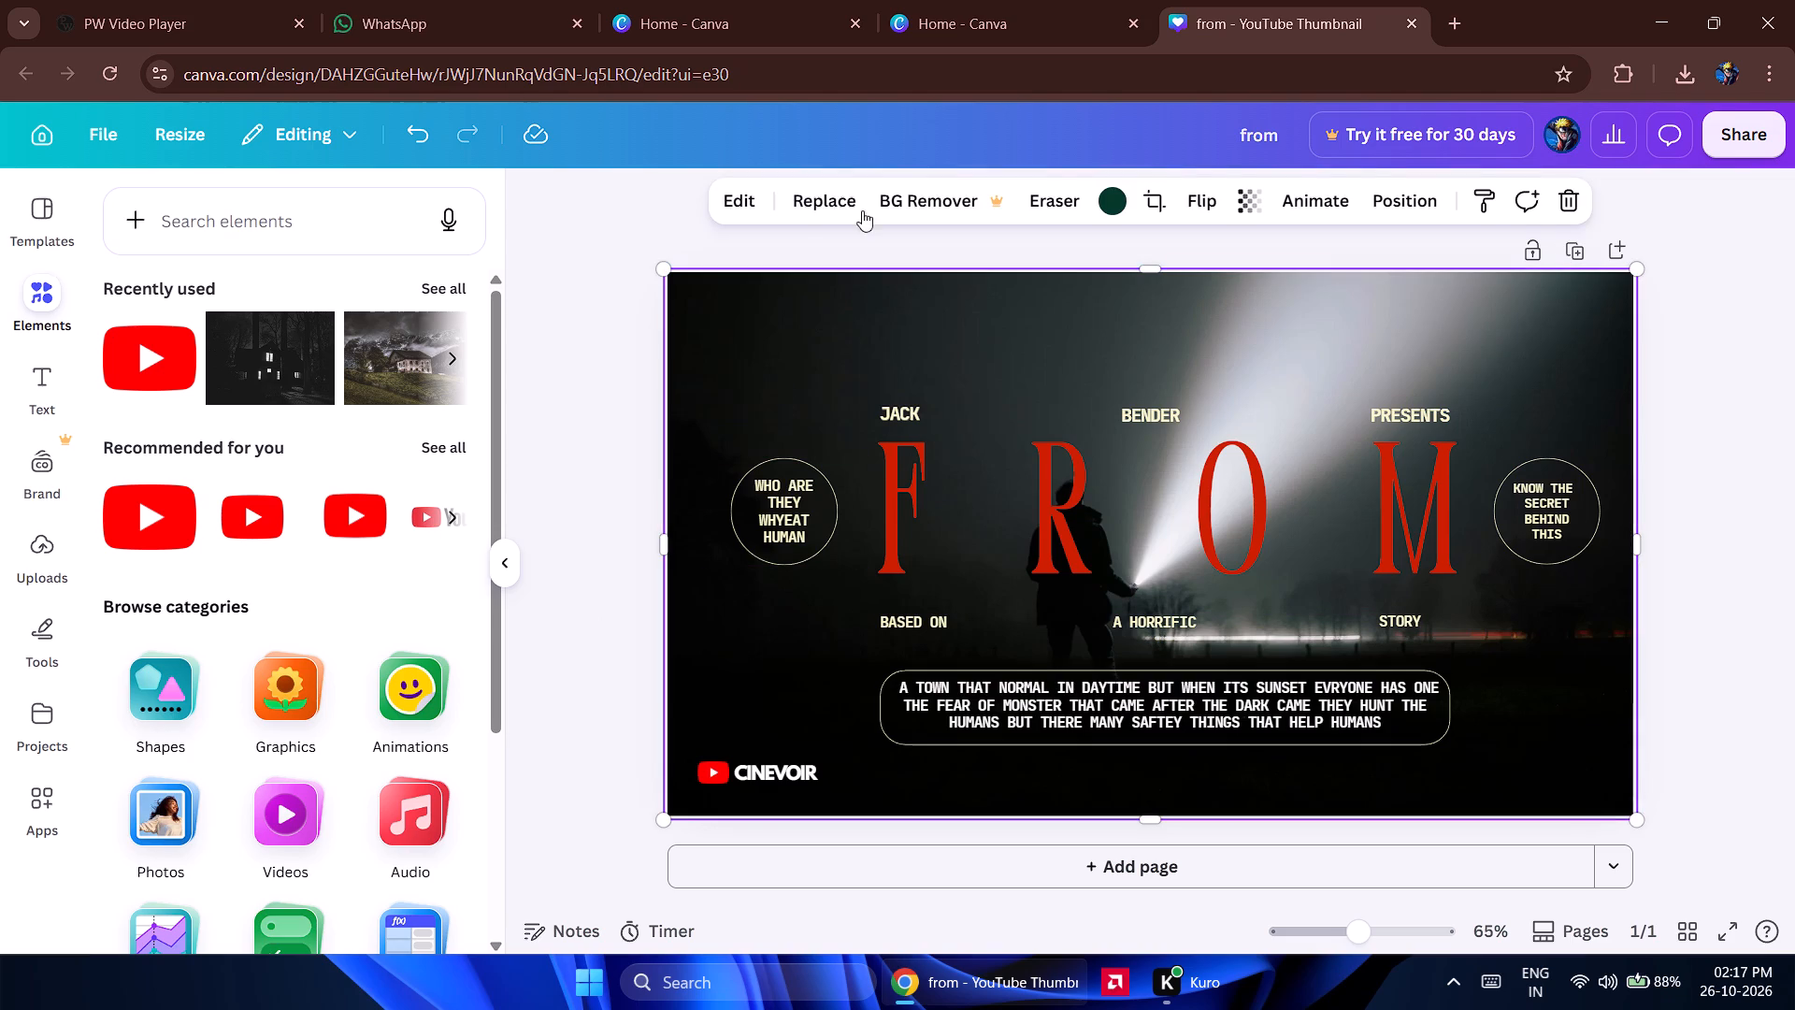
click(834, 192)
click(283, 268)
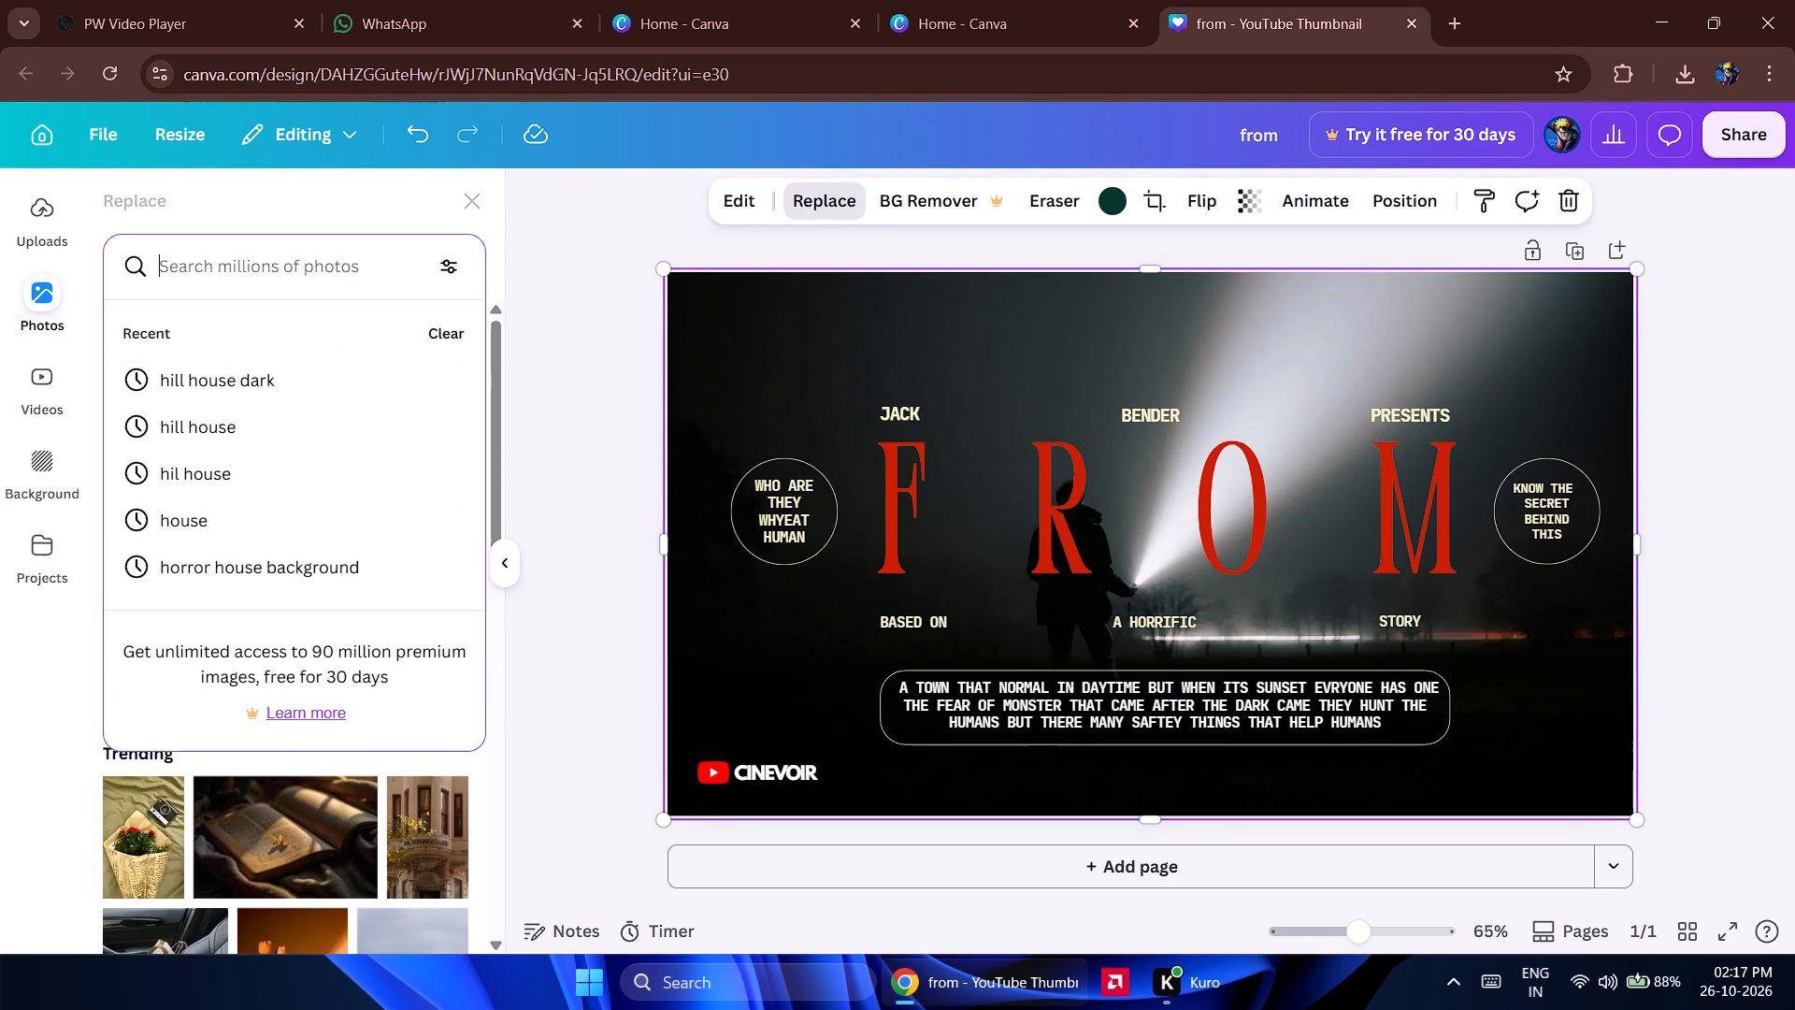
text(to)
text(wn)
key(space)
key(backslash)
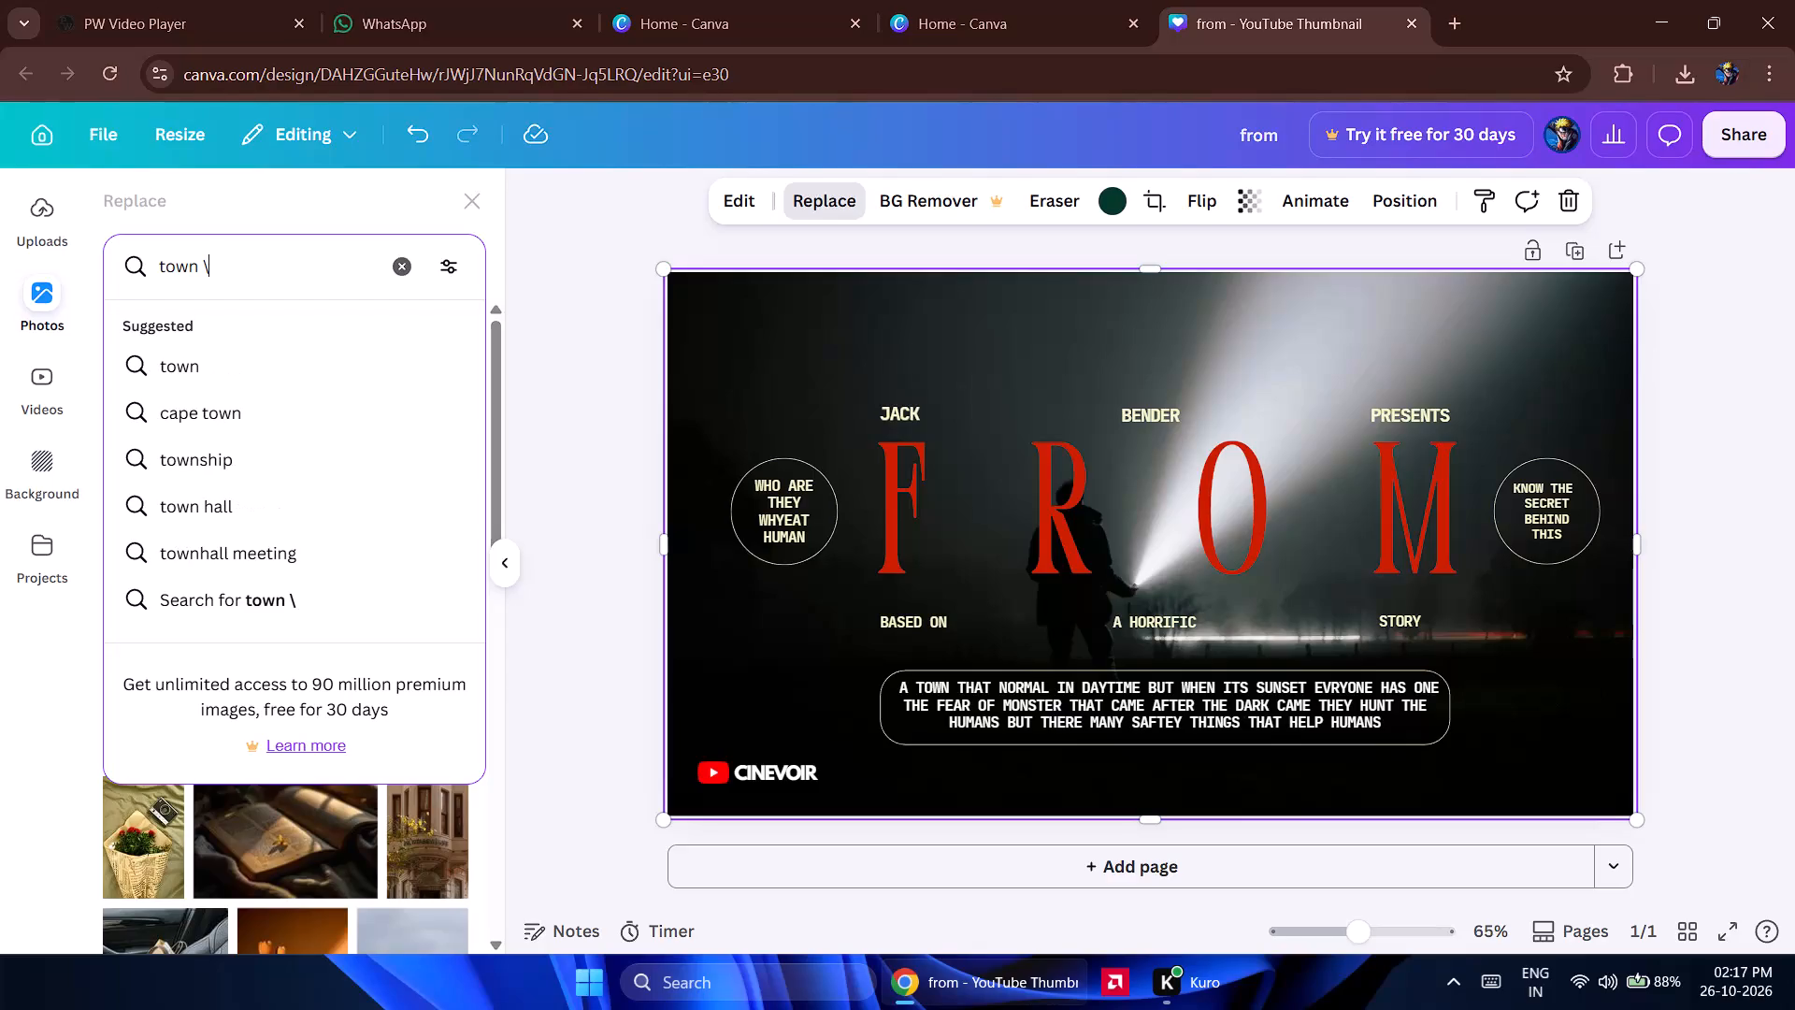
key(BackSpace)
key(Return)
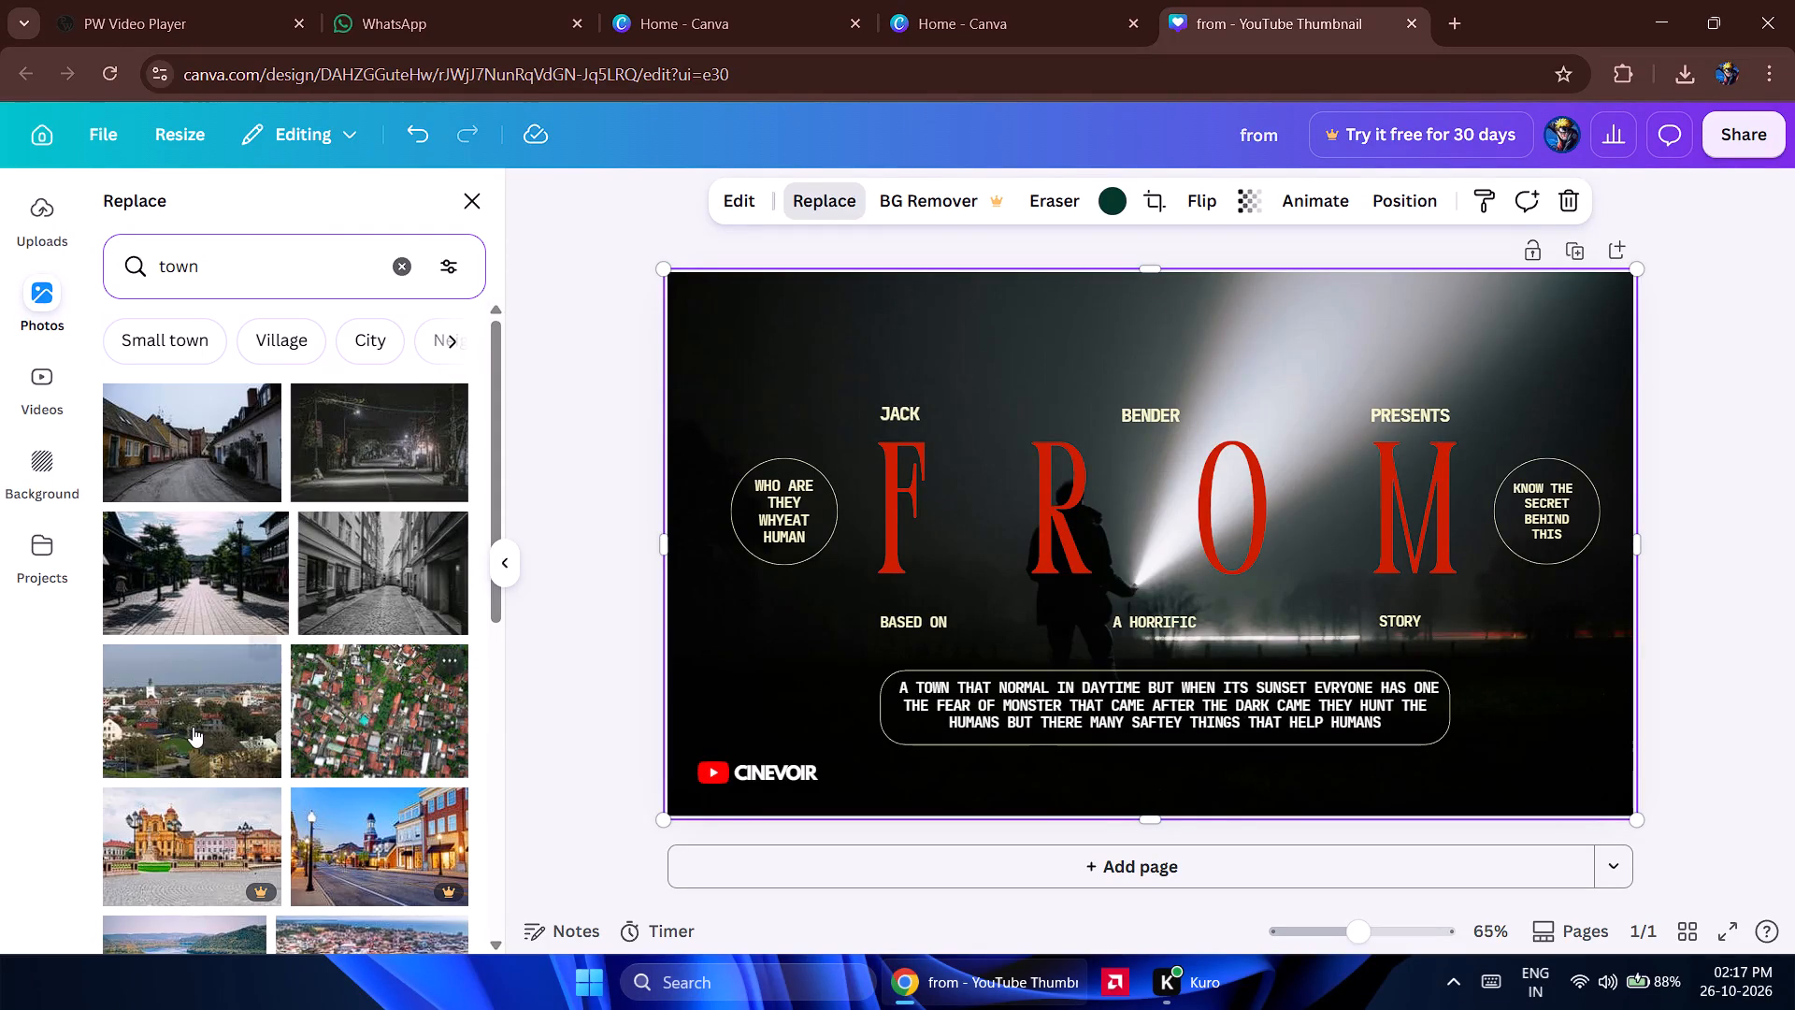
scroll(372, 727, down, 4)
Search the replacement photos for "town from" and look through the images for a suitable background.
click(255, 253)
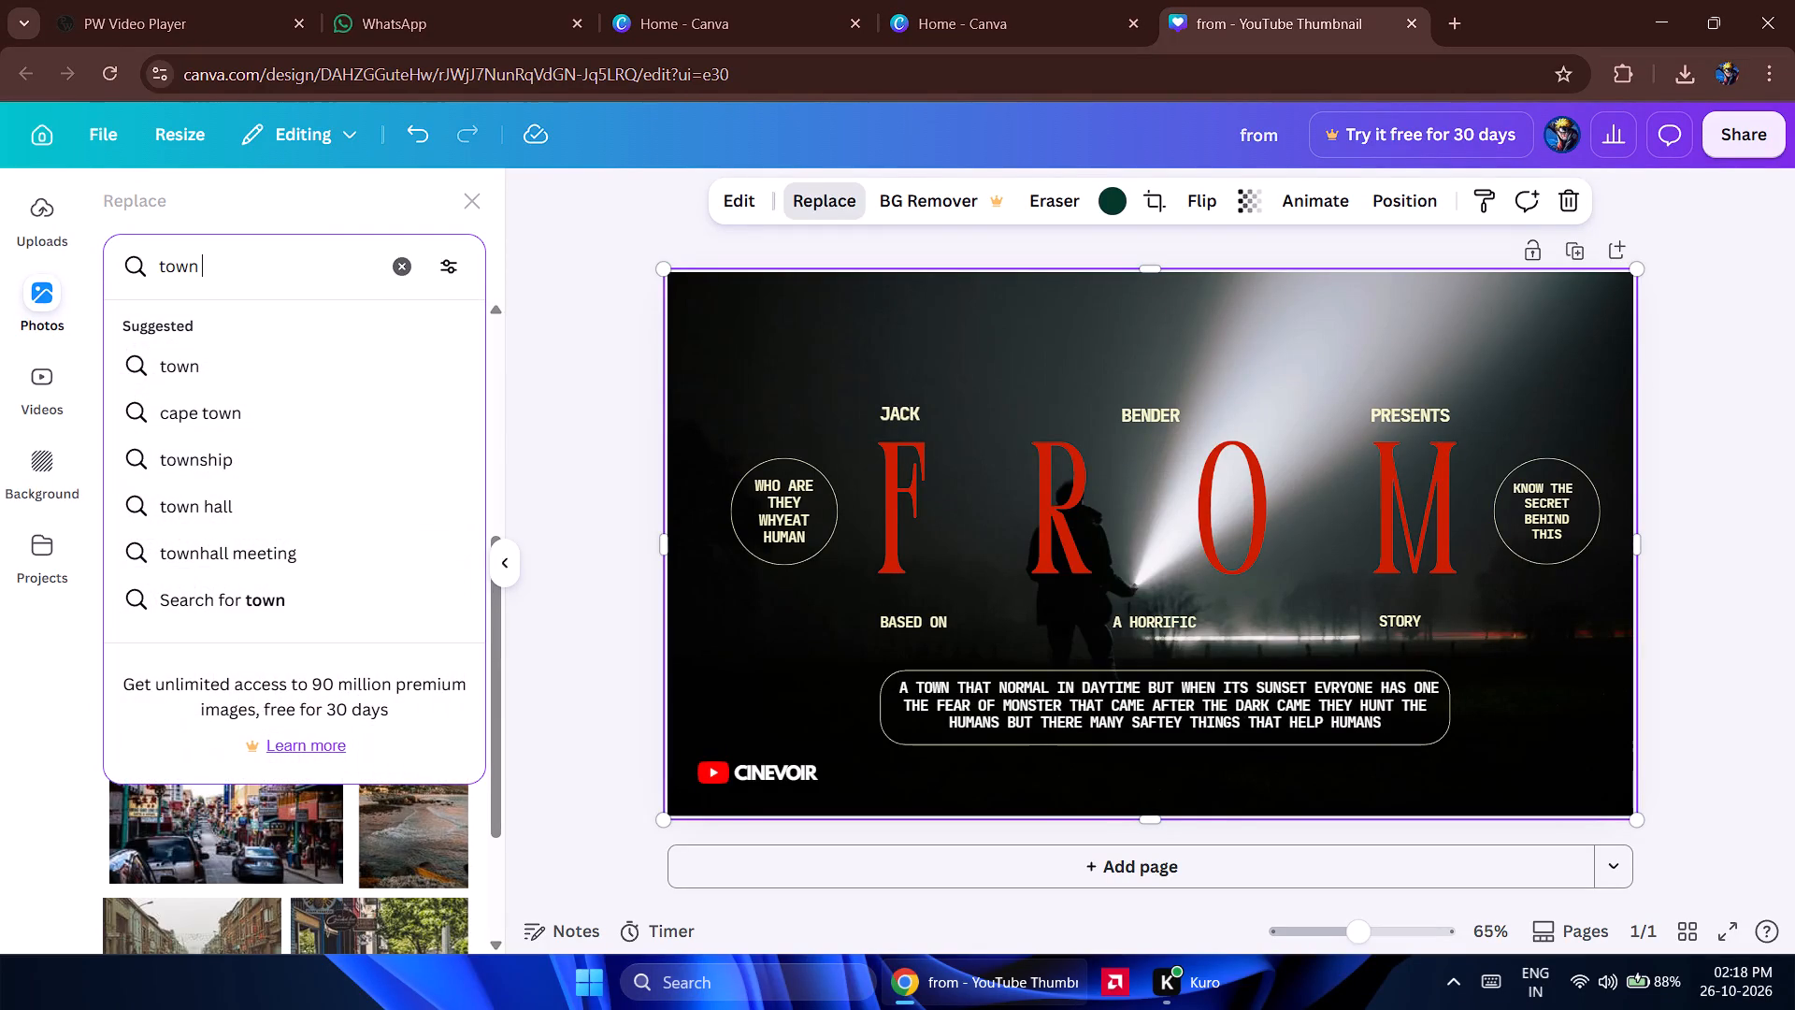
text(from)
key(Return)
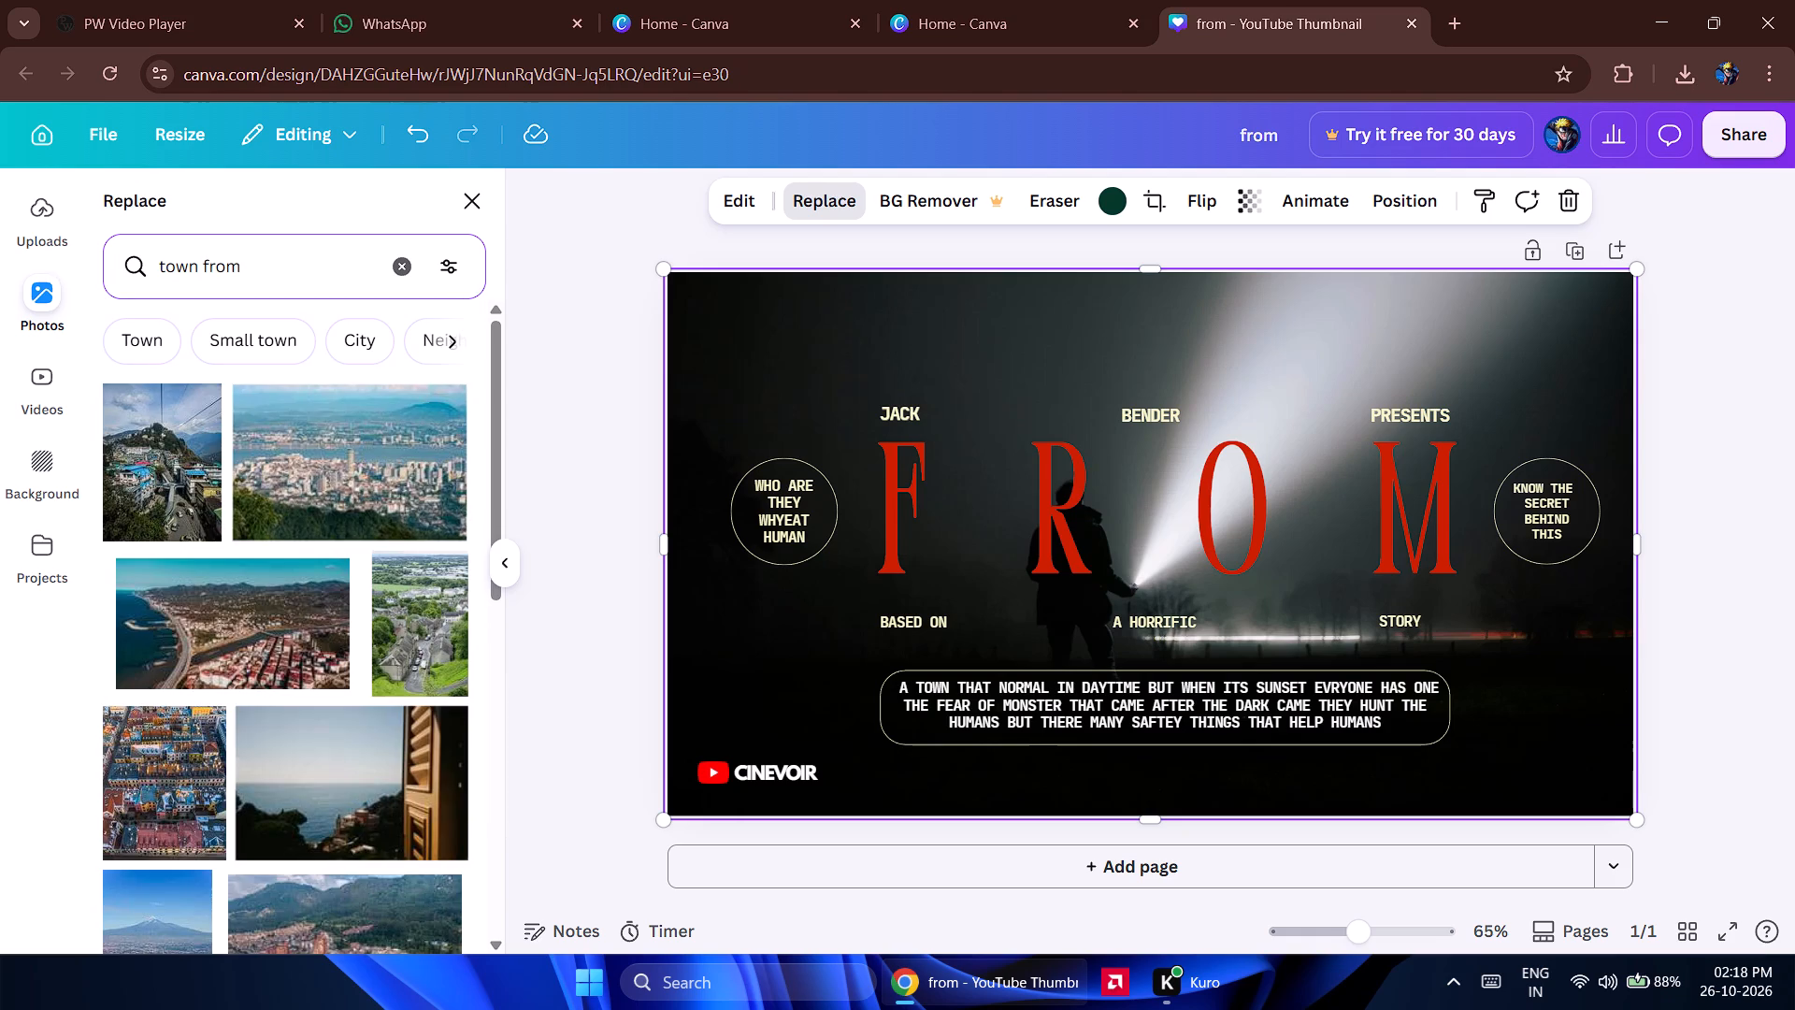
scroll(43, 279, down, 4)
scroll(382, 385, up, 2)
scroll(374, 426, down, 5)
scroll(366, 597, down, 4)
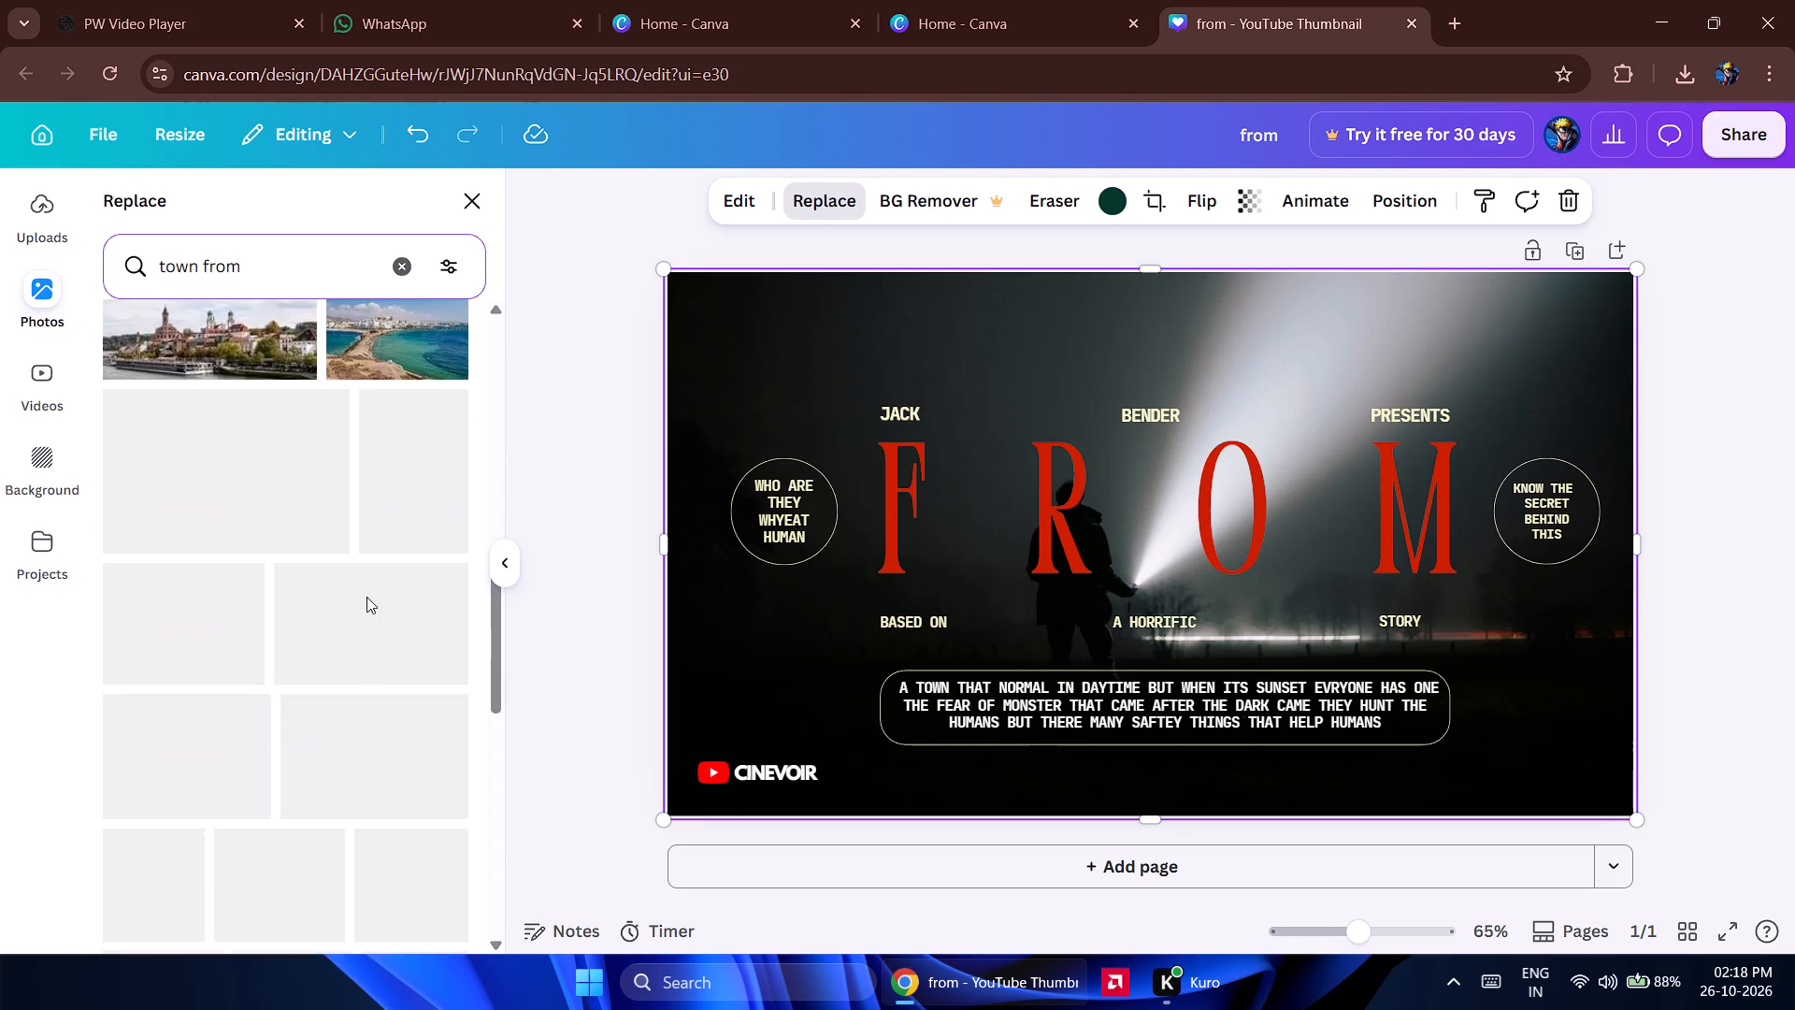
scroll(366, 597, up, 6)
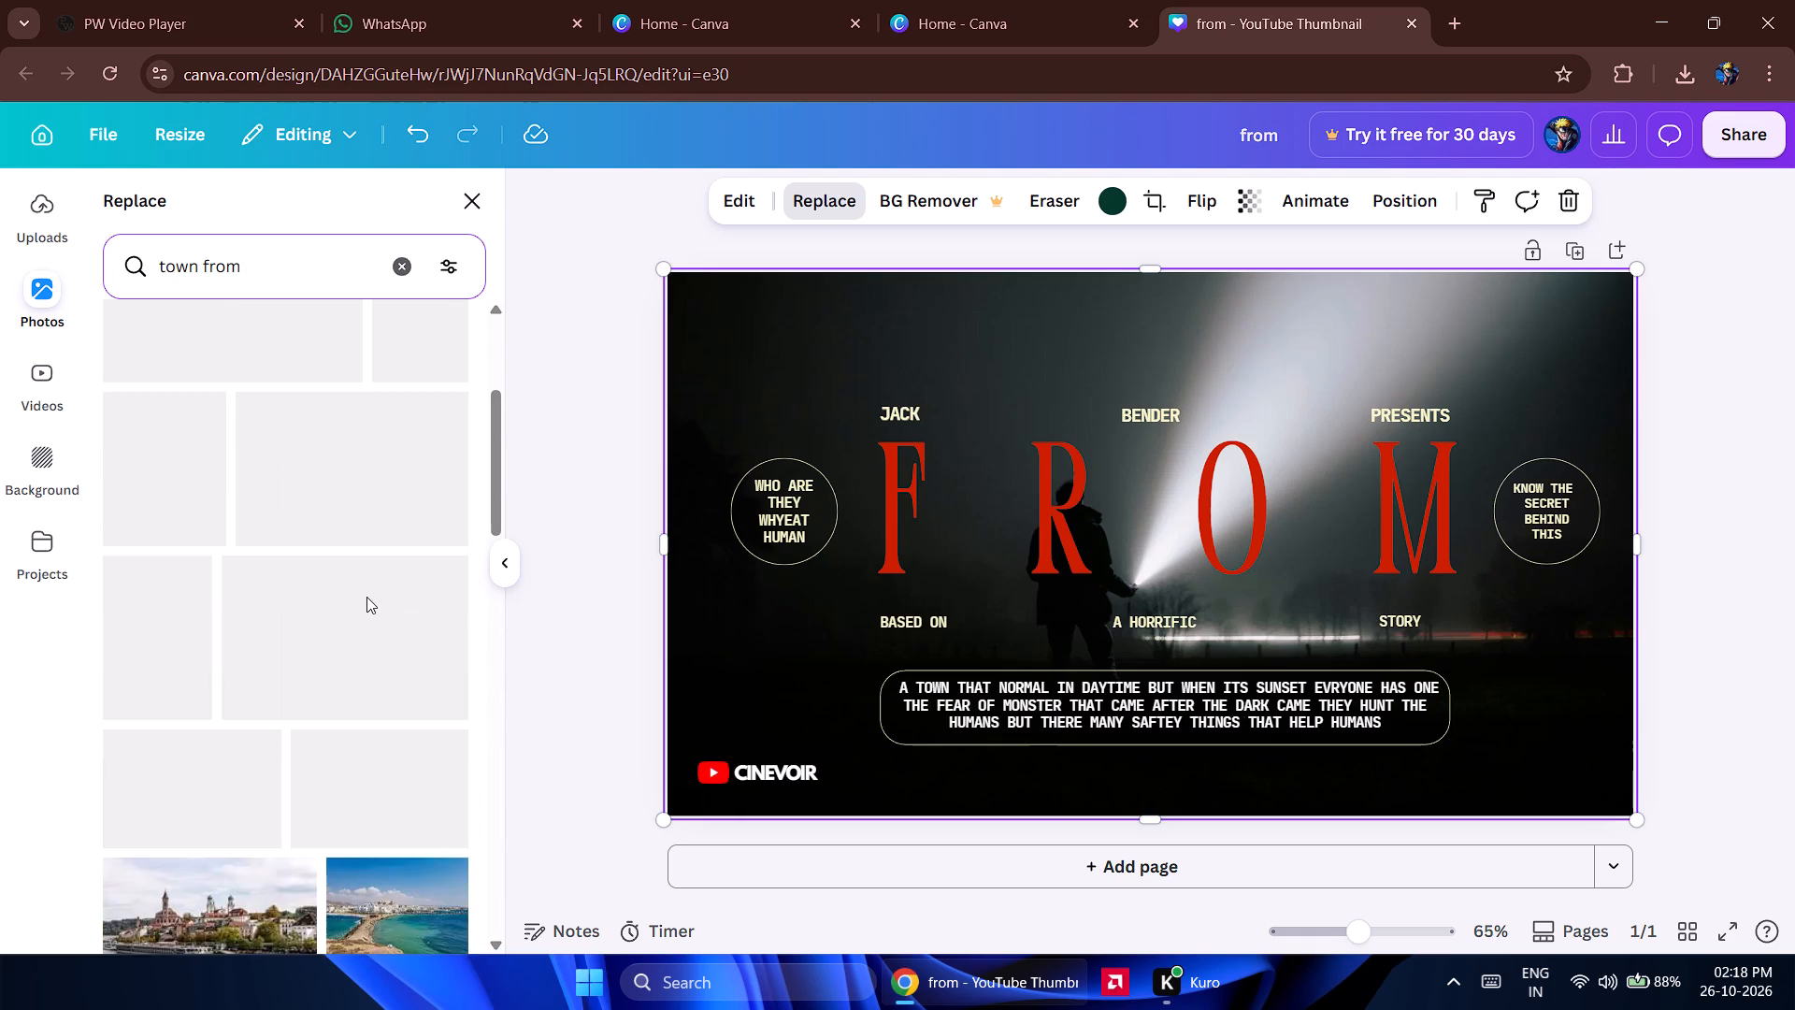
scroll(366, 597, up, 6)
Search the replacement photos for "town dark" and replace the background with the amber-lit night street with parked cars.
click(285, 281)
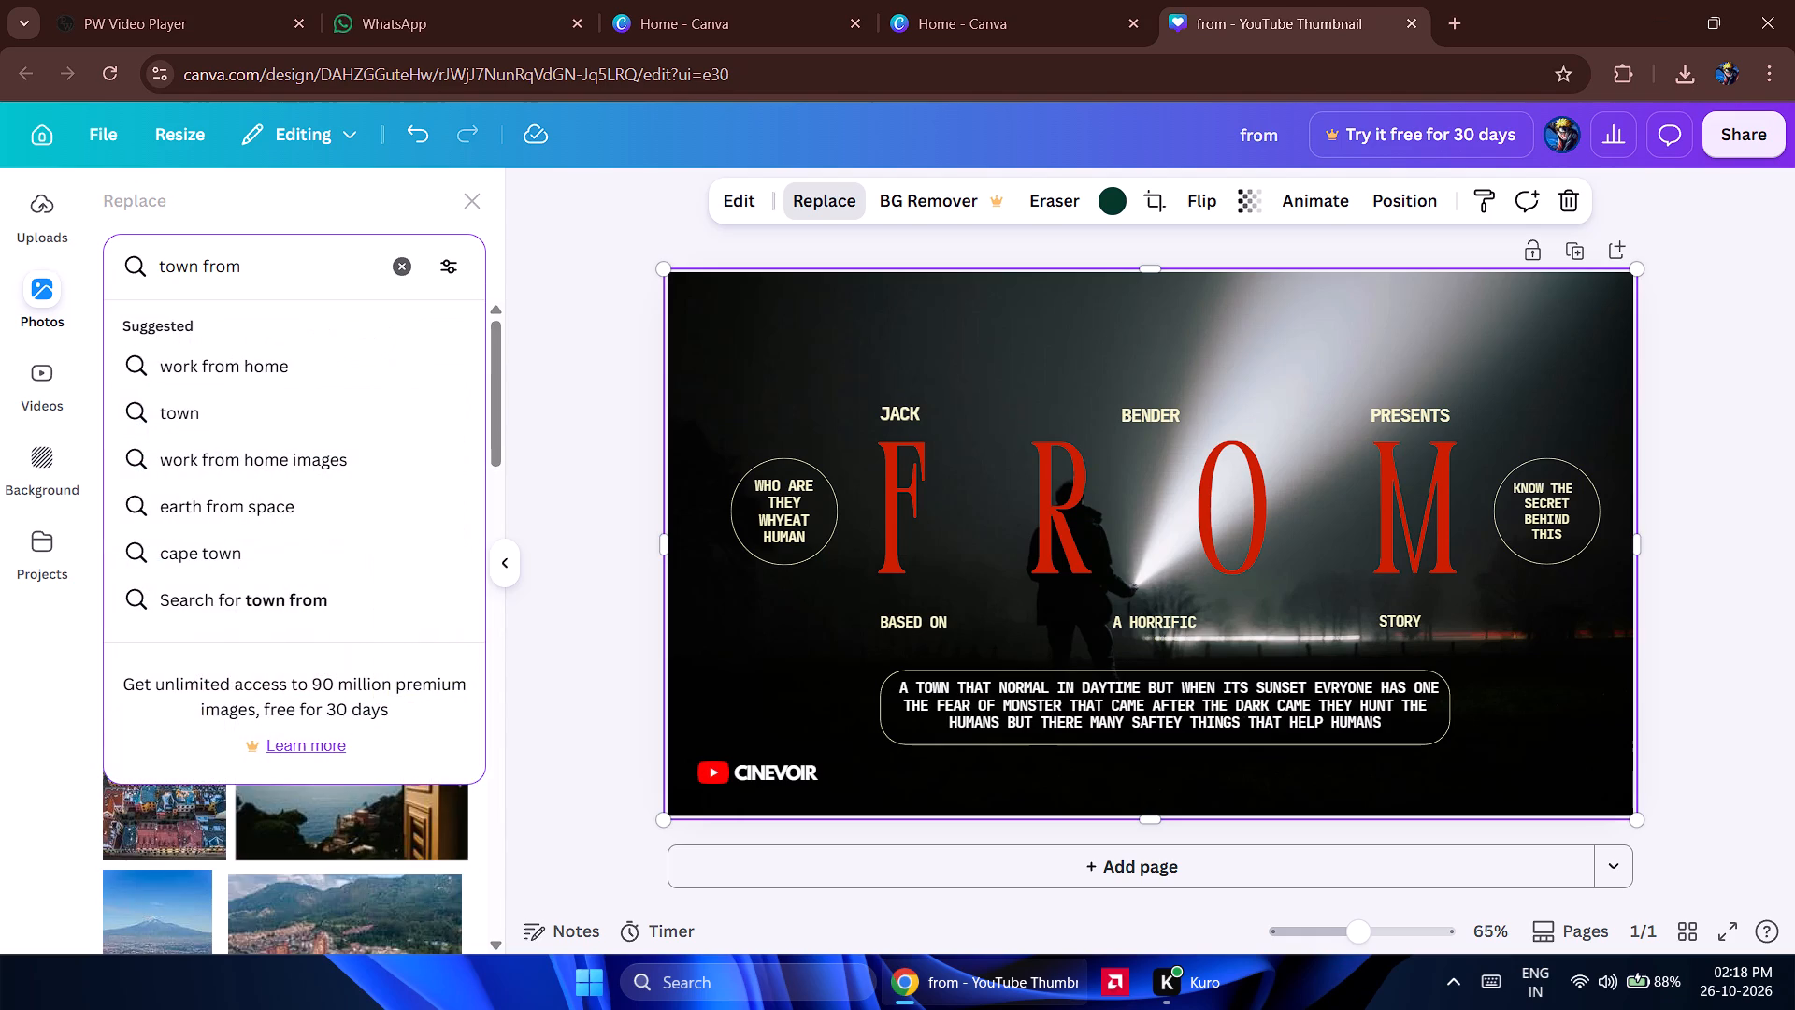
key(BackSpace)
key(BackSpace)
key(BackSpace)
key(BackSpace)
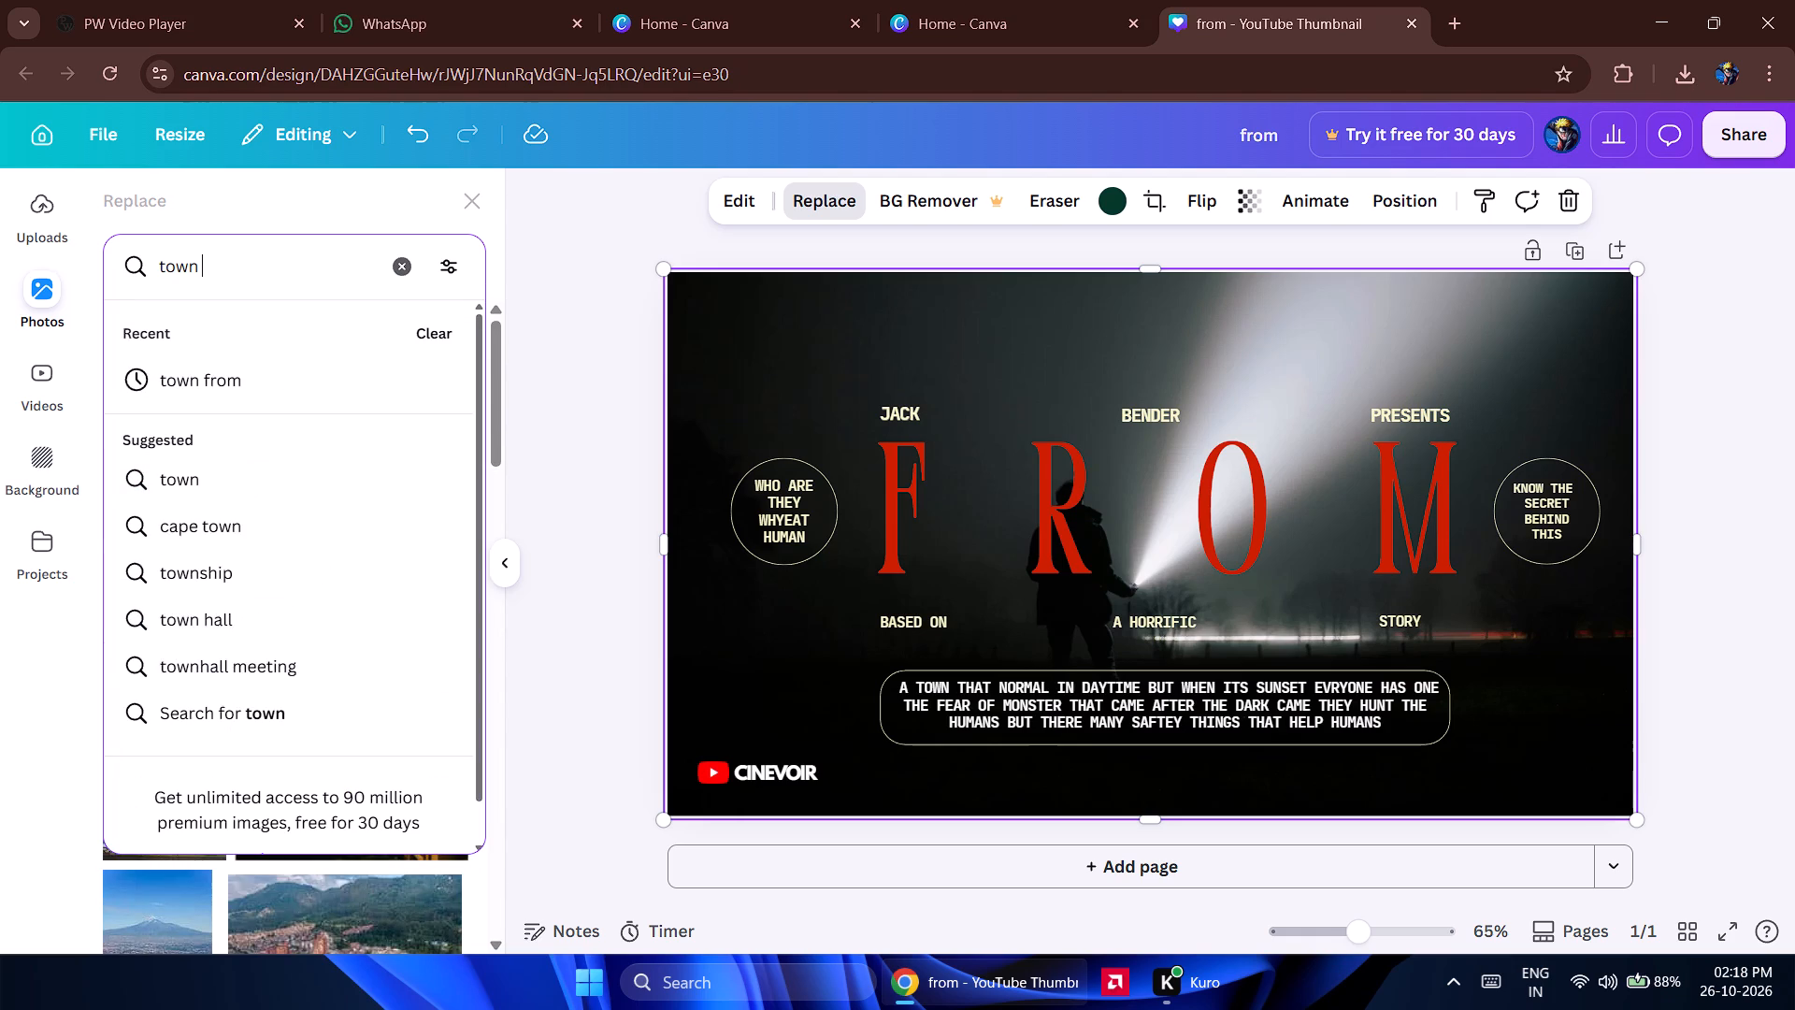
text(dark)
key(Return)
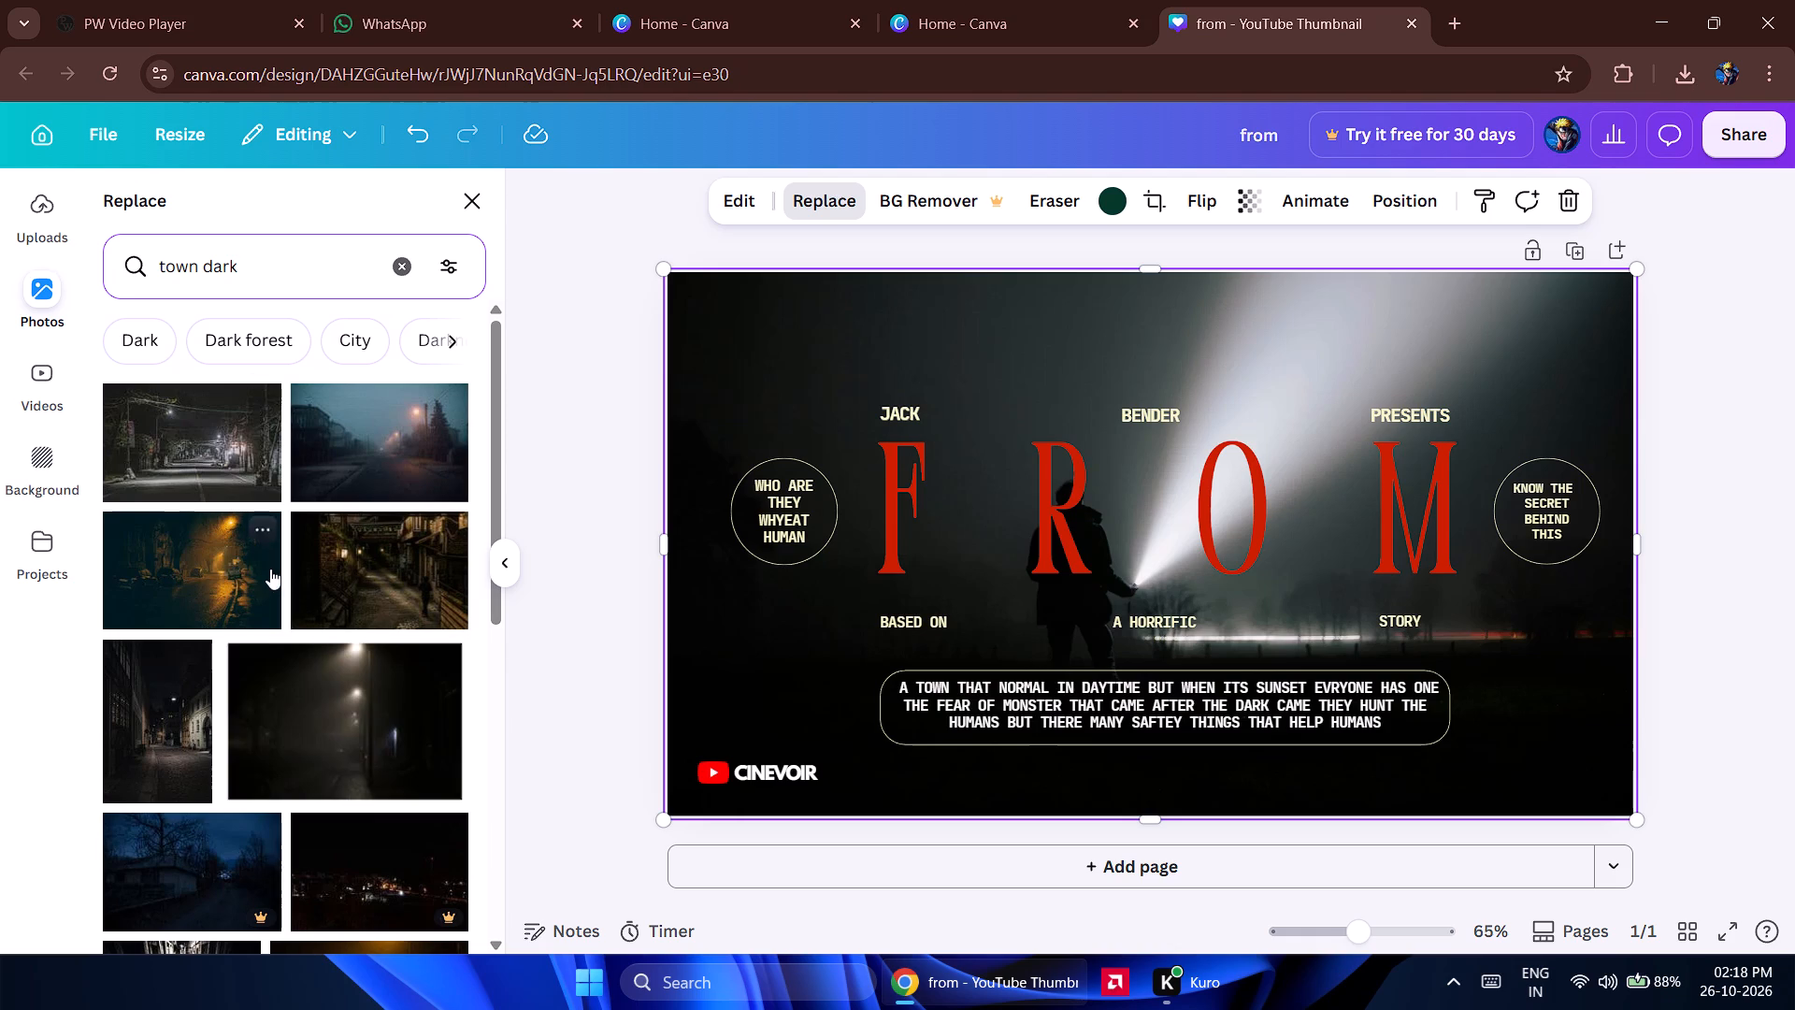
click(168, 547)
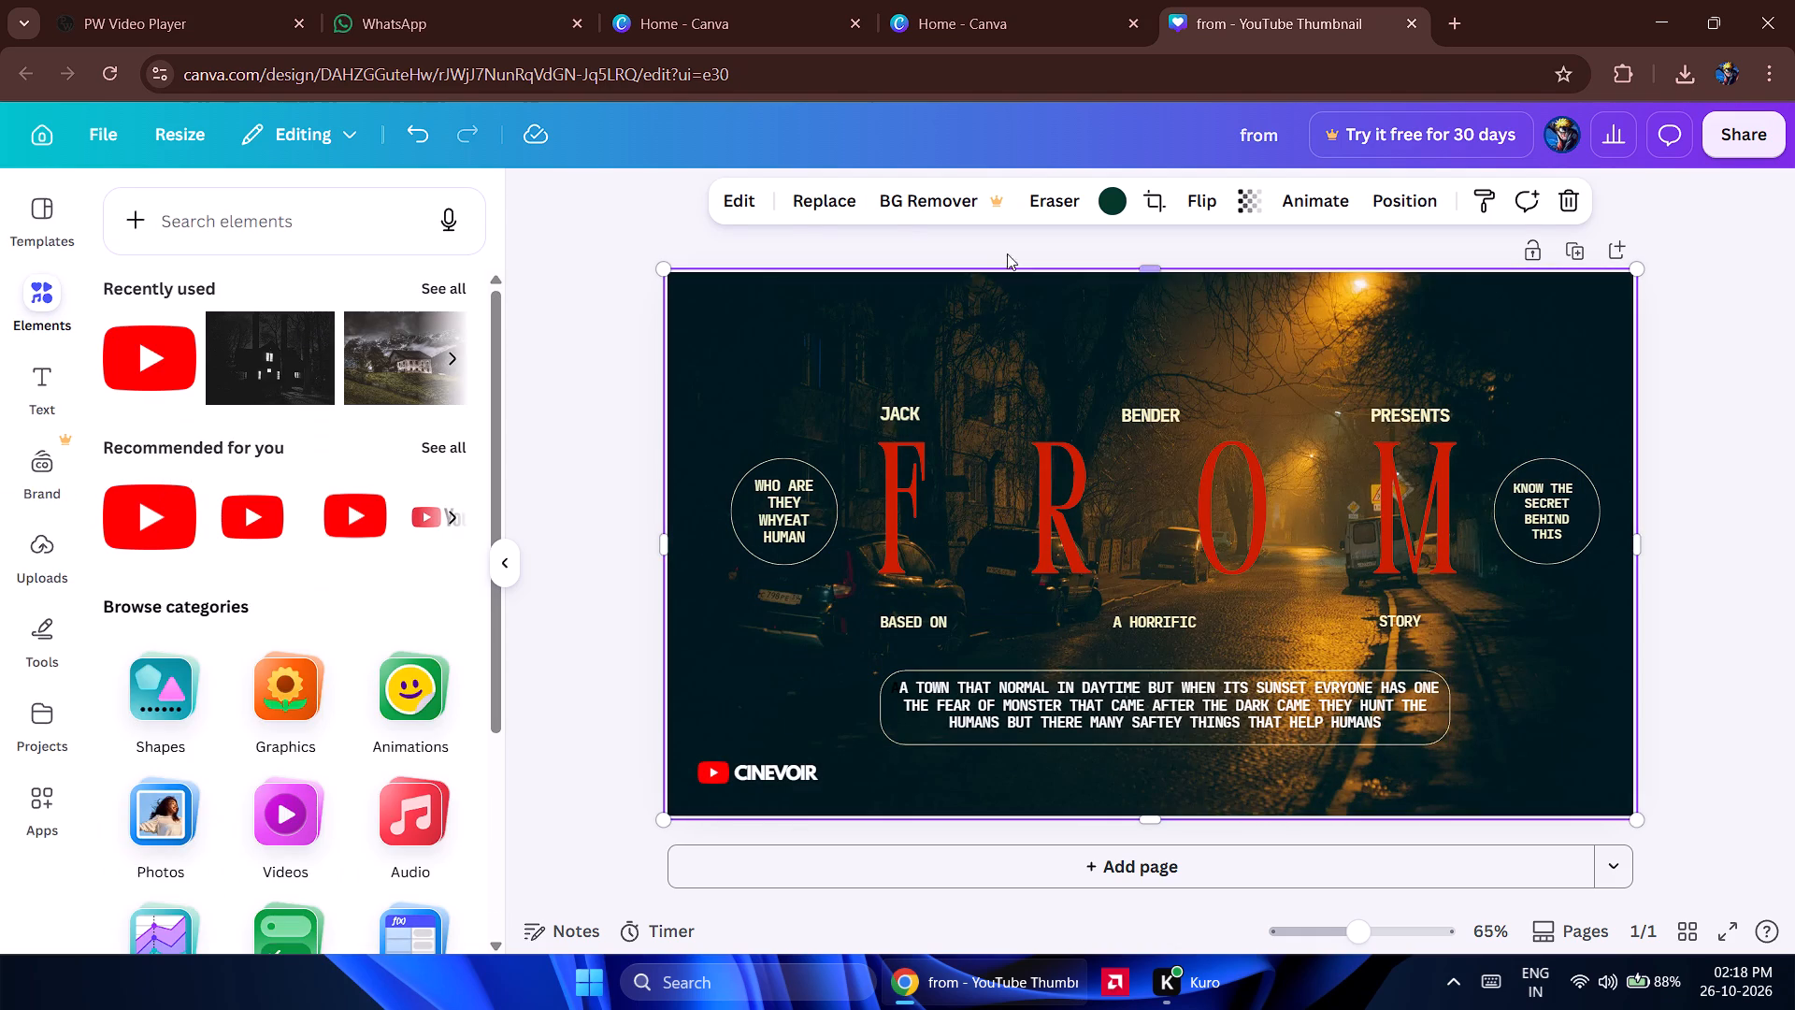
Replace the background with the foggy bluish street photo with a glowing street lamp from the "town dark" search.
click(803, 212)
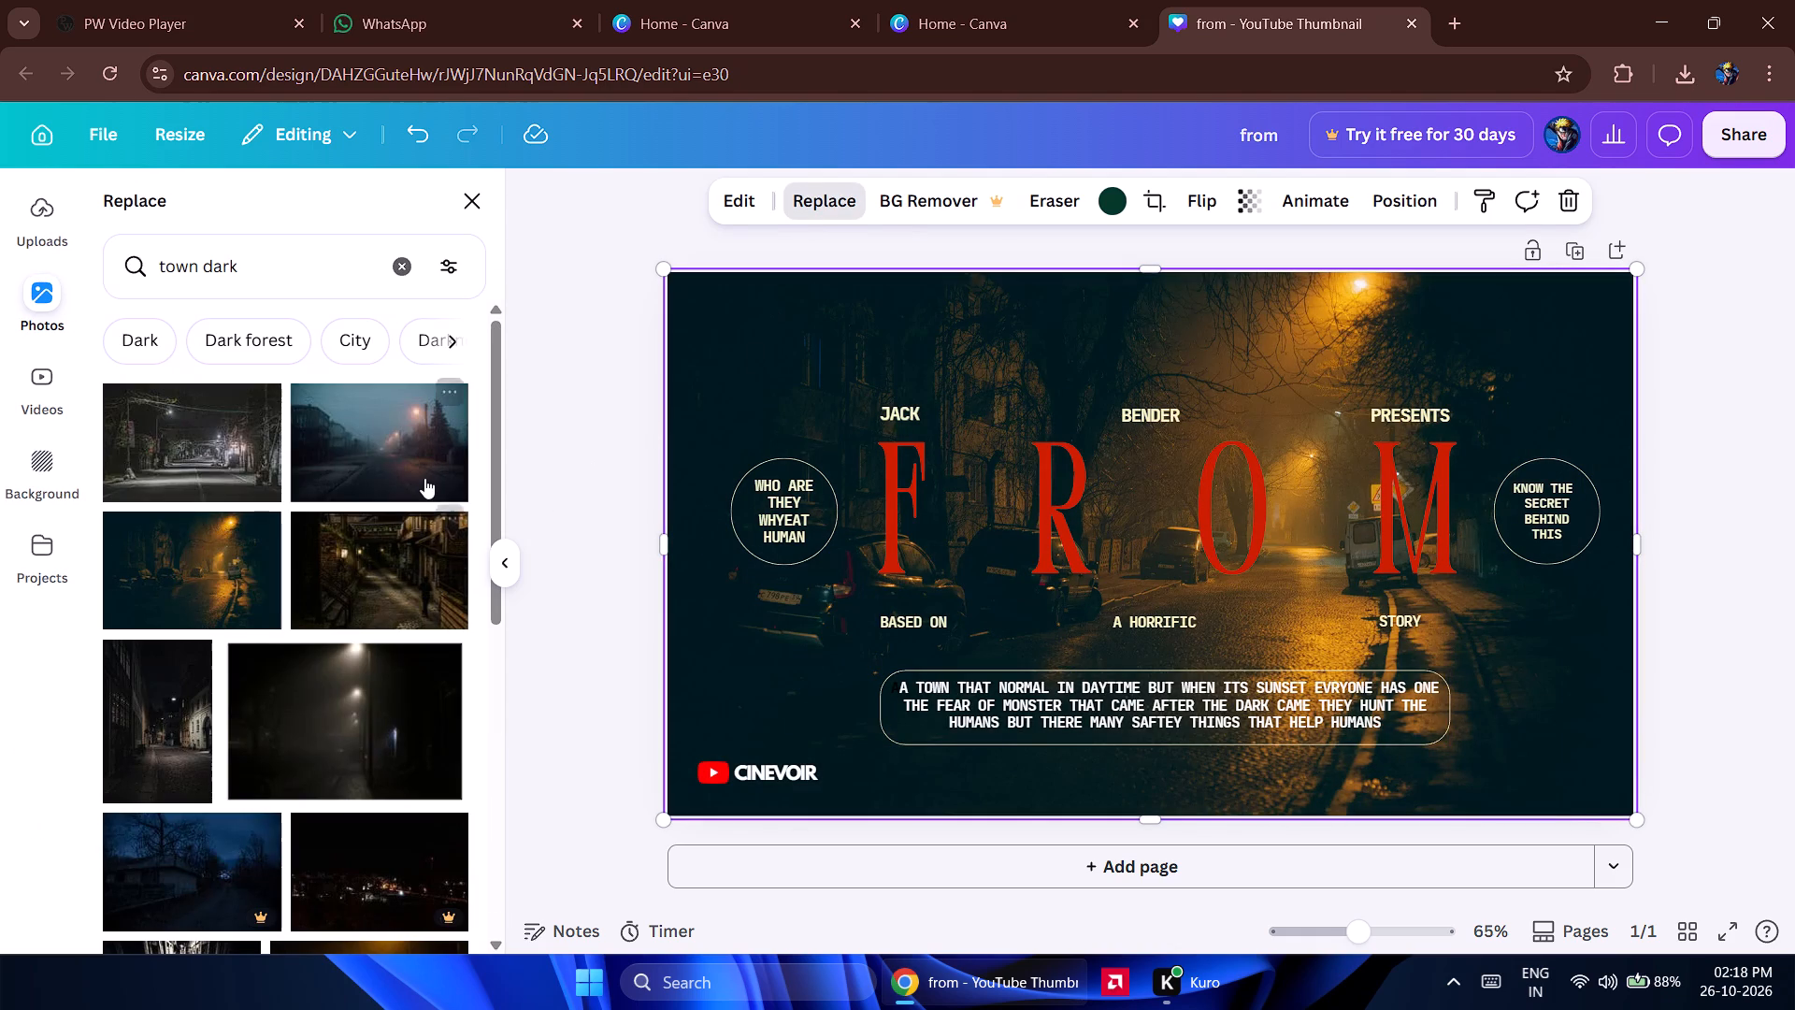
scroll(412, 554, down, 1)
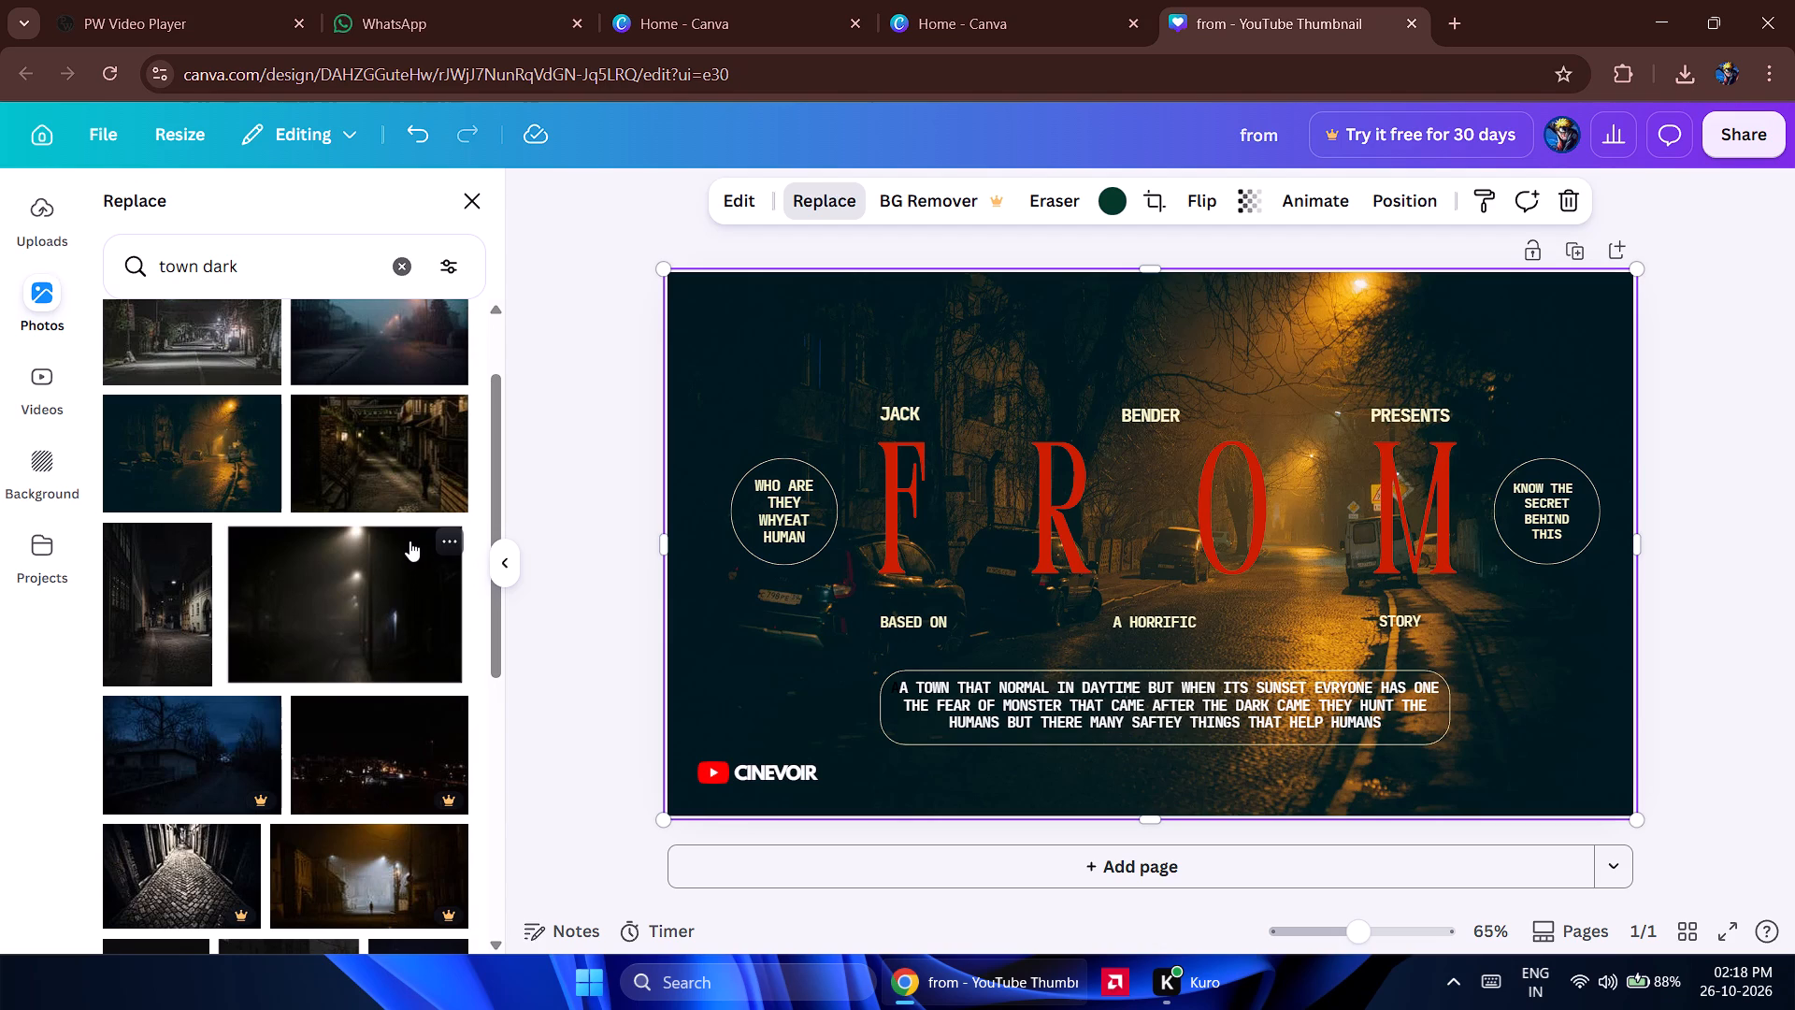
scroll(411, 454, up, 1)
click(344, 444)
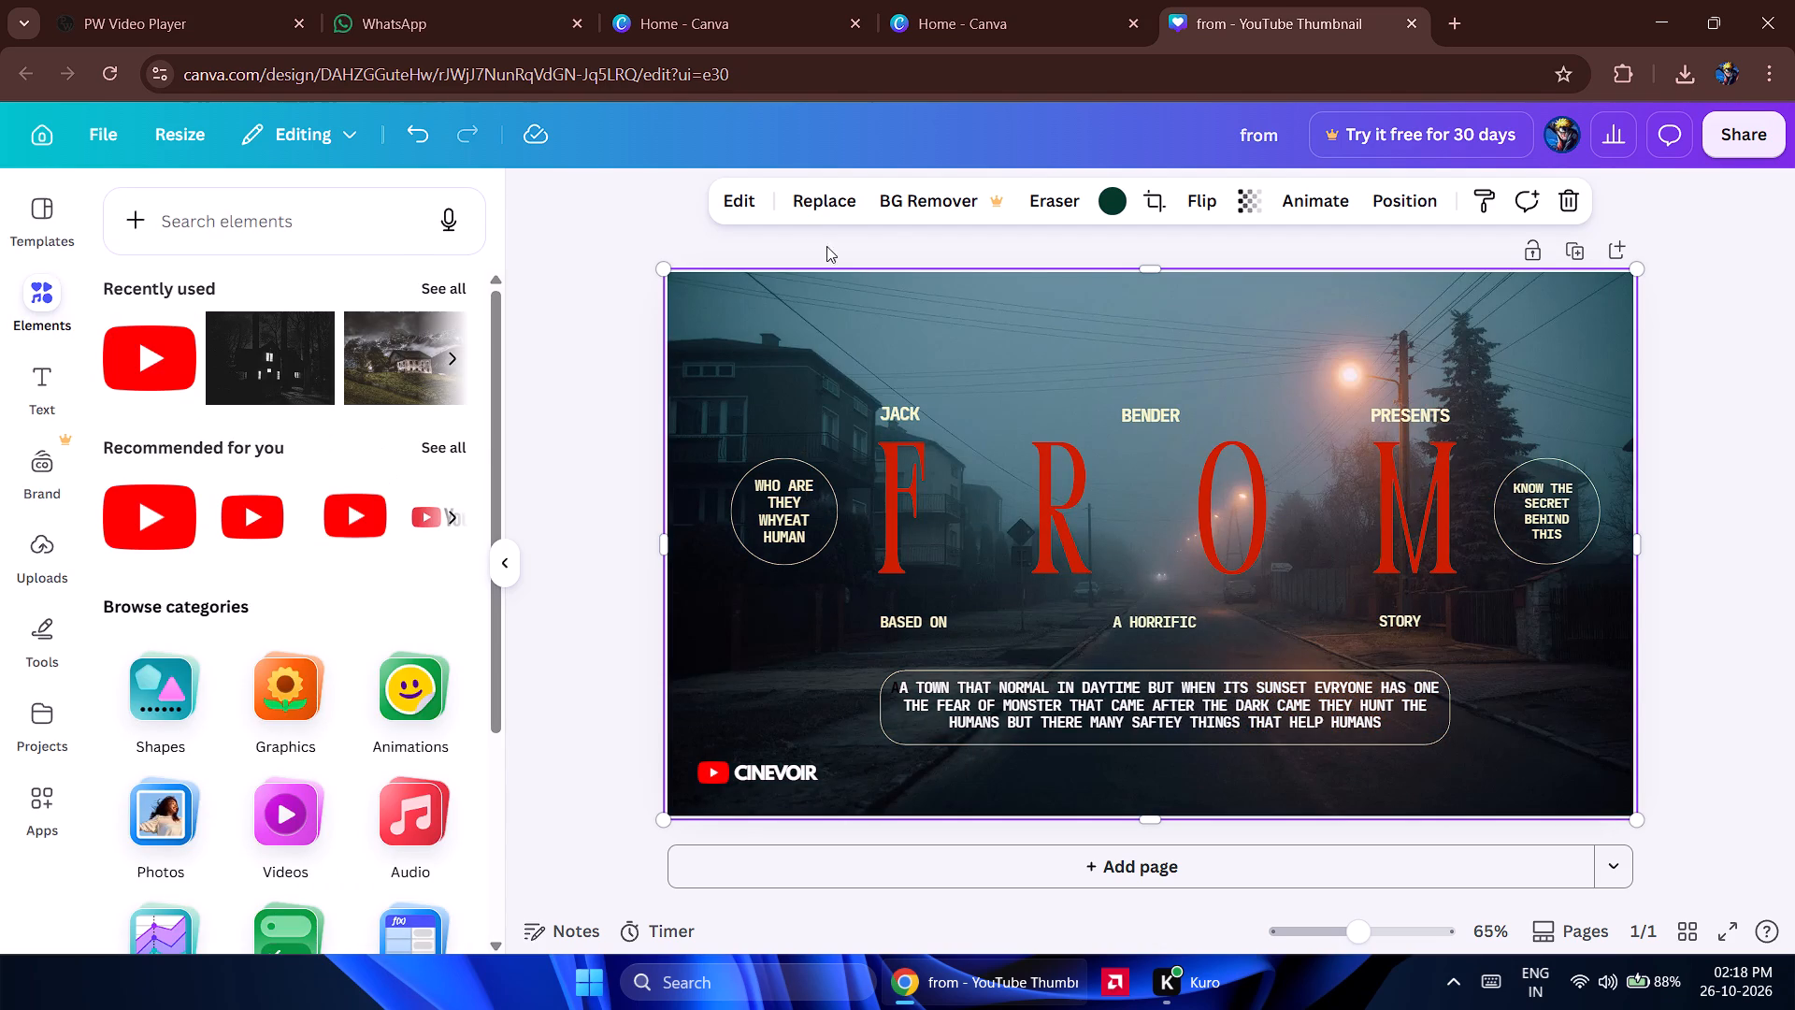
Look through more replacement photos in the "town dark" results for a background alternative to the foggy street.
click(841, 221)
click(834, 208)
scroll(226, 627, down, 4)
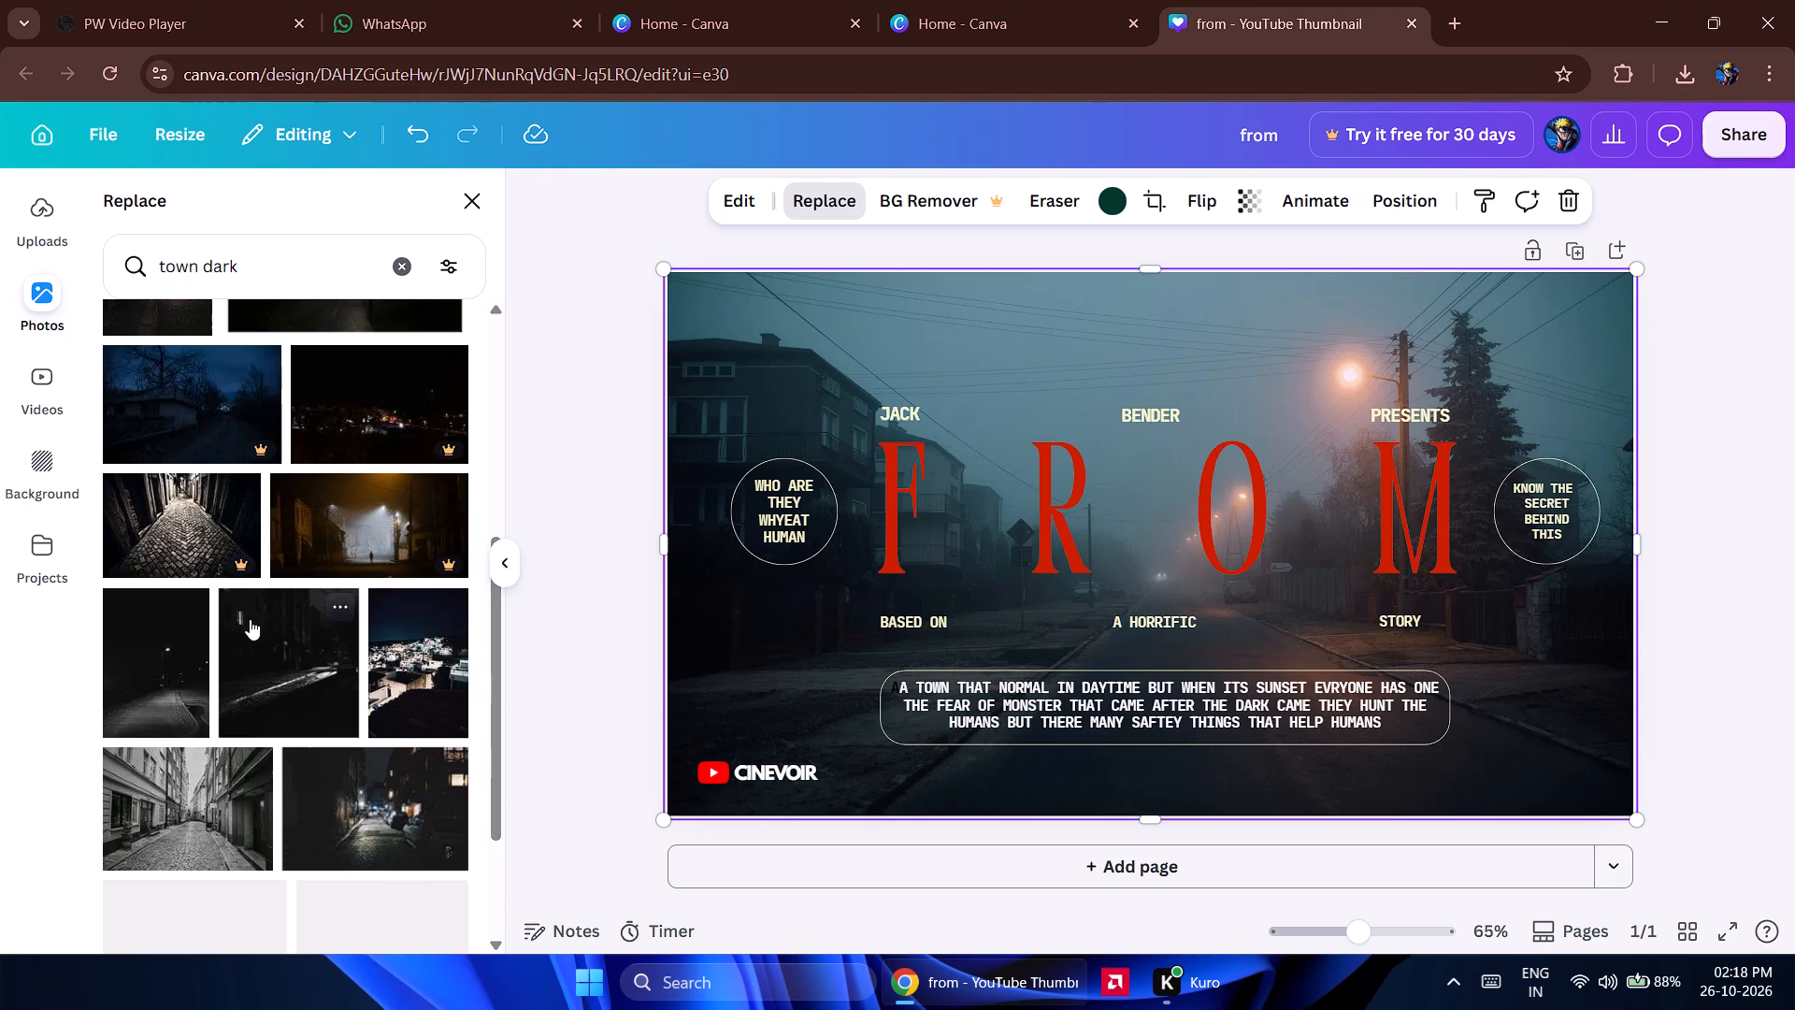
scroll(250, 619, down, 5)
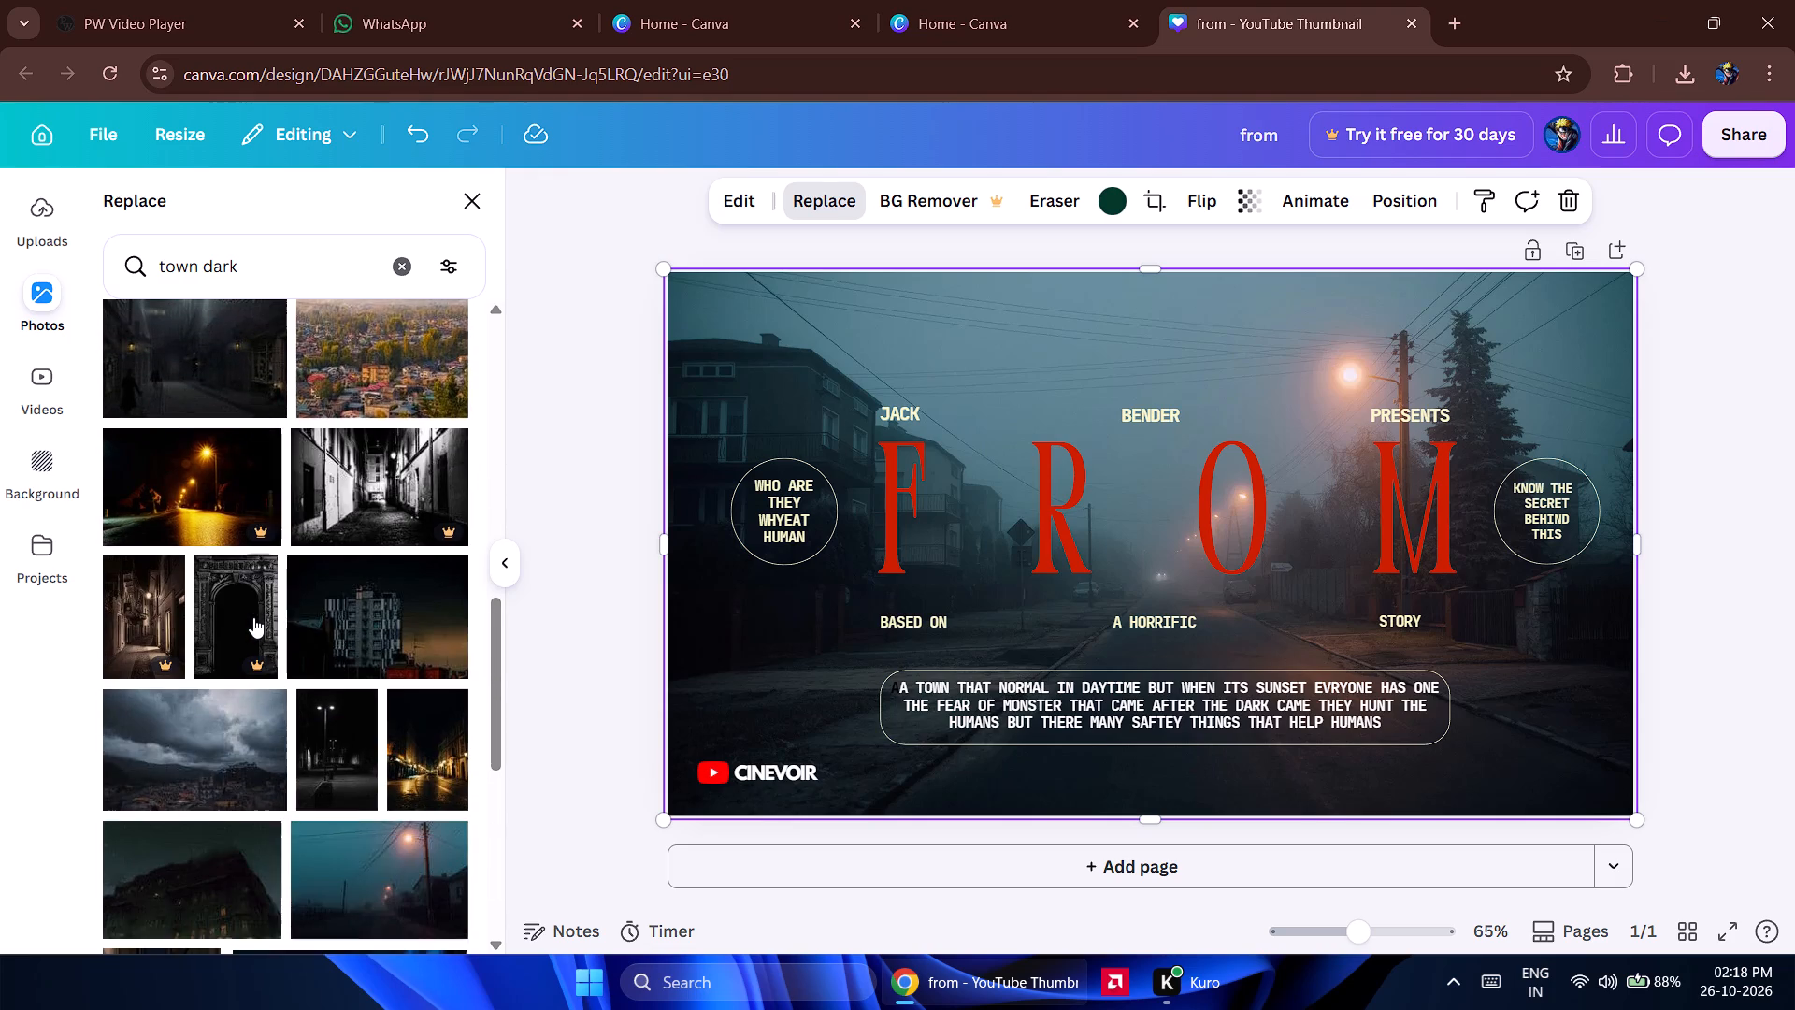
scroll(253, 617, down, 3)
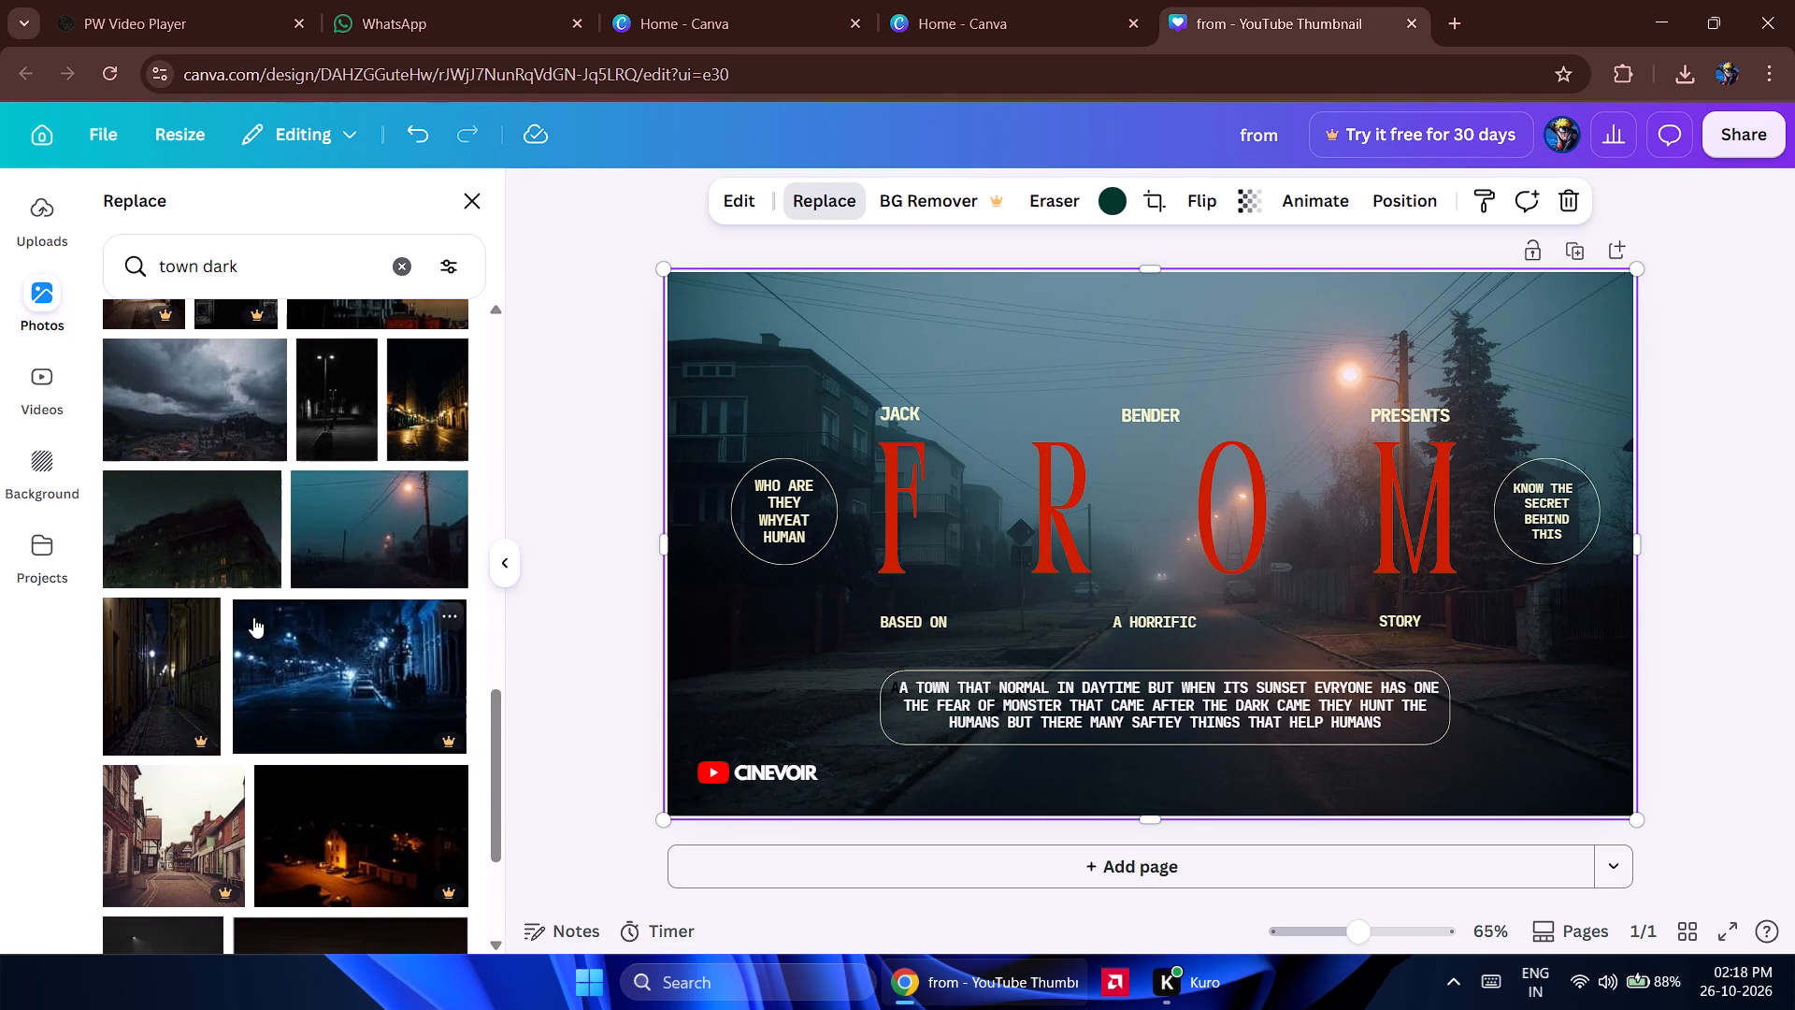
scroll(310, 623, down, 2)
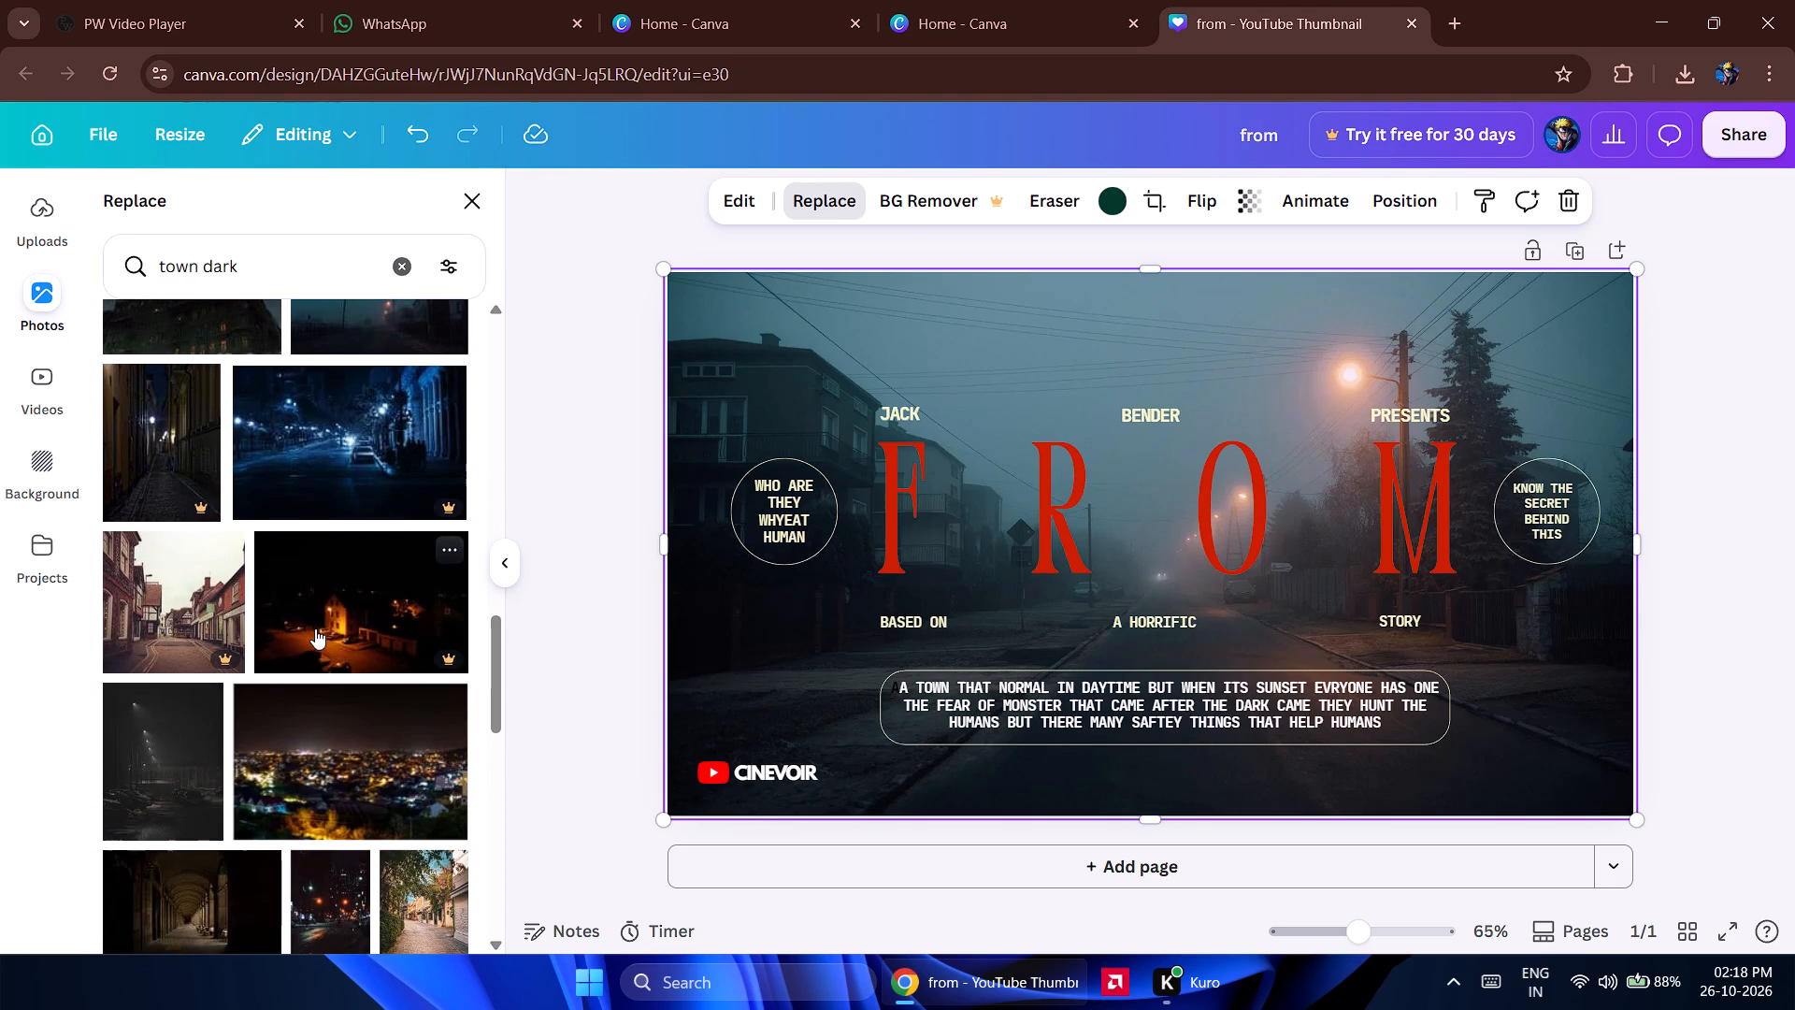
scroll(315, 628, down, 4)
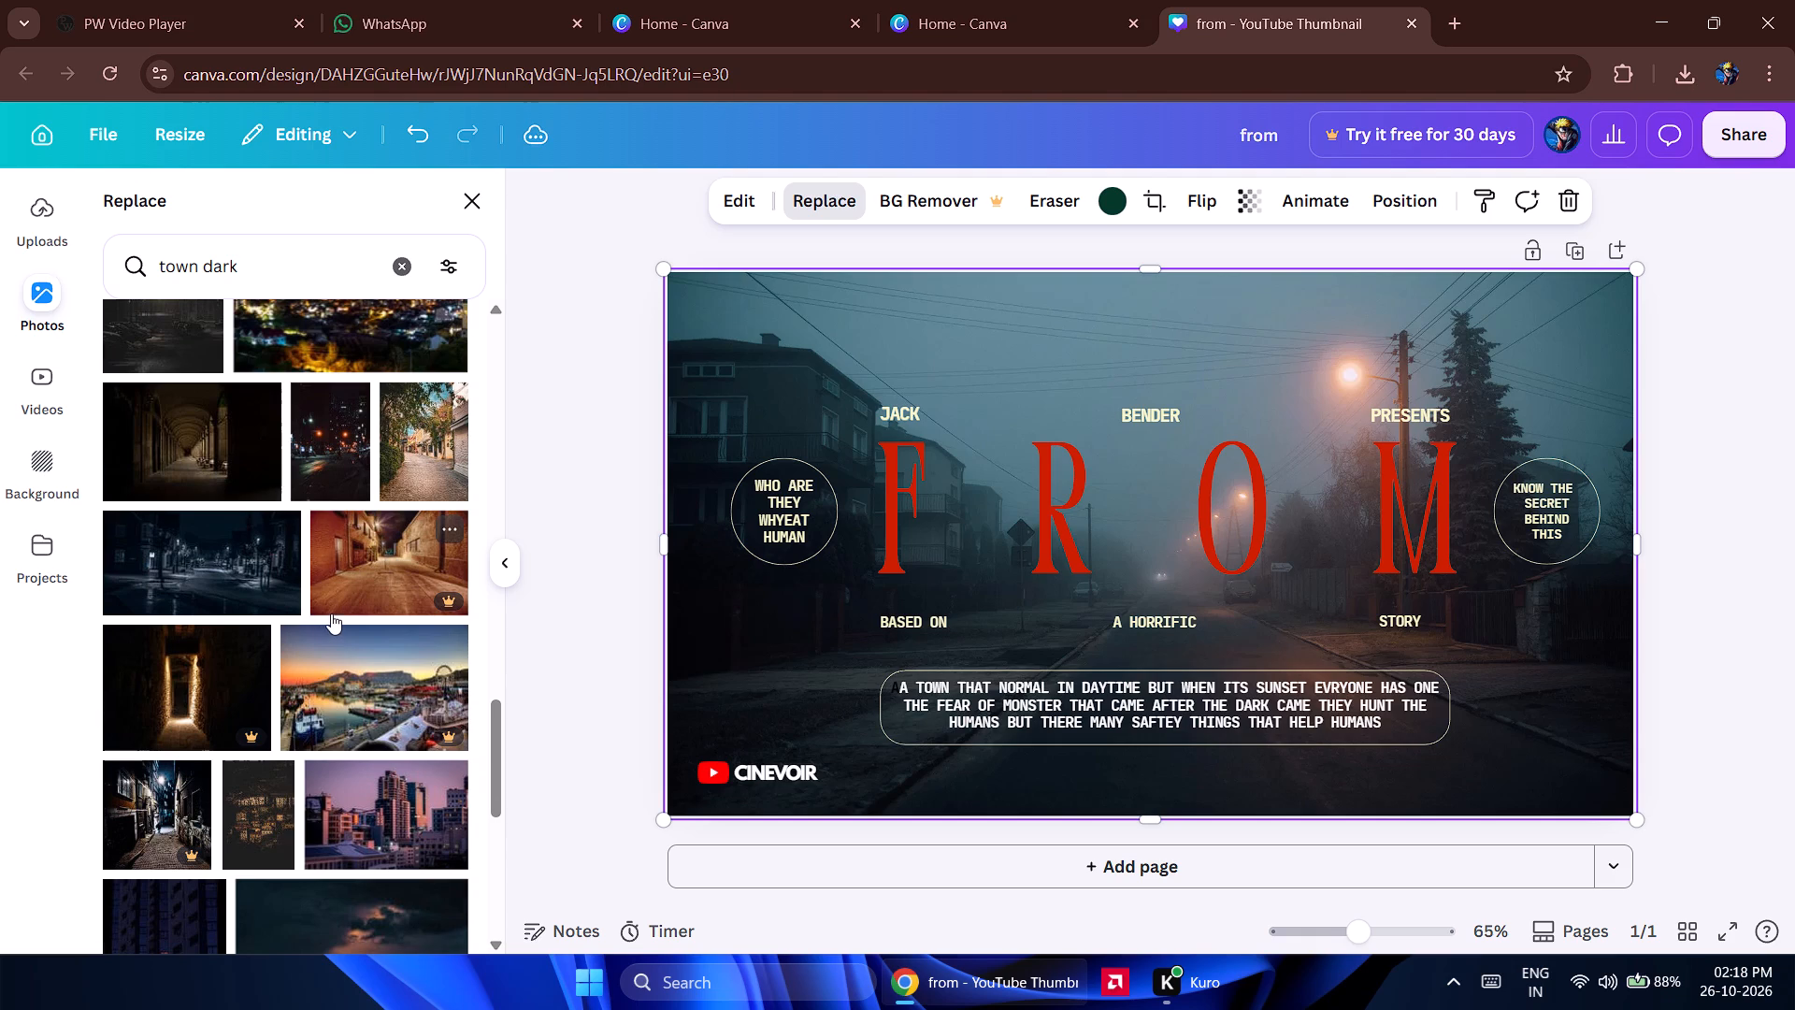
scroll(331, 613, down, 4)
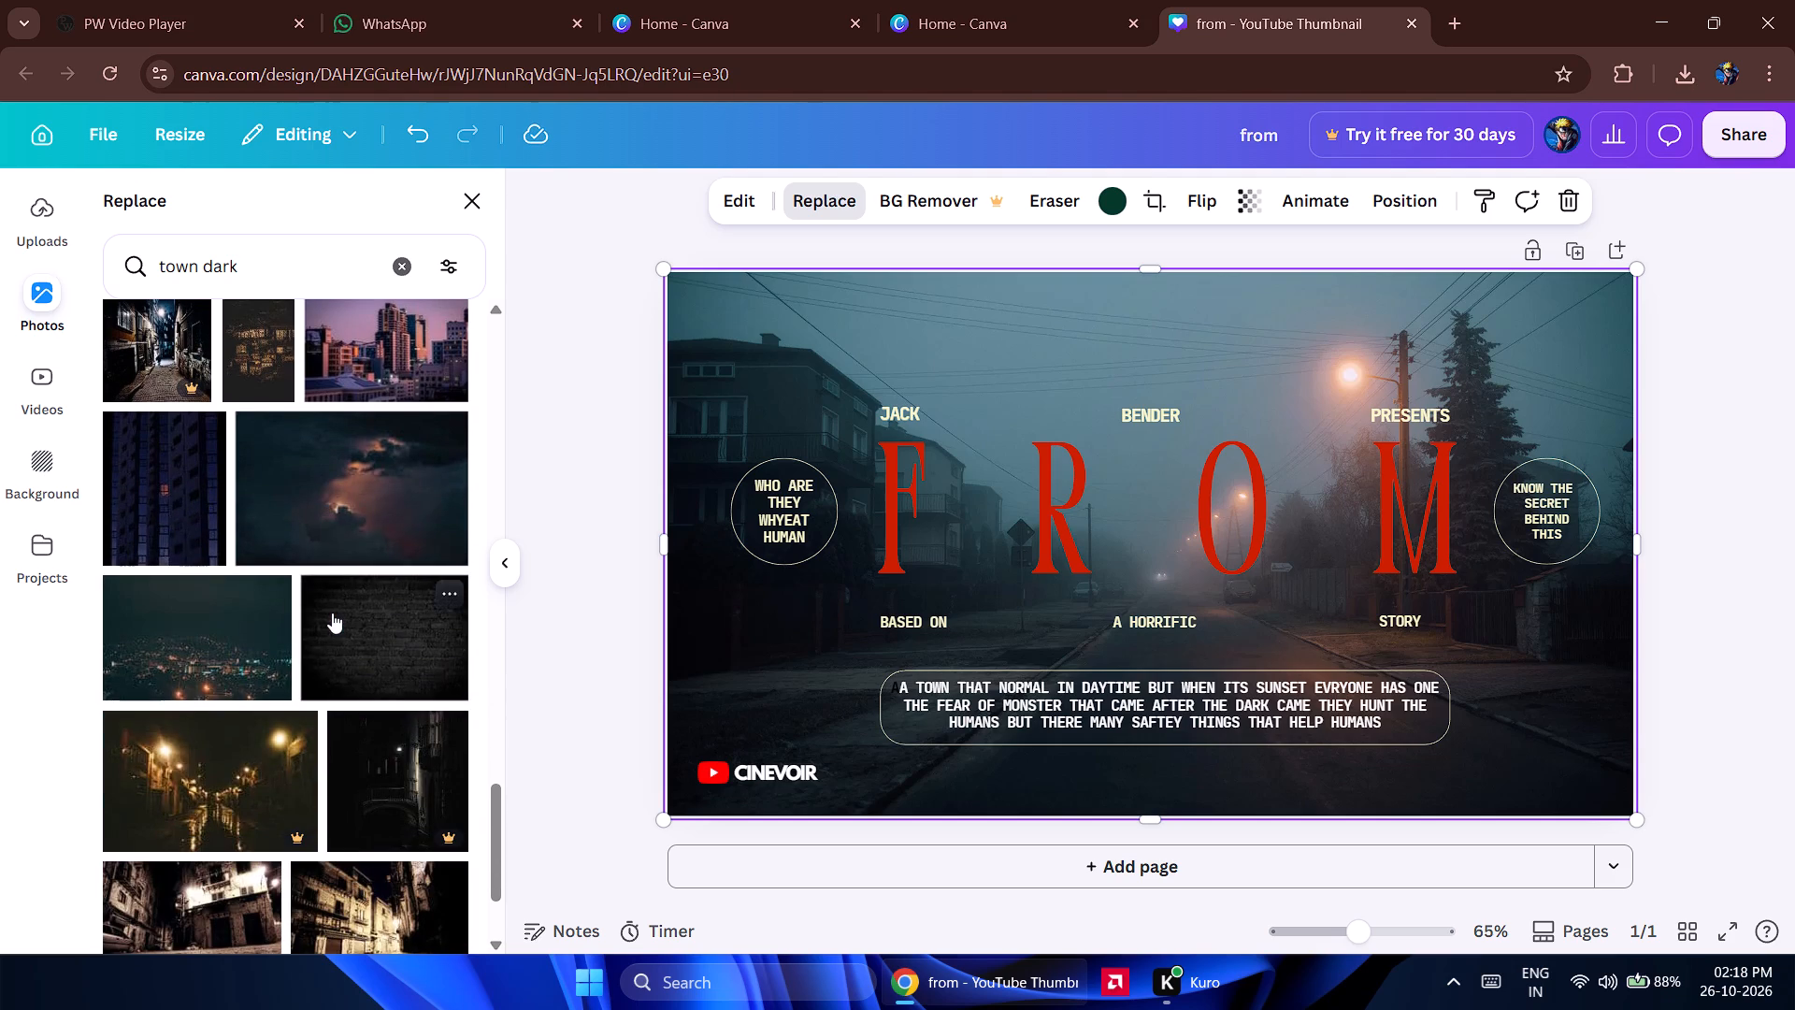
scroll(332, 612, down, 3)
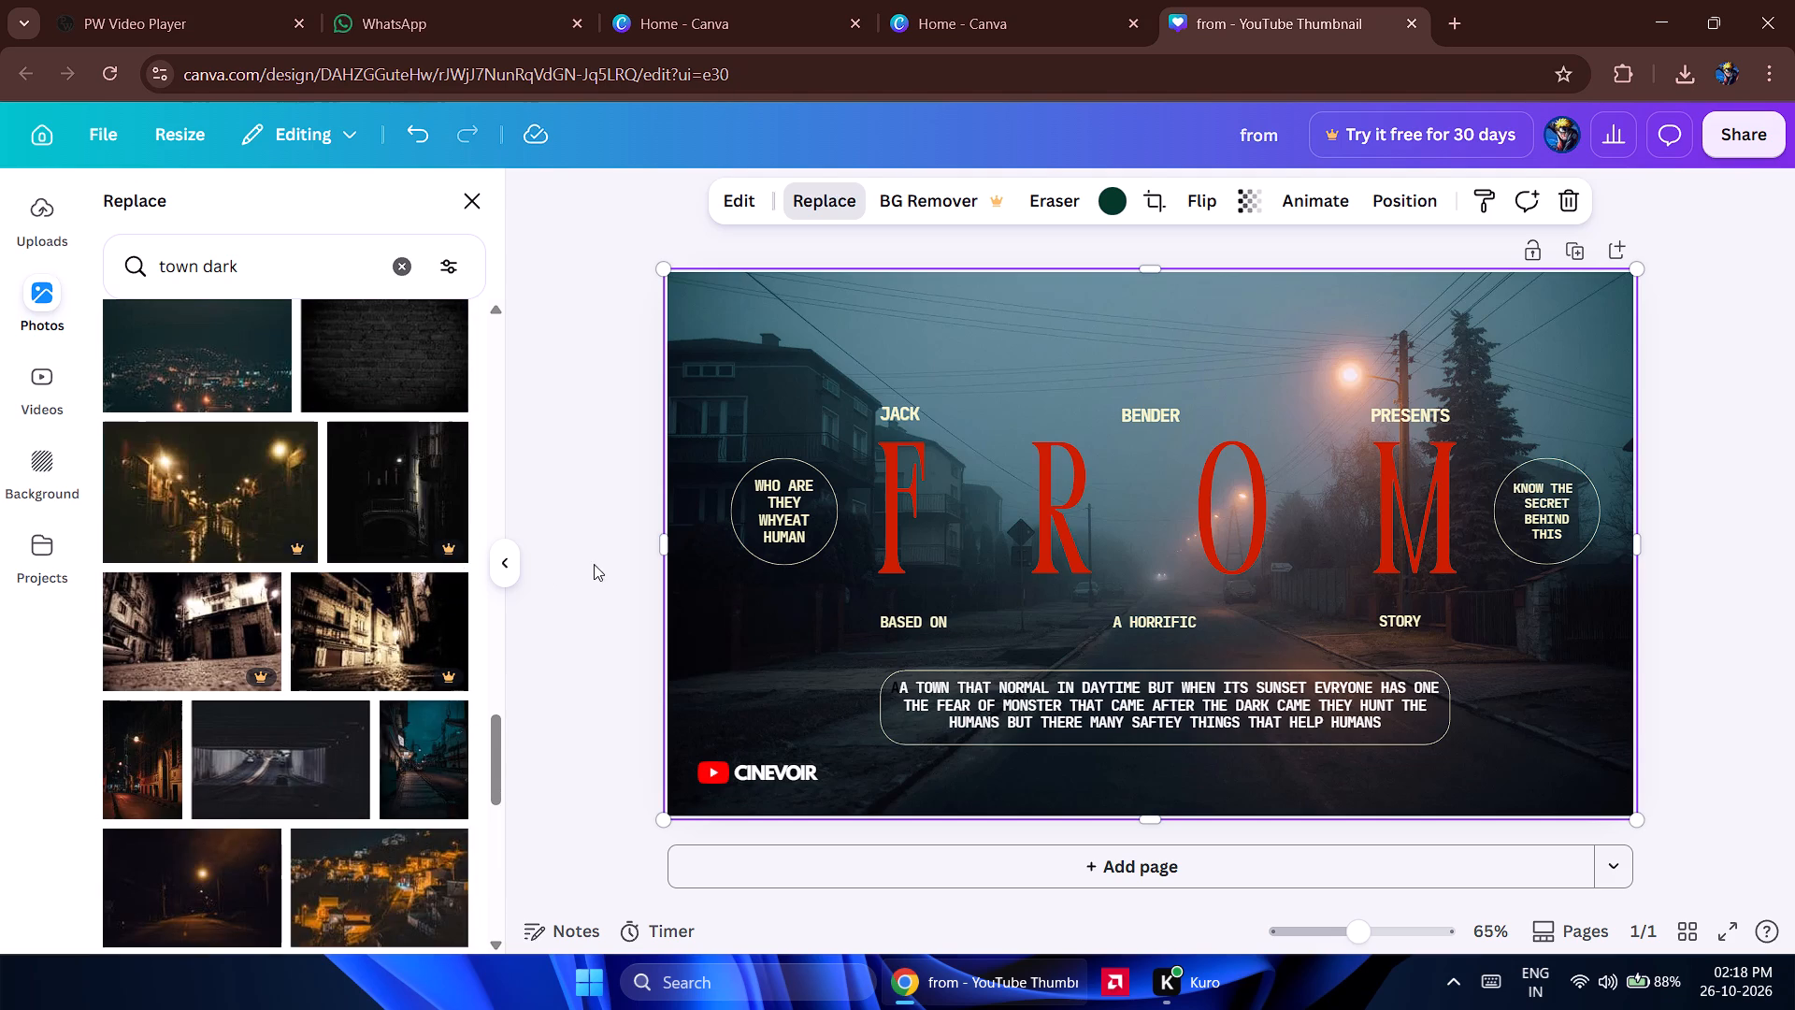
click(563, 560)
click(1752, 503)
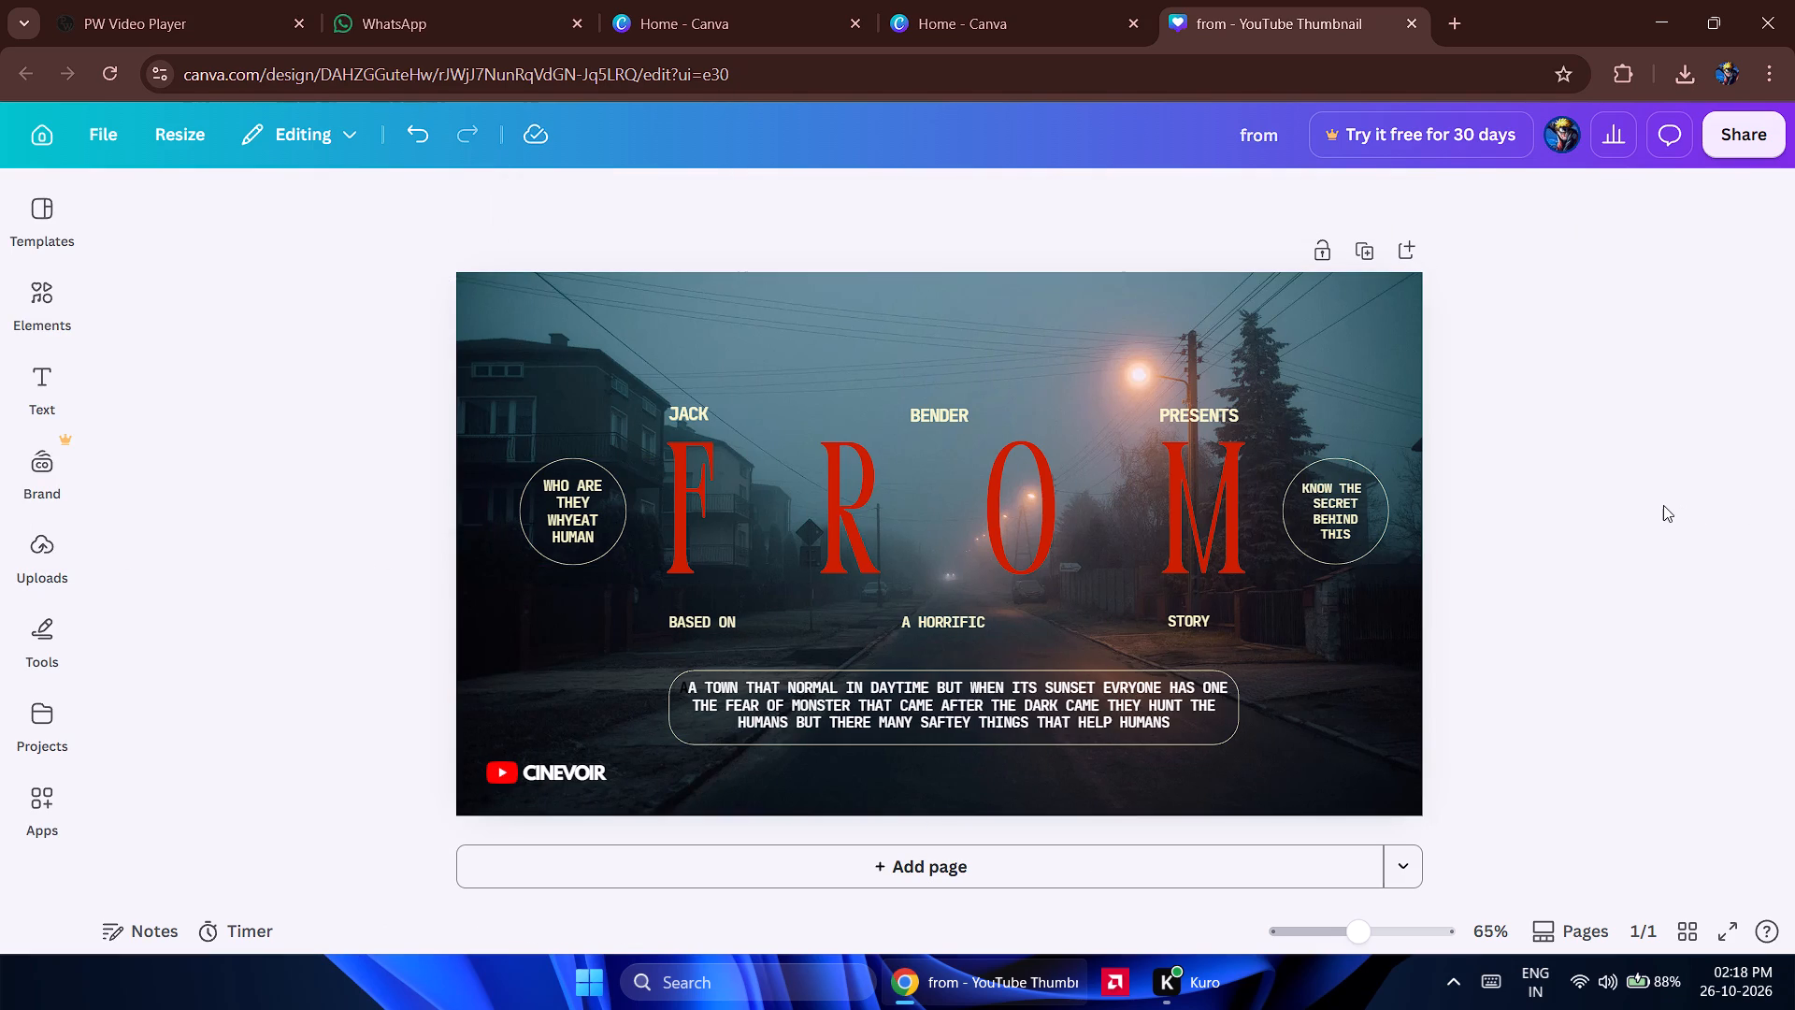
Download the finished thumbnail as a high-quality PNG at 1,280 × 720 px.
click(1761, 133)
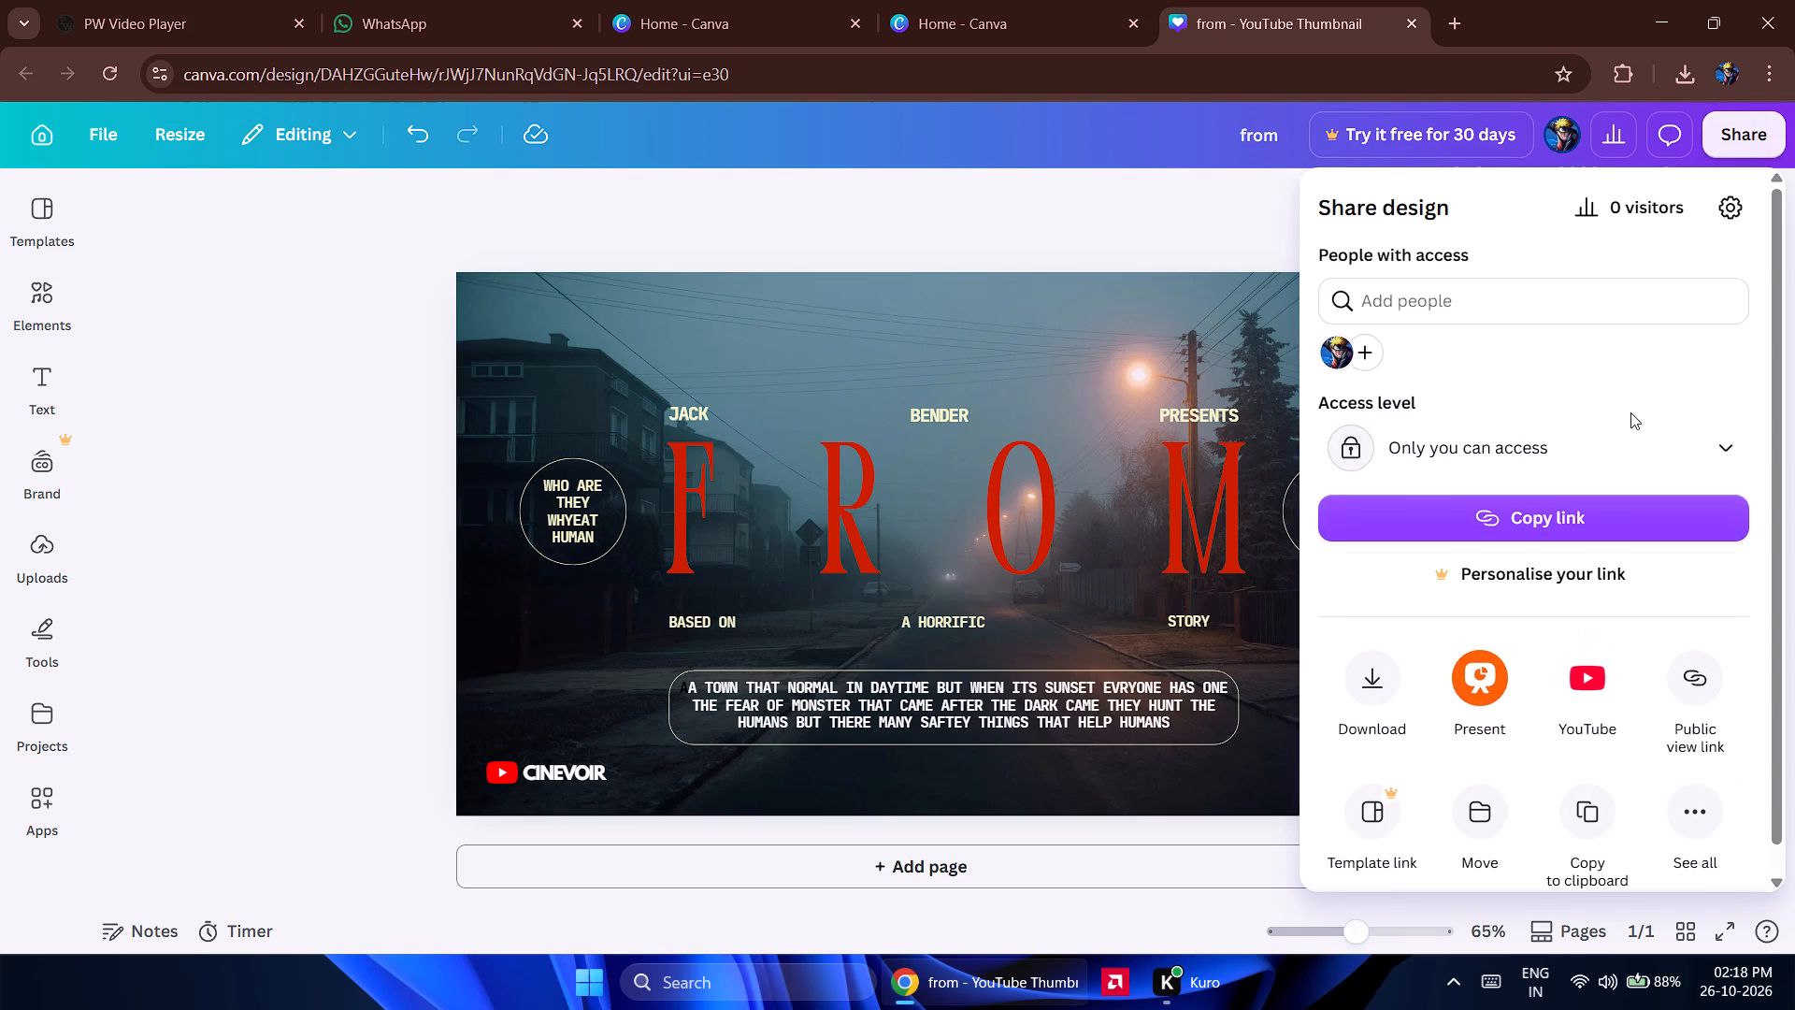
click(1391, 667)
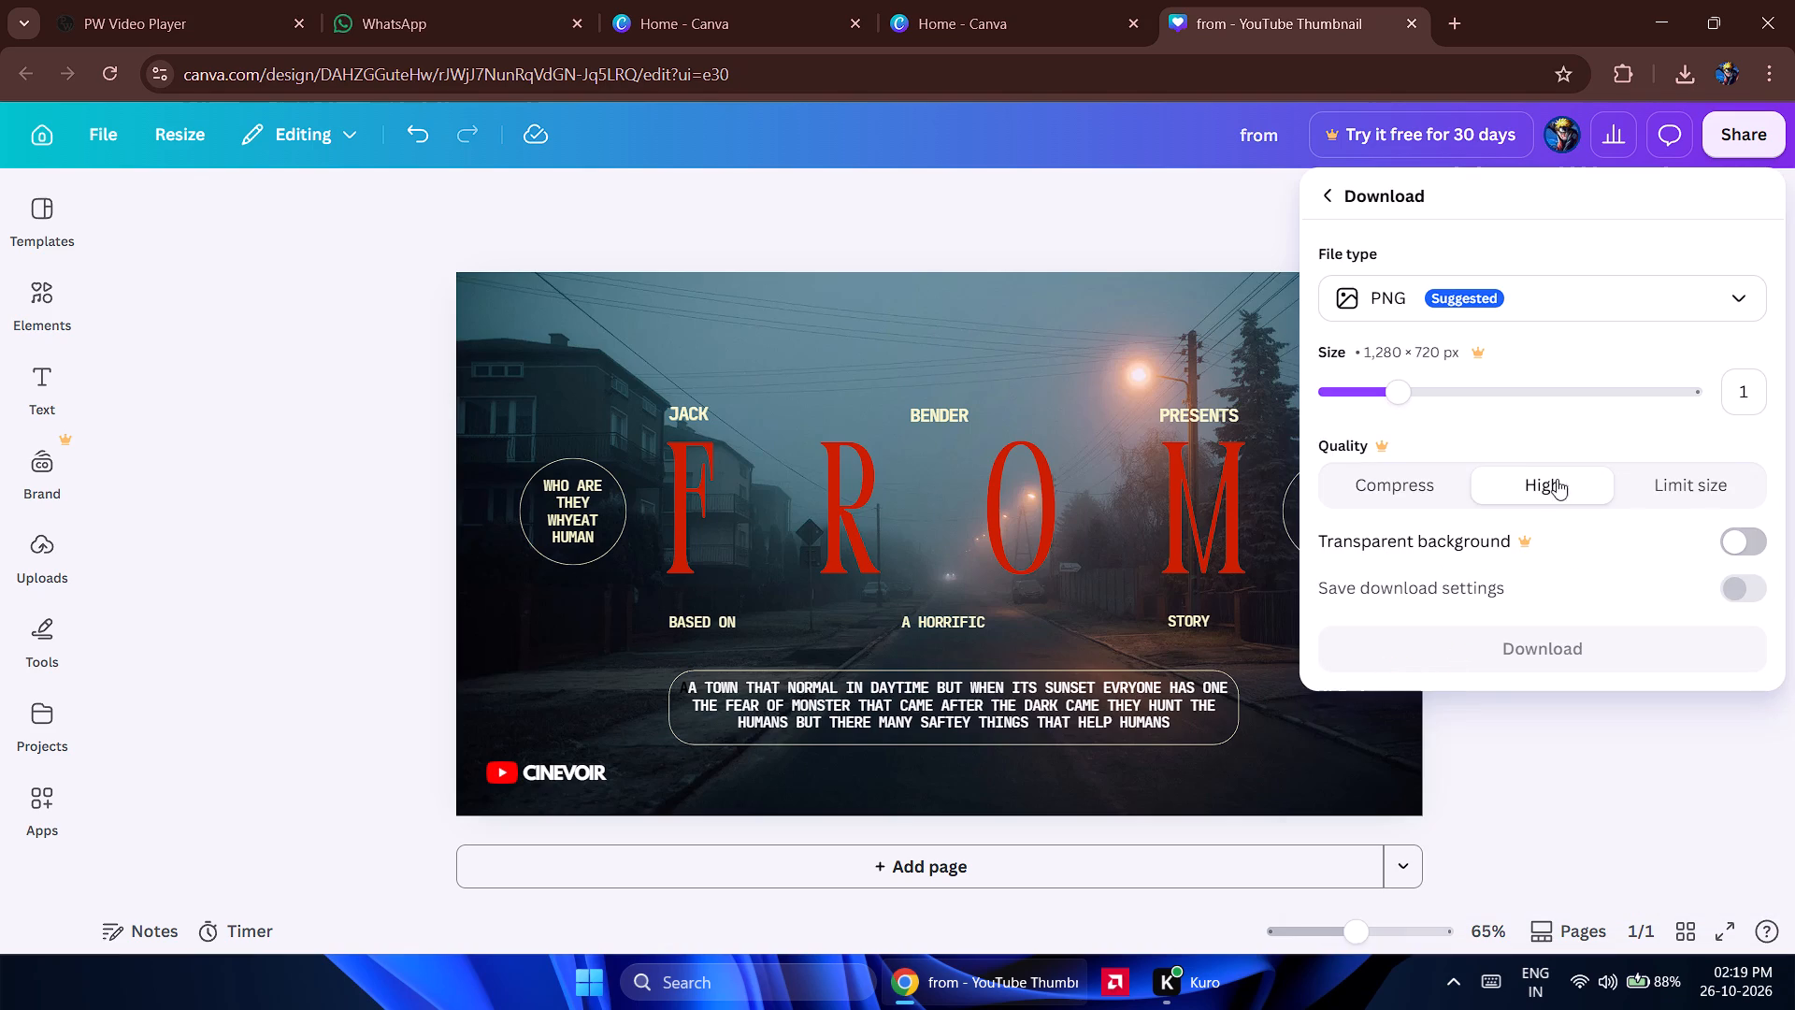
click(1522, 644)
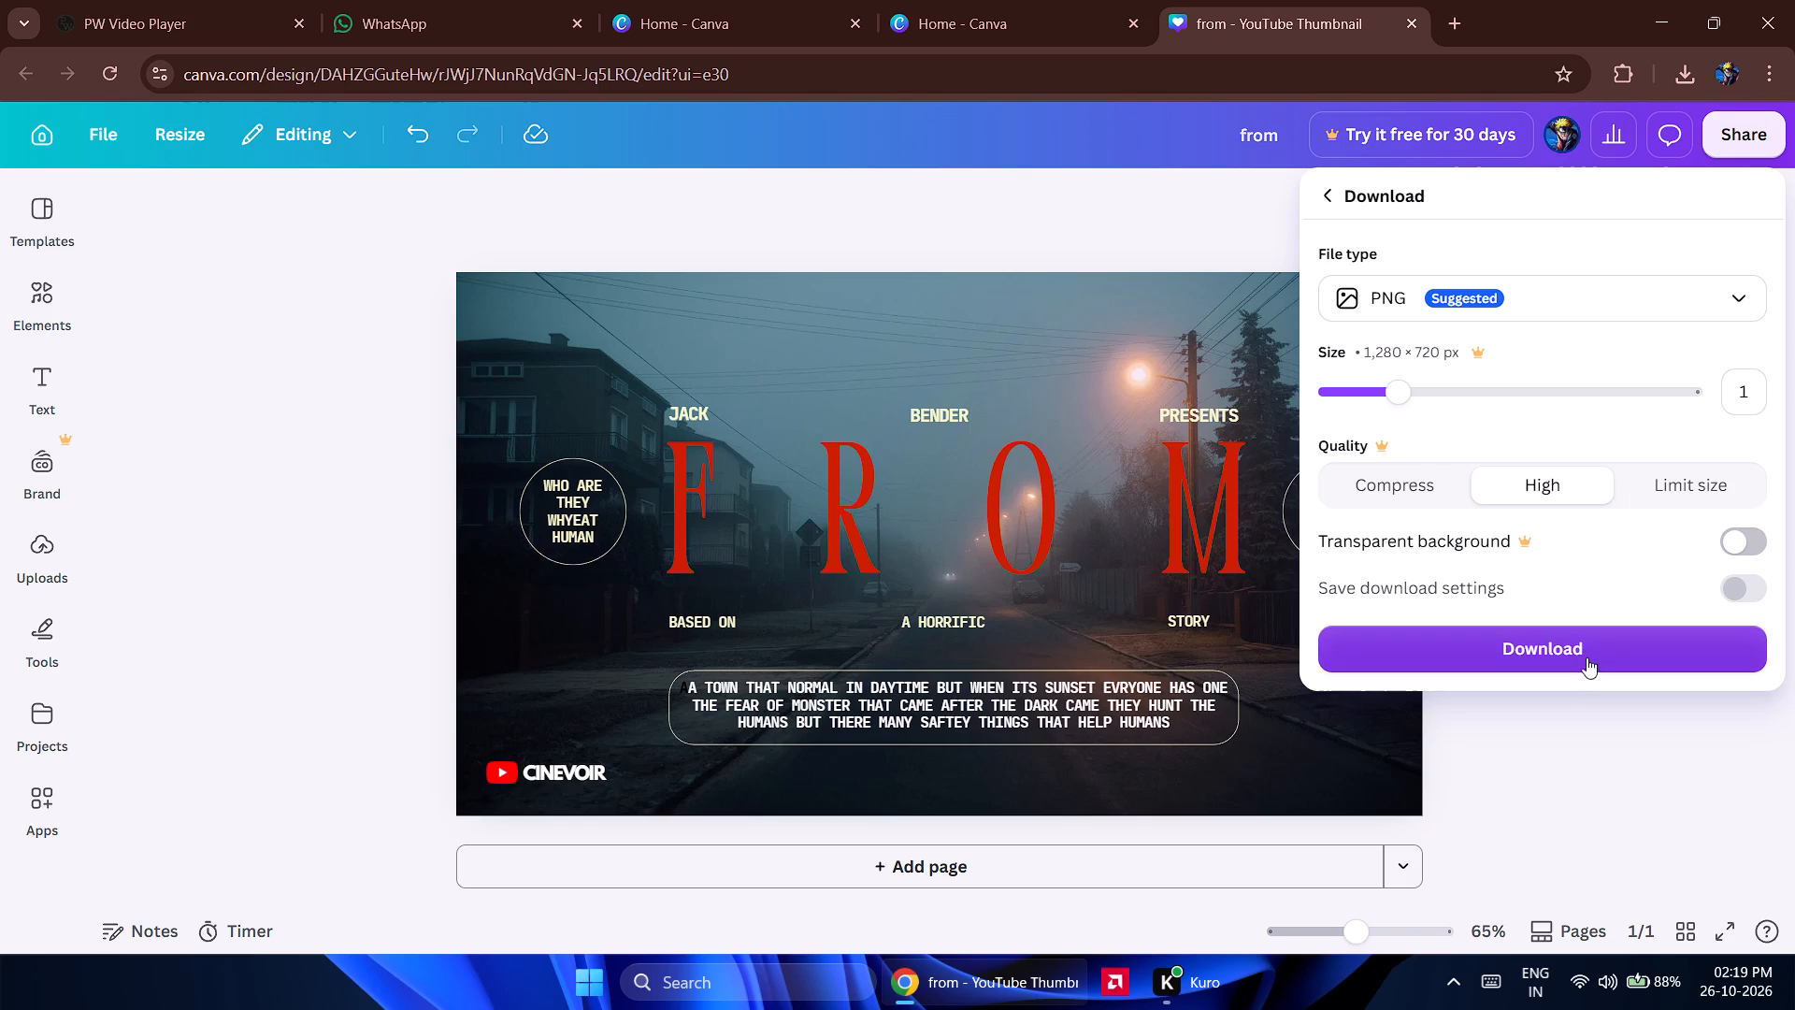
click(1587, 647)
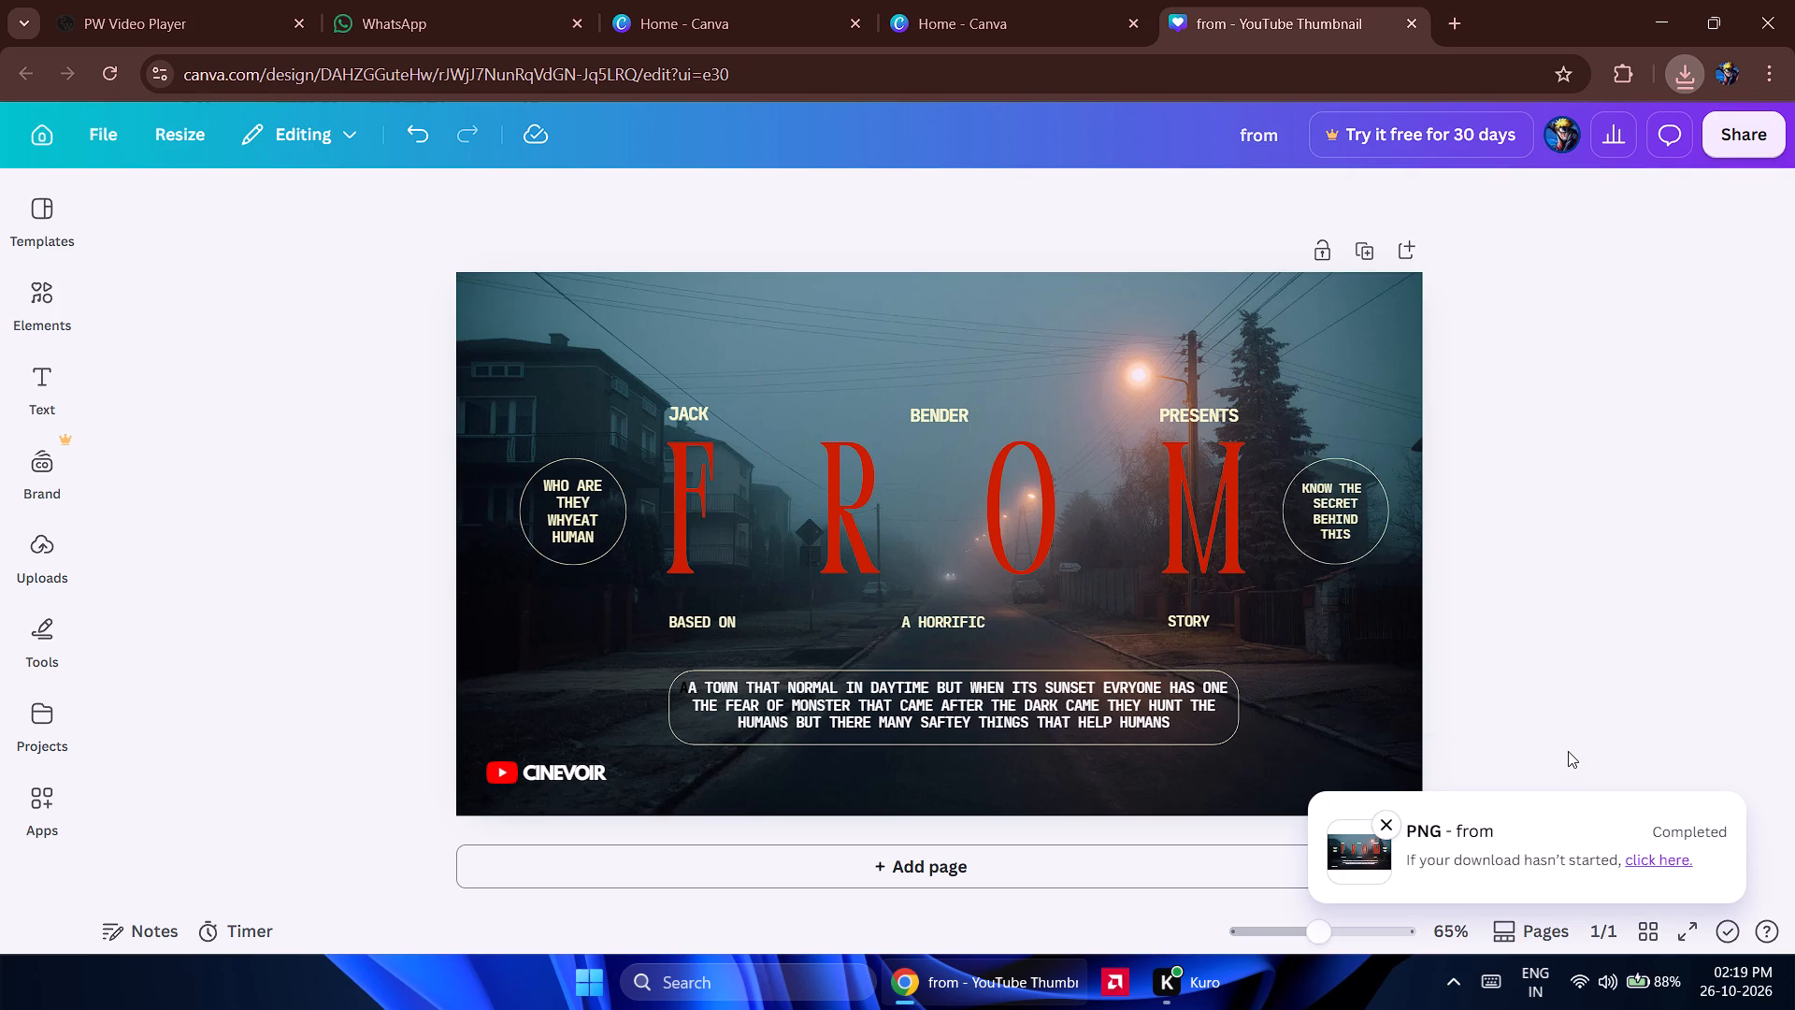
click(1604, 655)
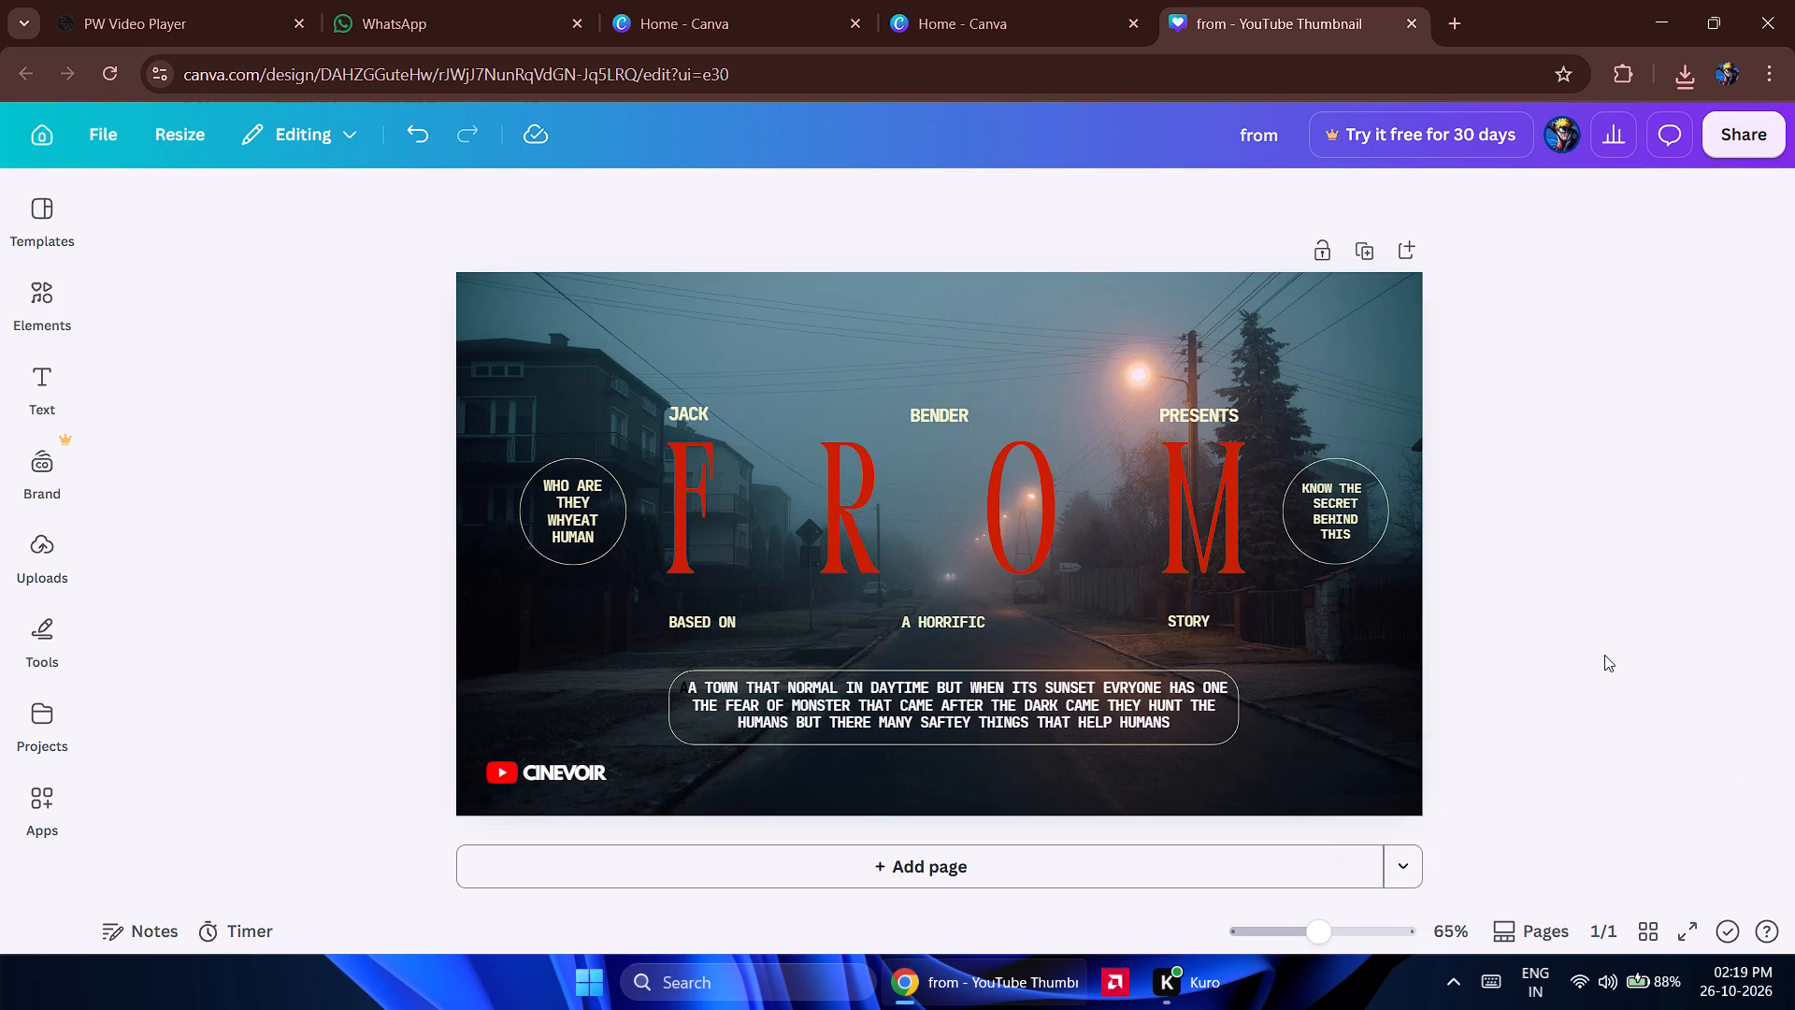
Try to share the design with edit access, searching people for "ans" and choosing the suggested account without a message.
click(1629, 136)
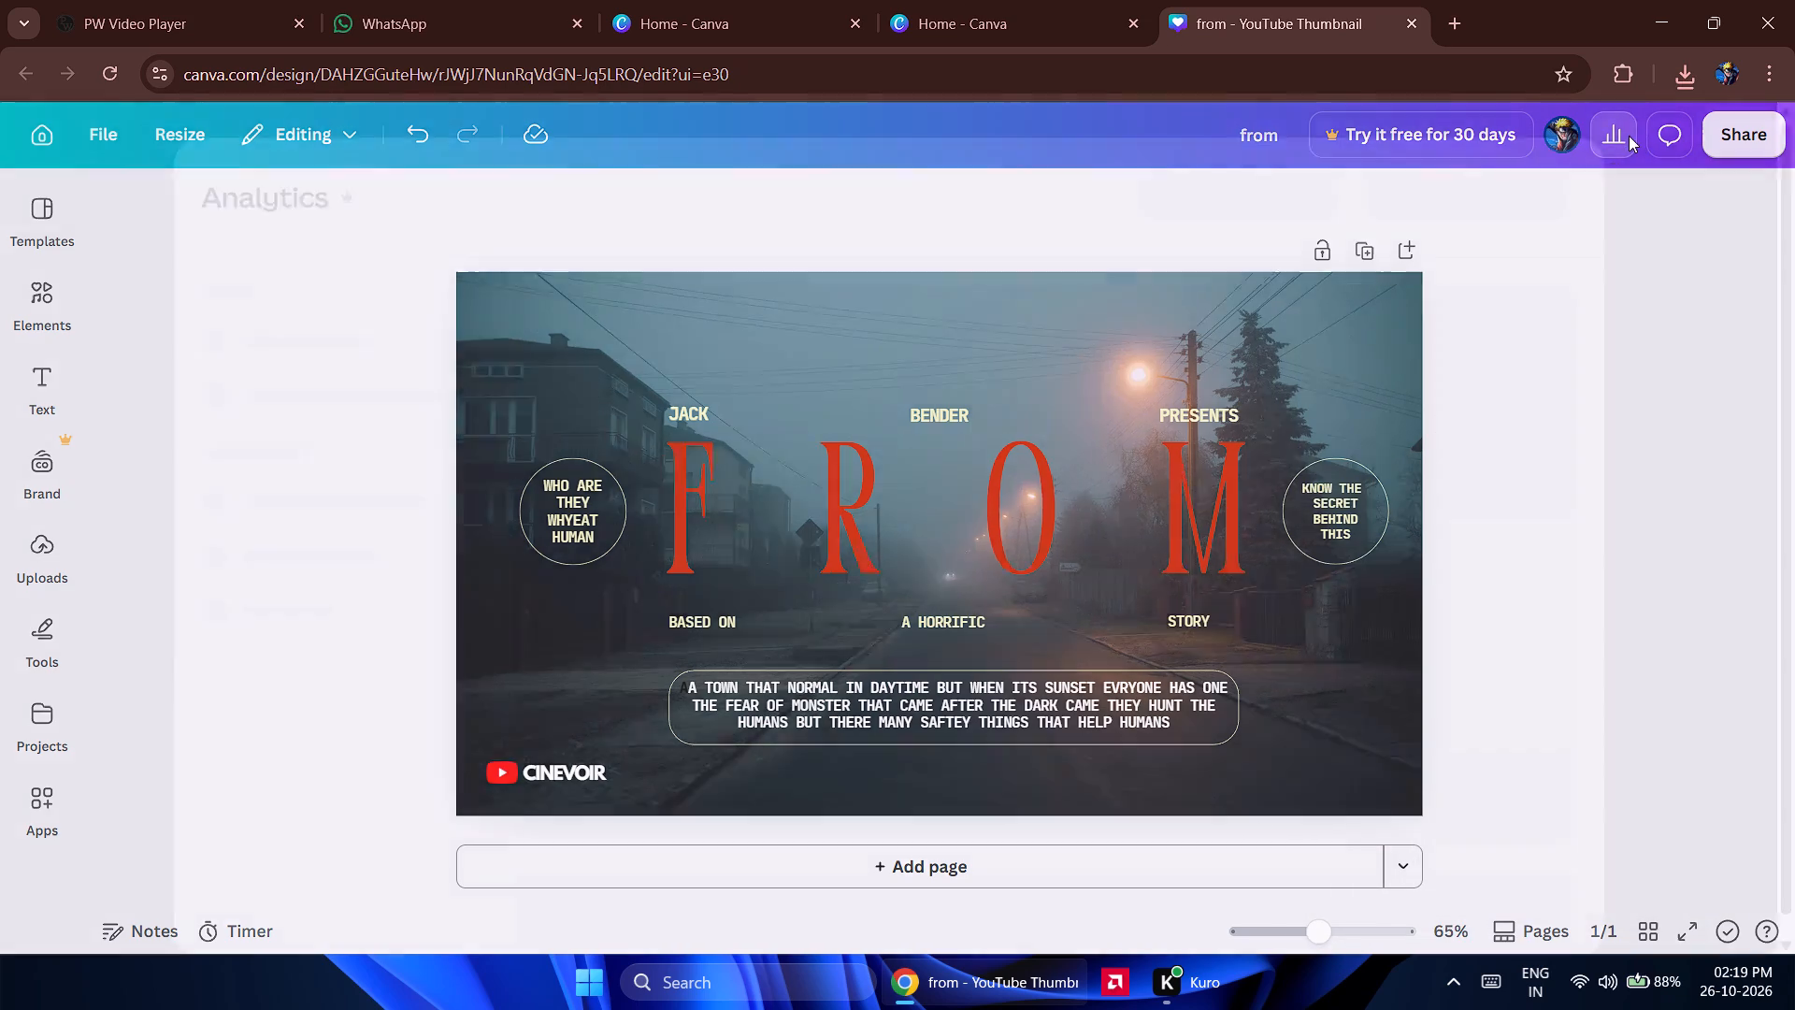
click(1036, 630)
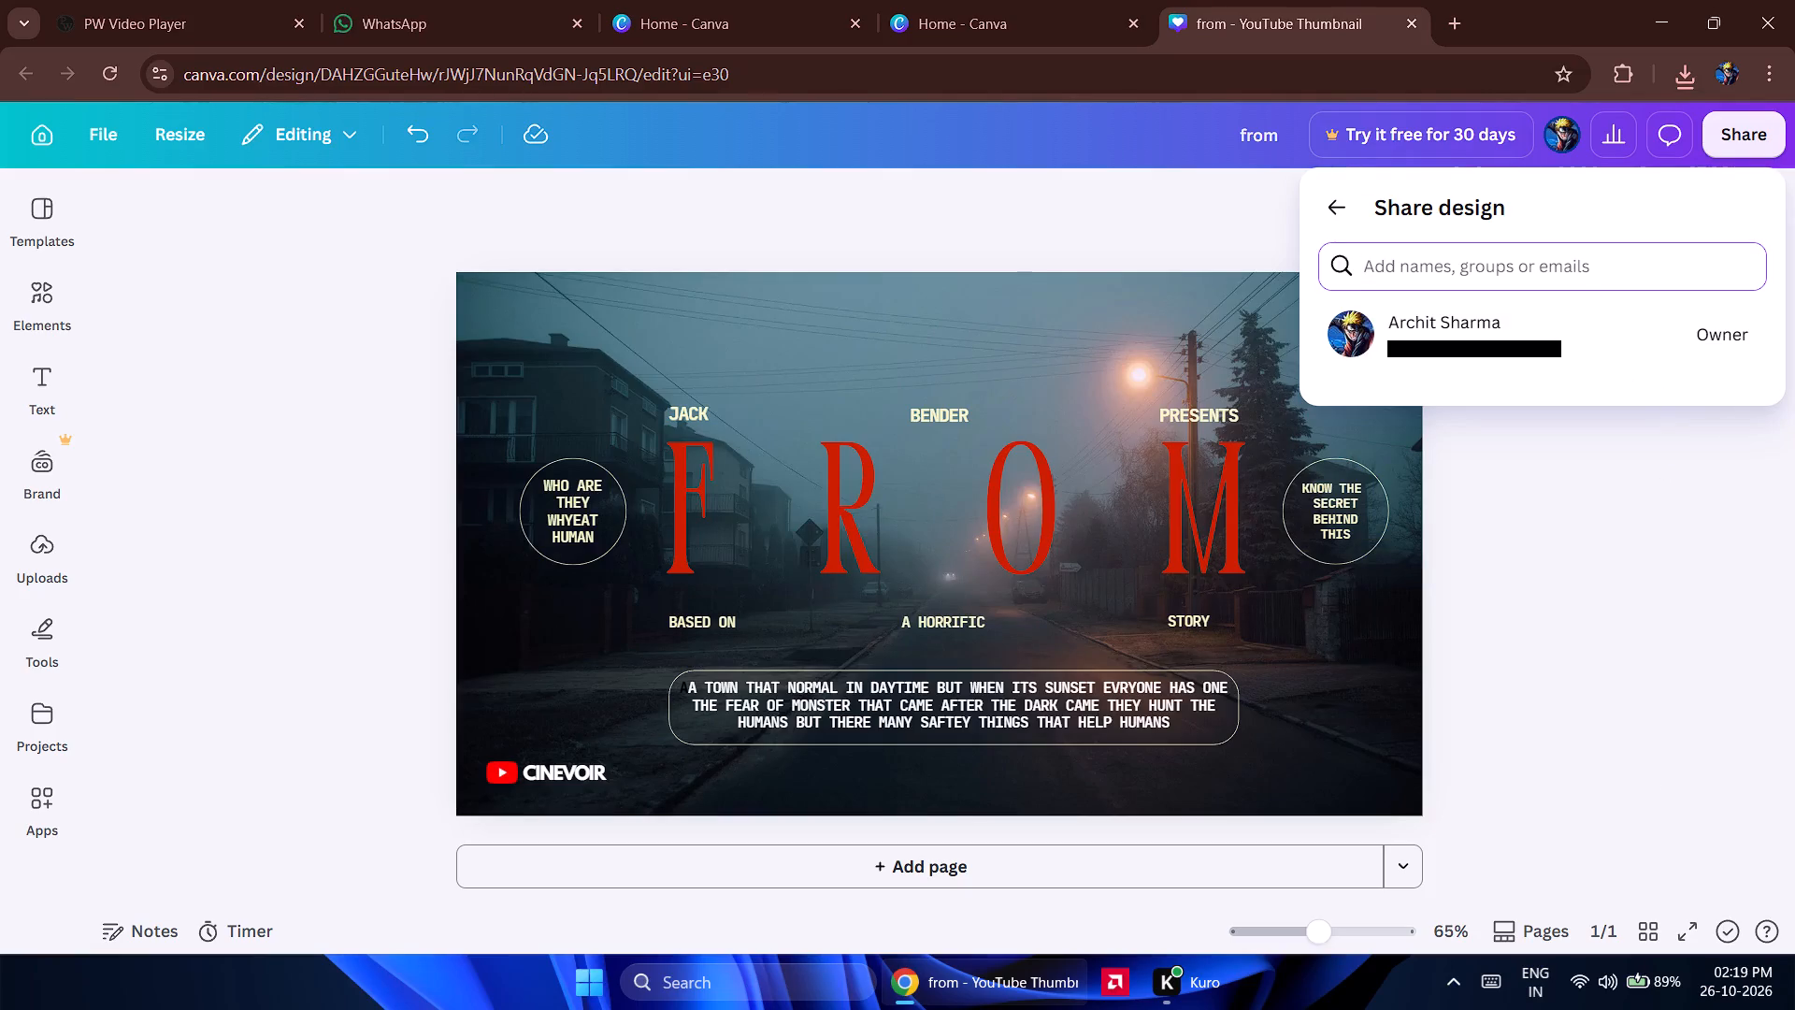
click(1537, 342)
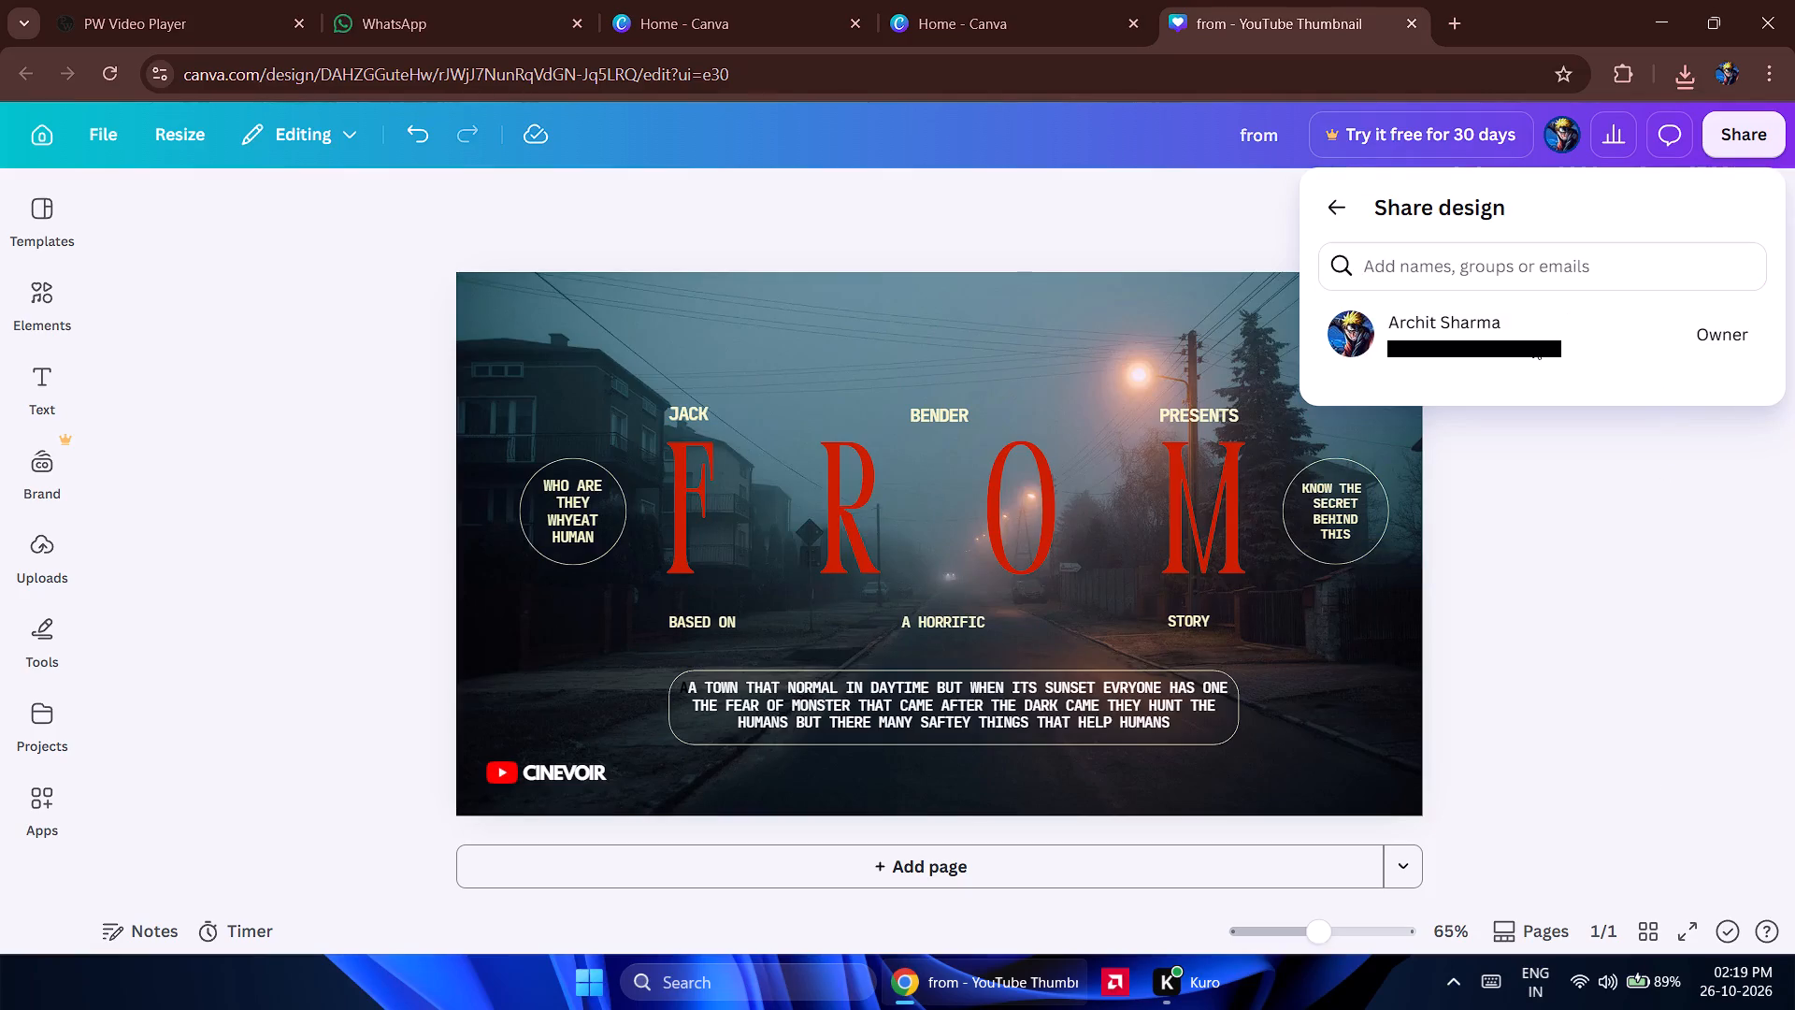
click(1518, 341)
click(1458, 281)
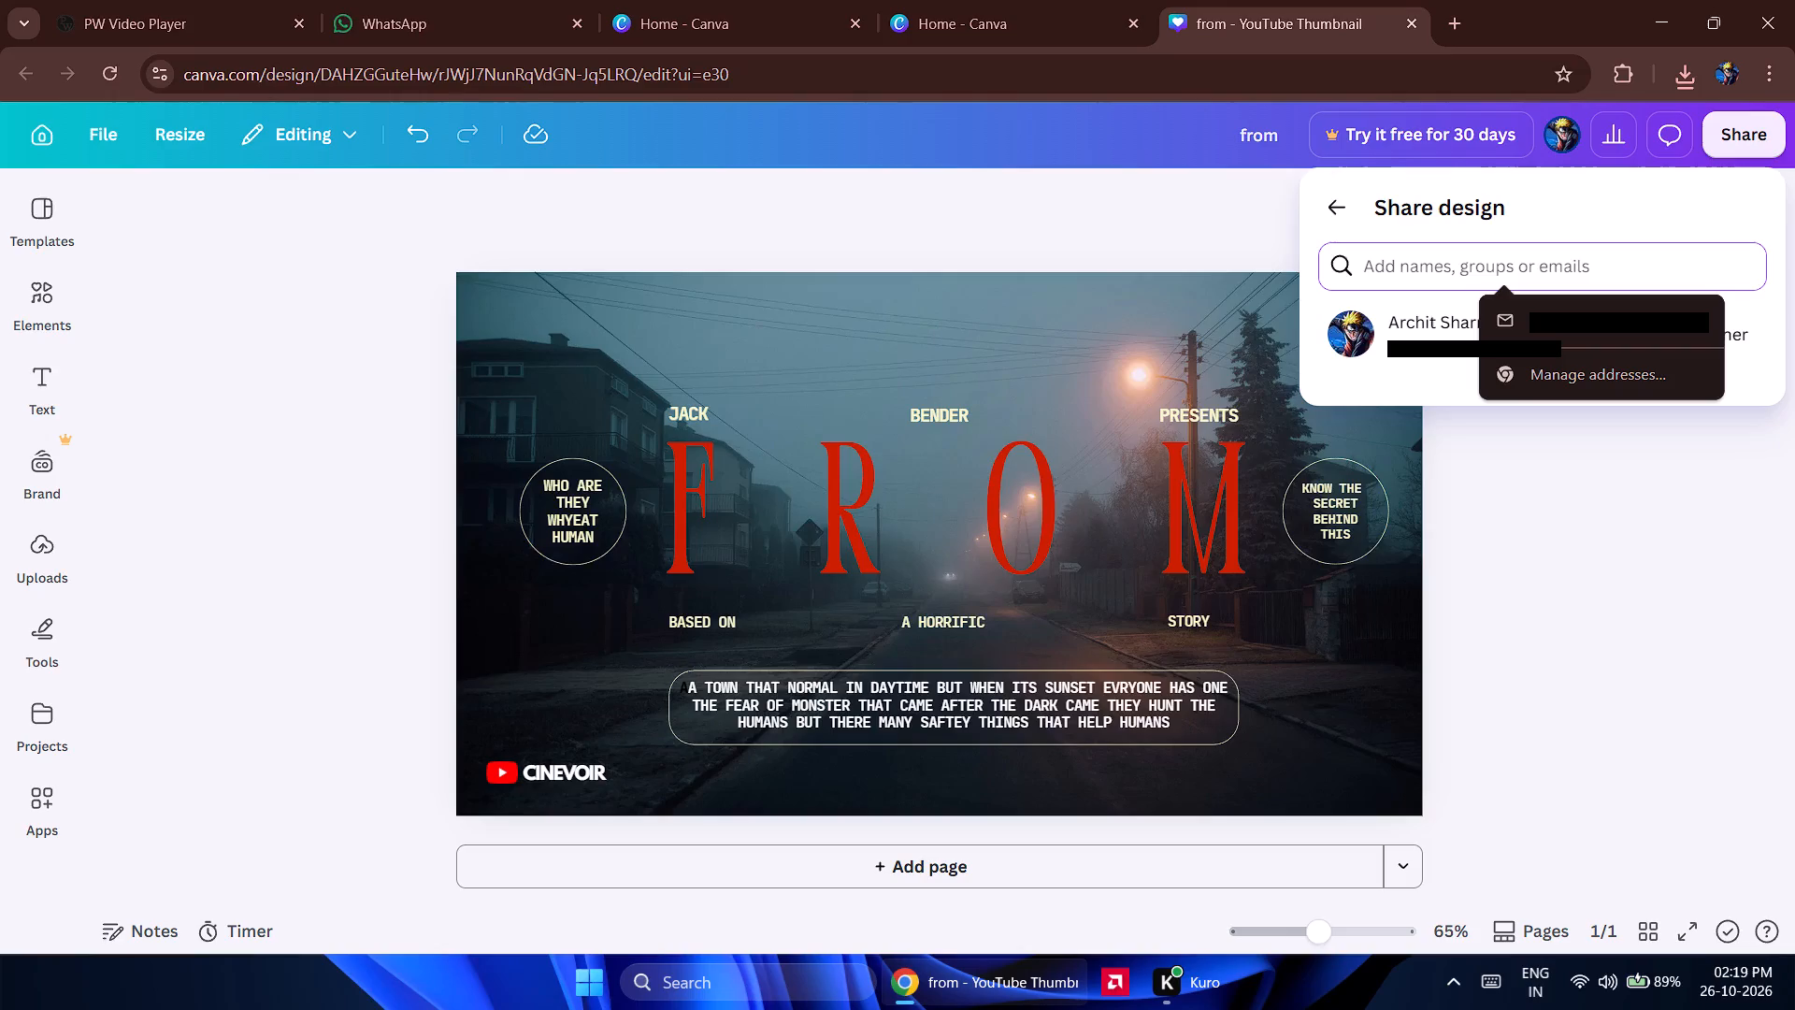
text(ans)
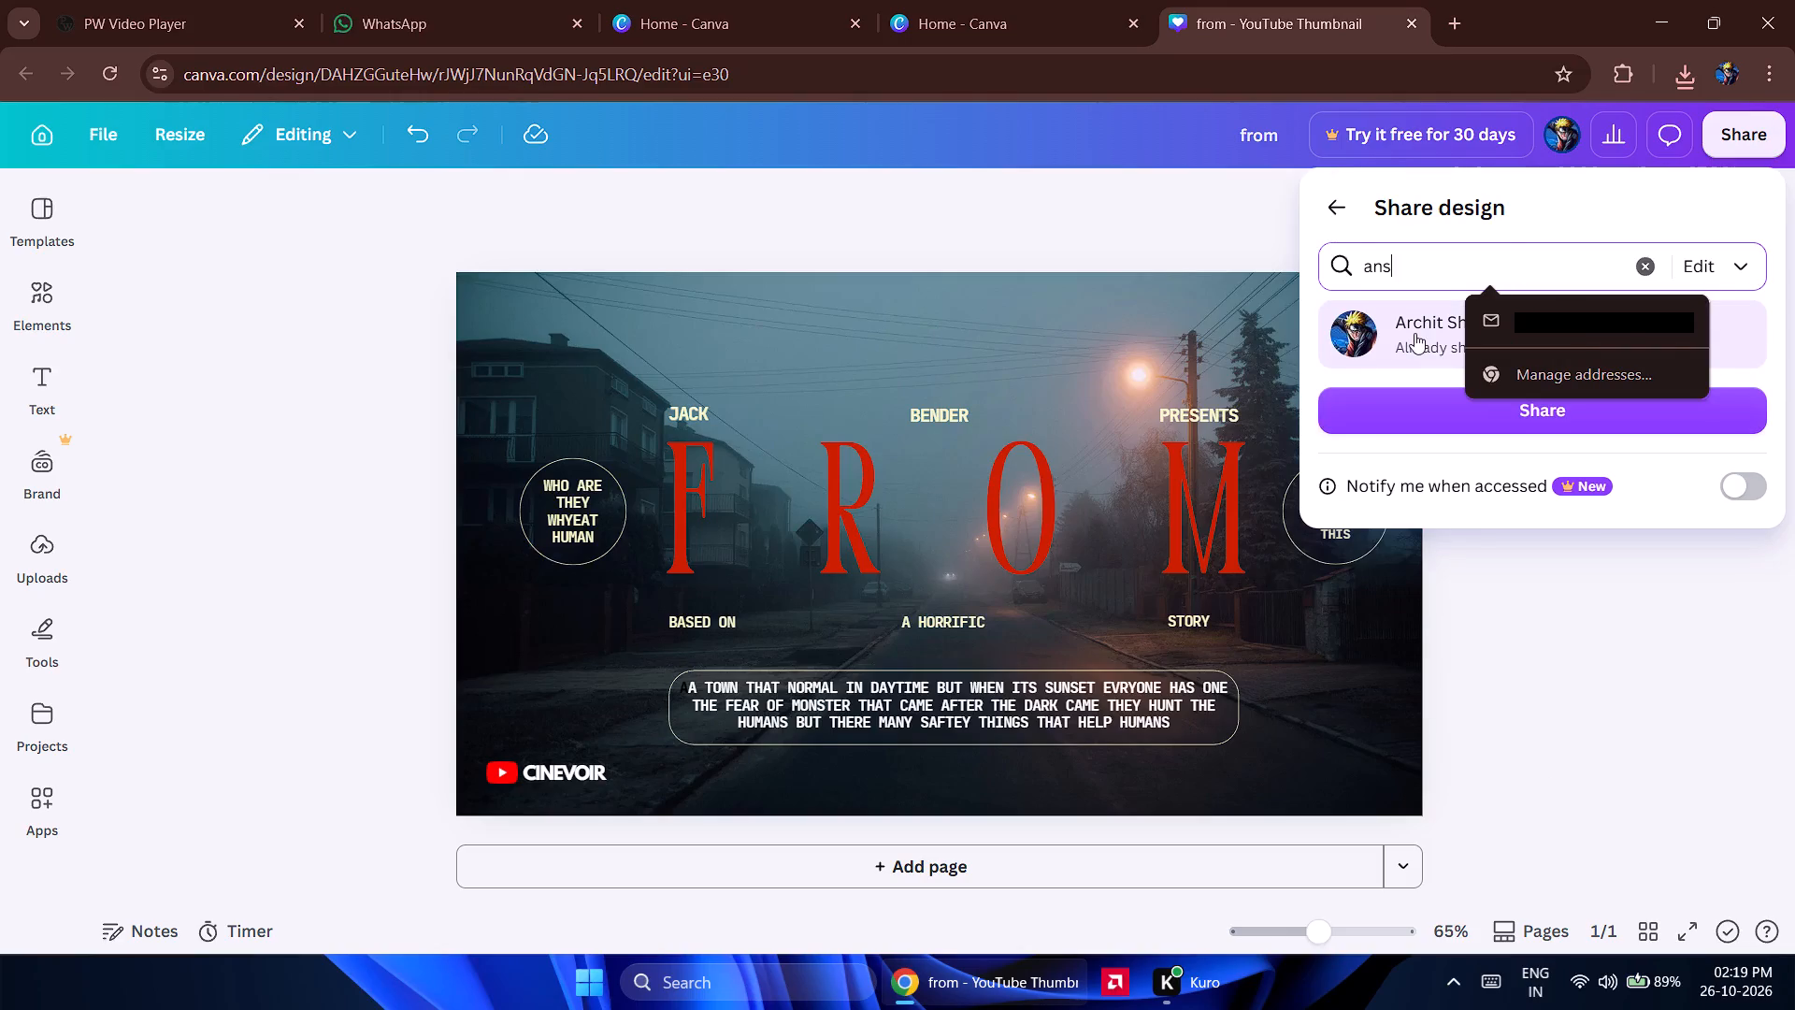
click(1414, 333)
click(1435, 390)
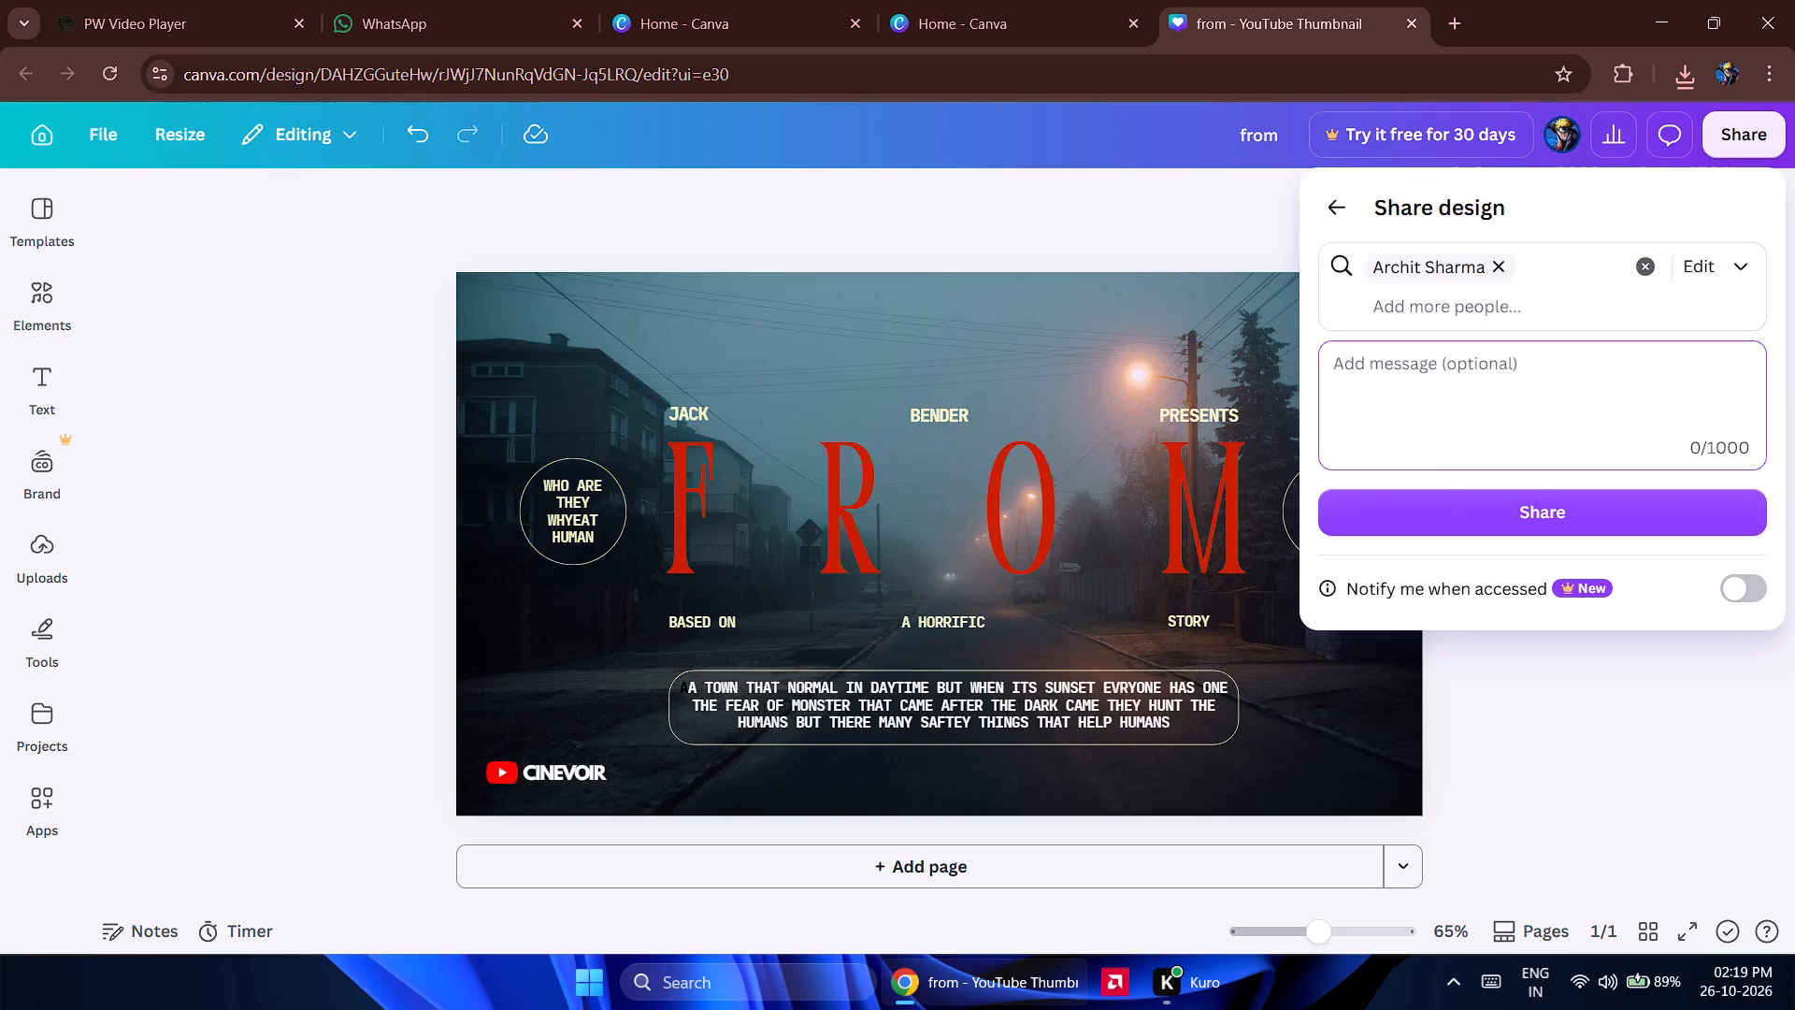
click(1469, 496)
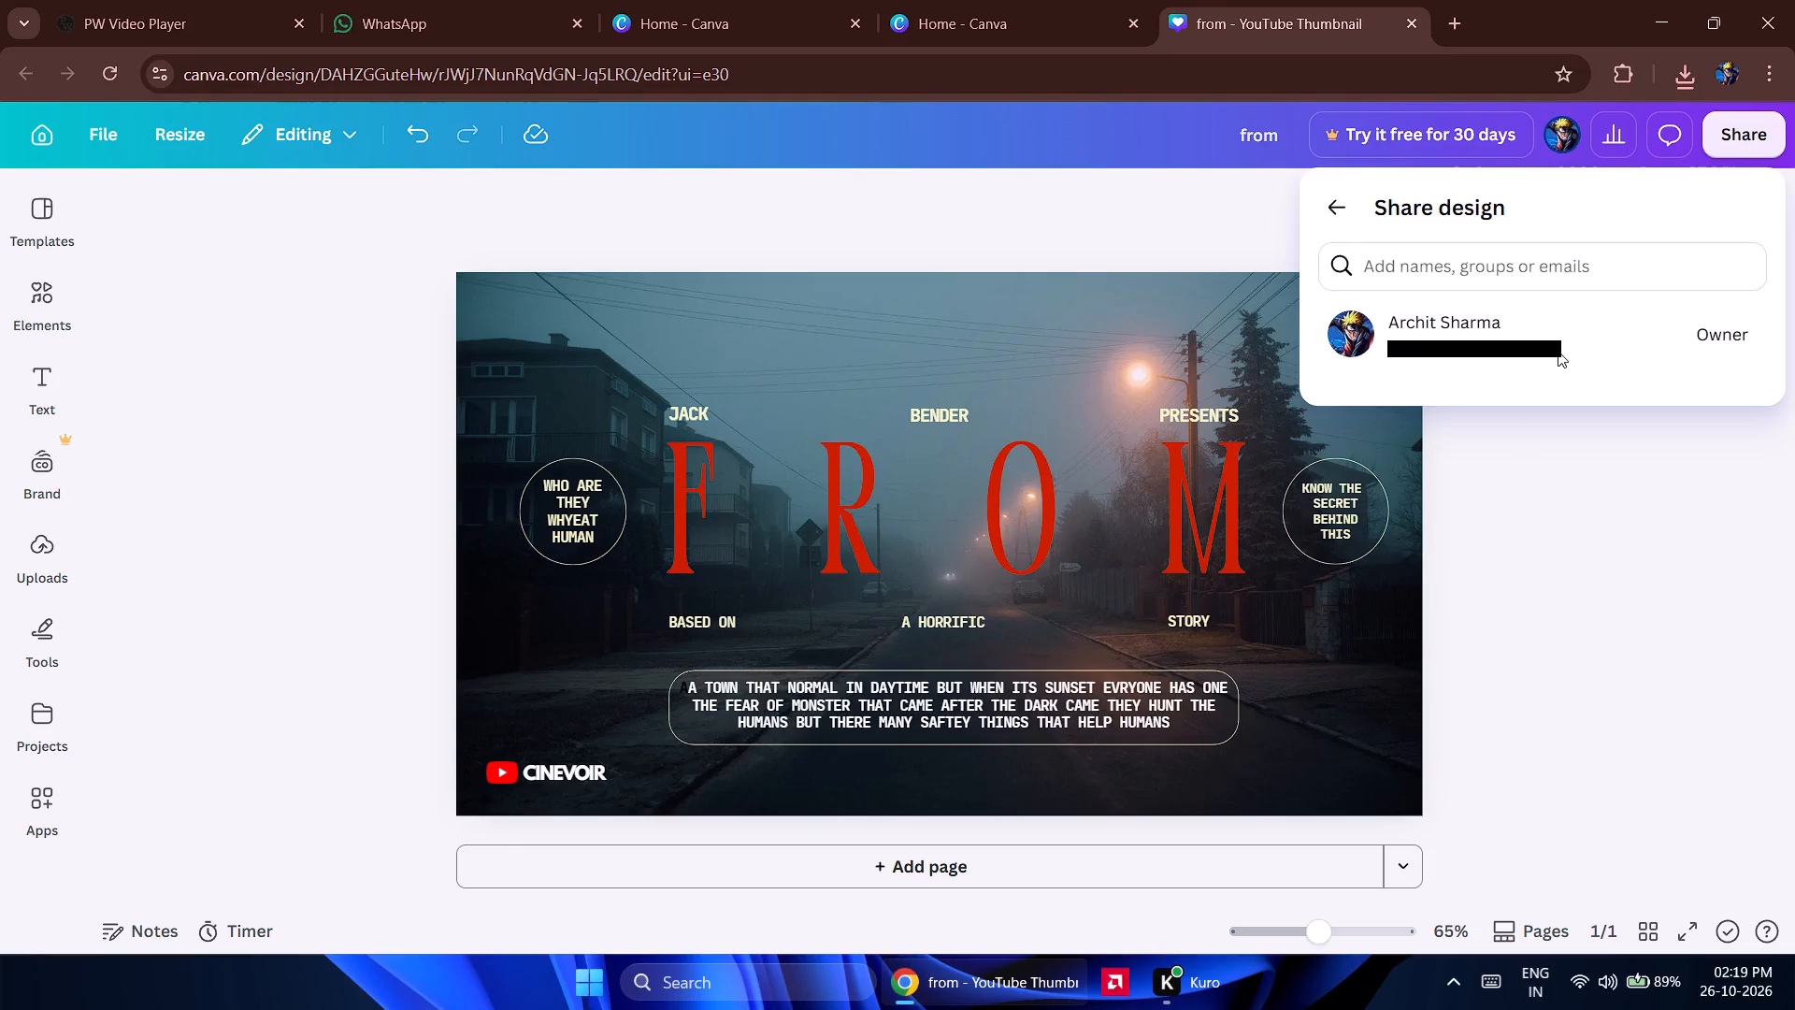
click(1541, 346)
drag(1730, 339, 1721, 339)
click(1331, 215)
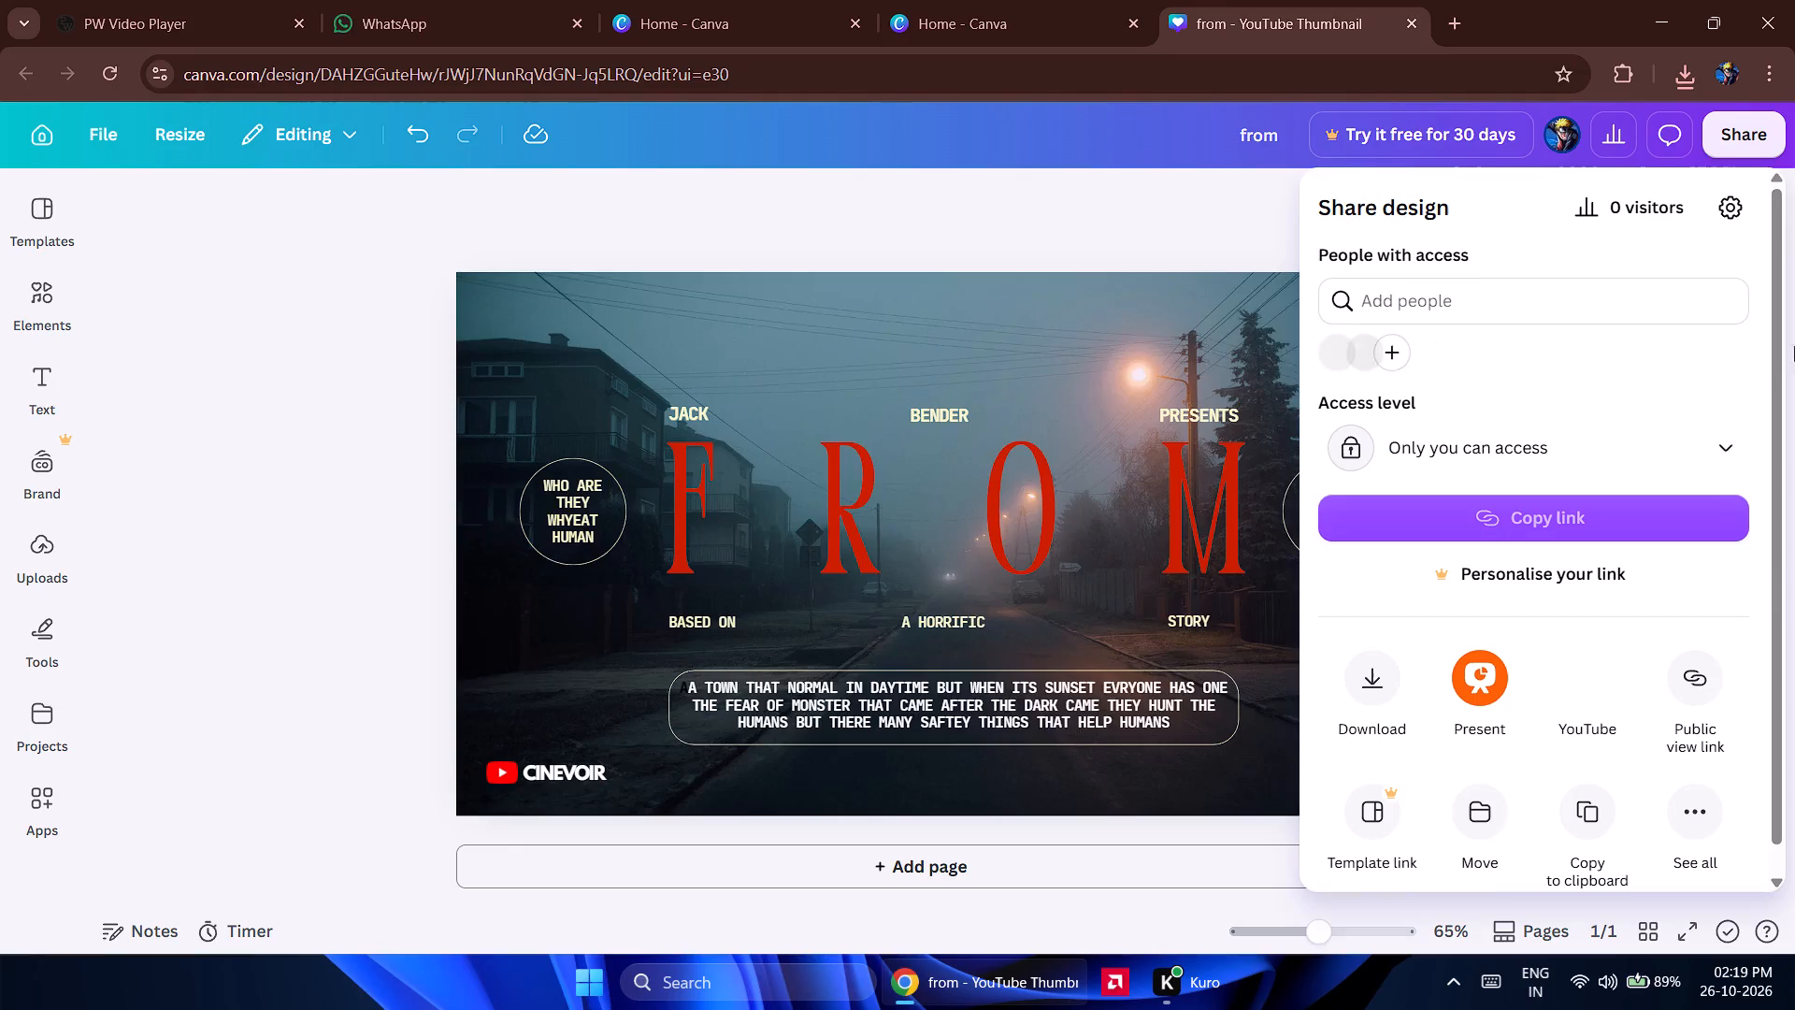
Check the design's visit analytics.
click(1646, 210)
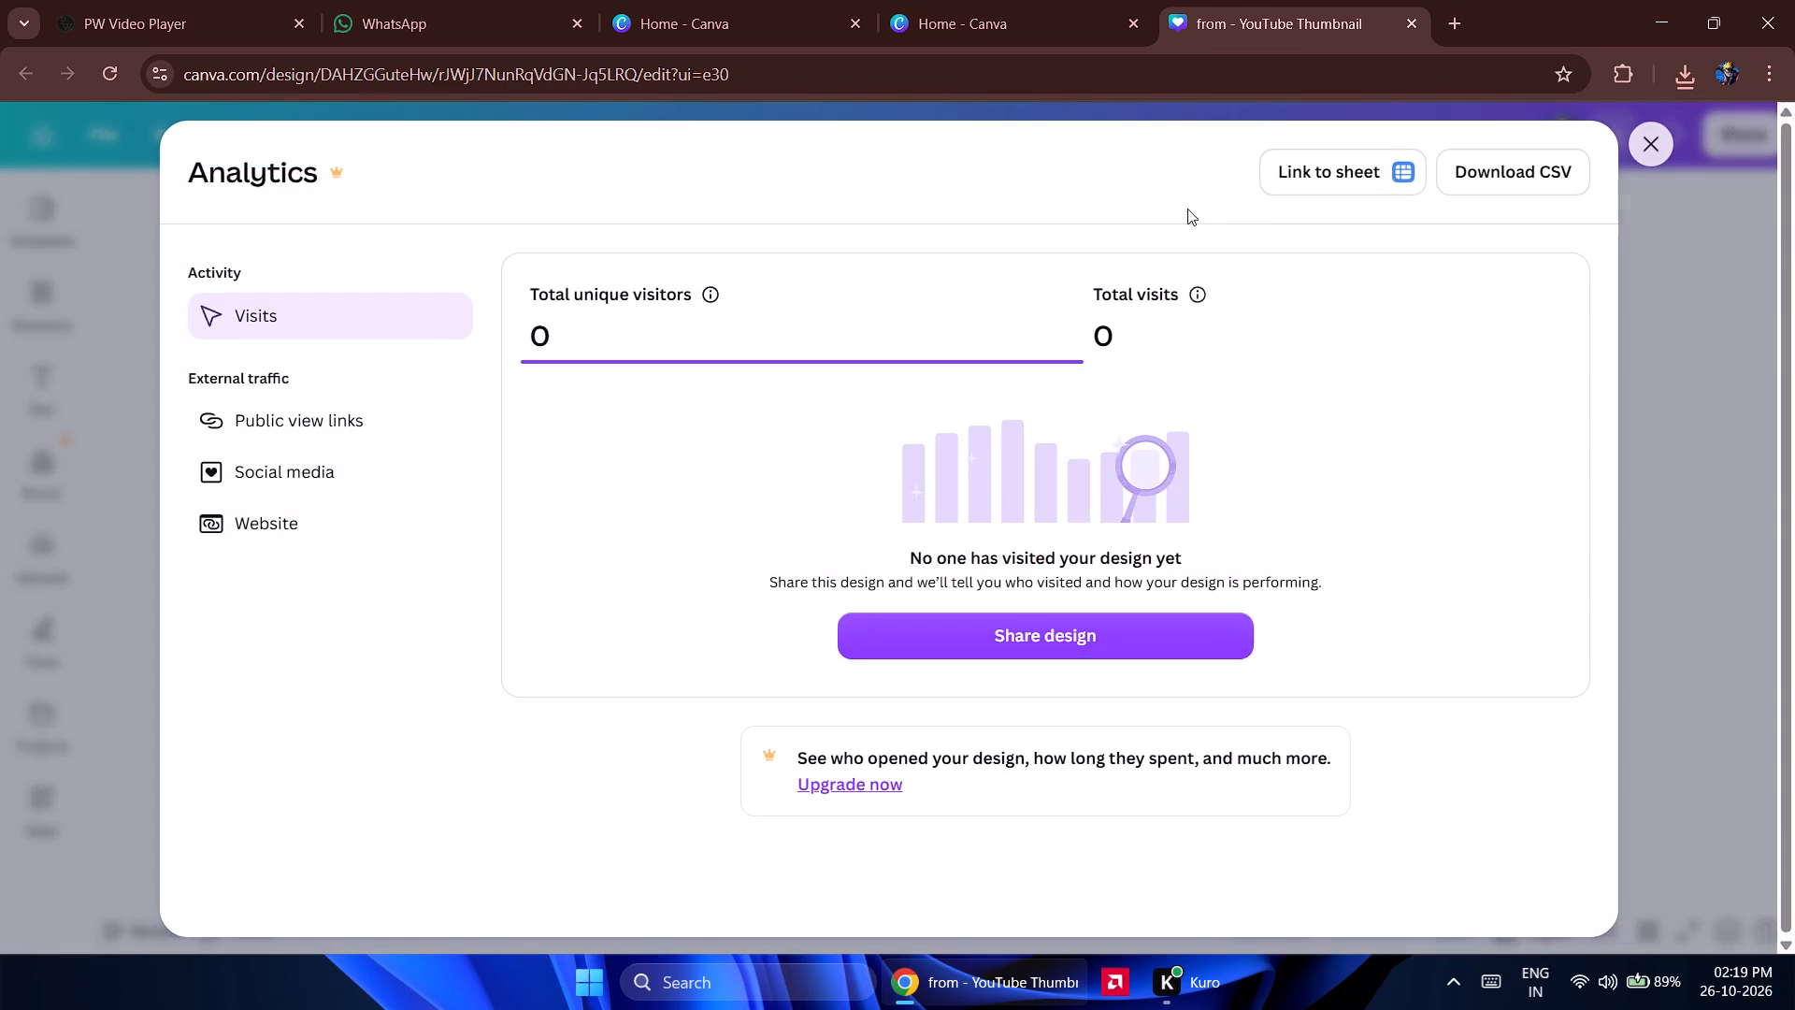
click(1711, 339)
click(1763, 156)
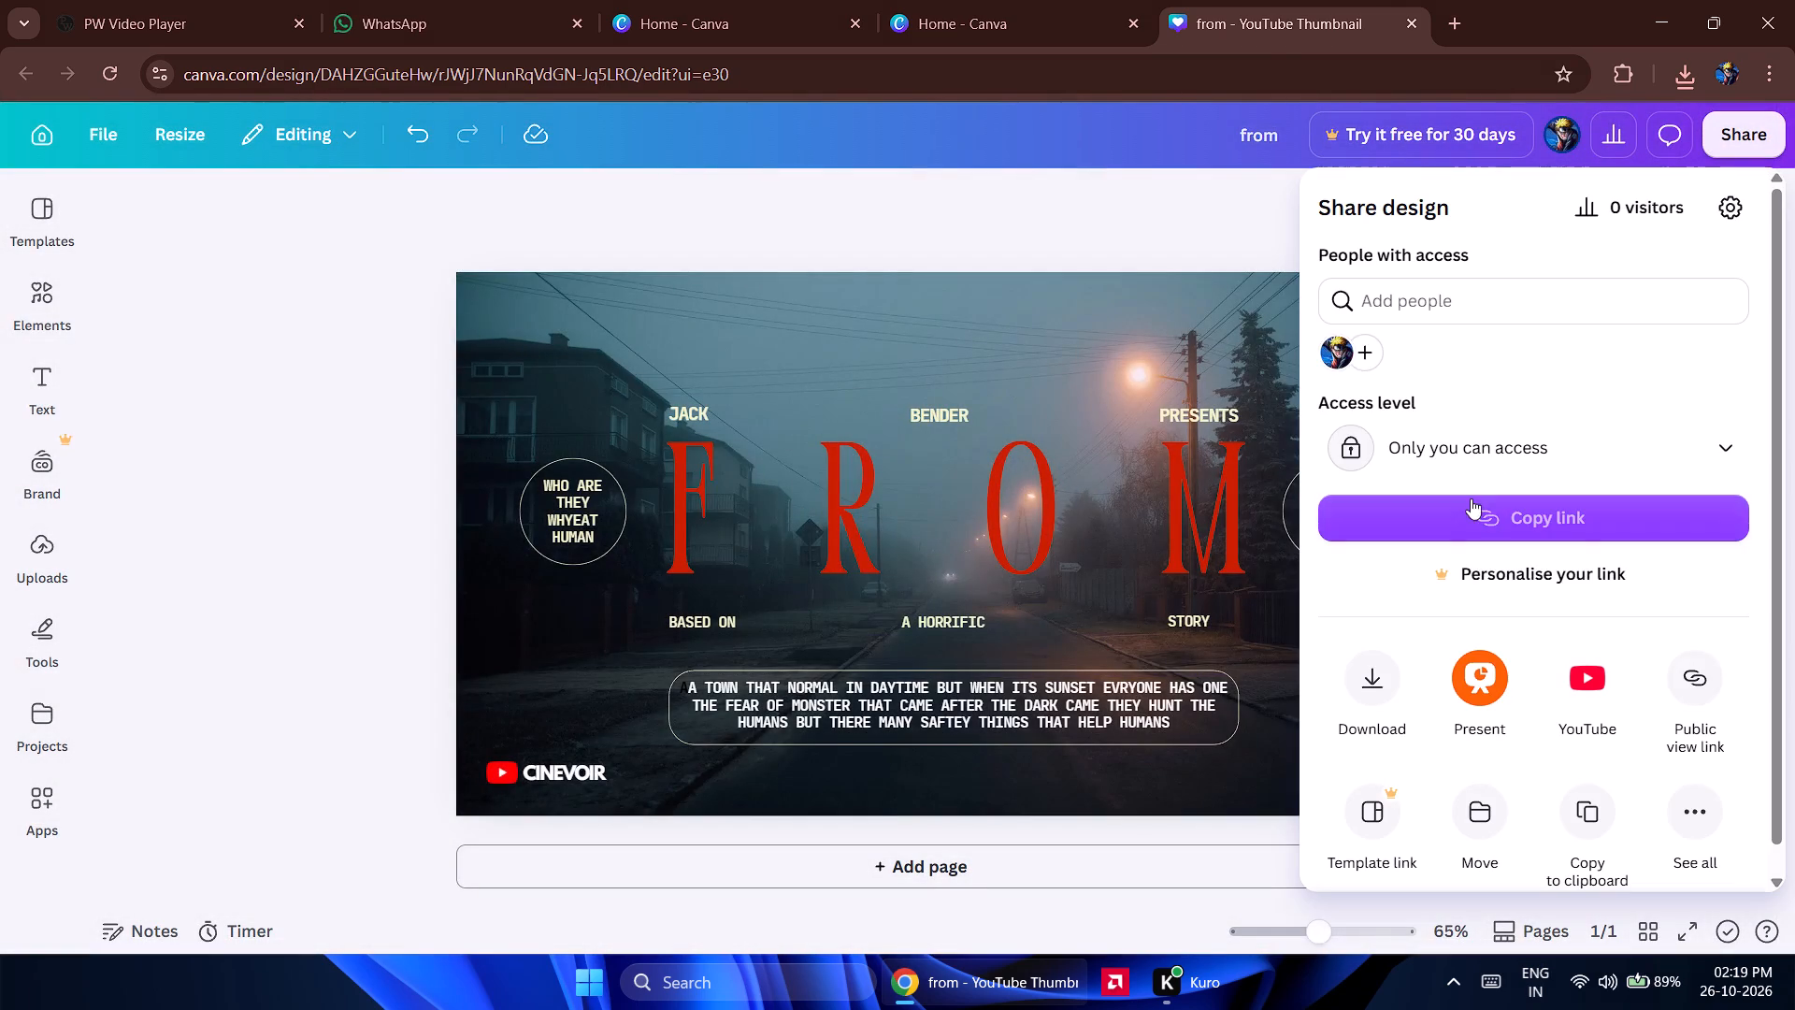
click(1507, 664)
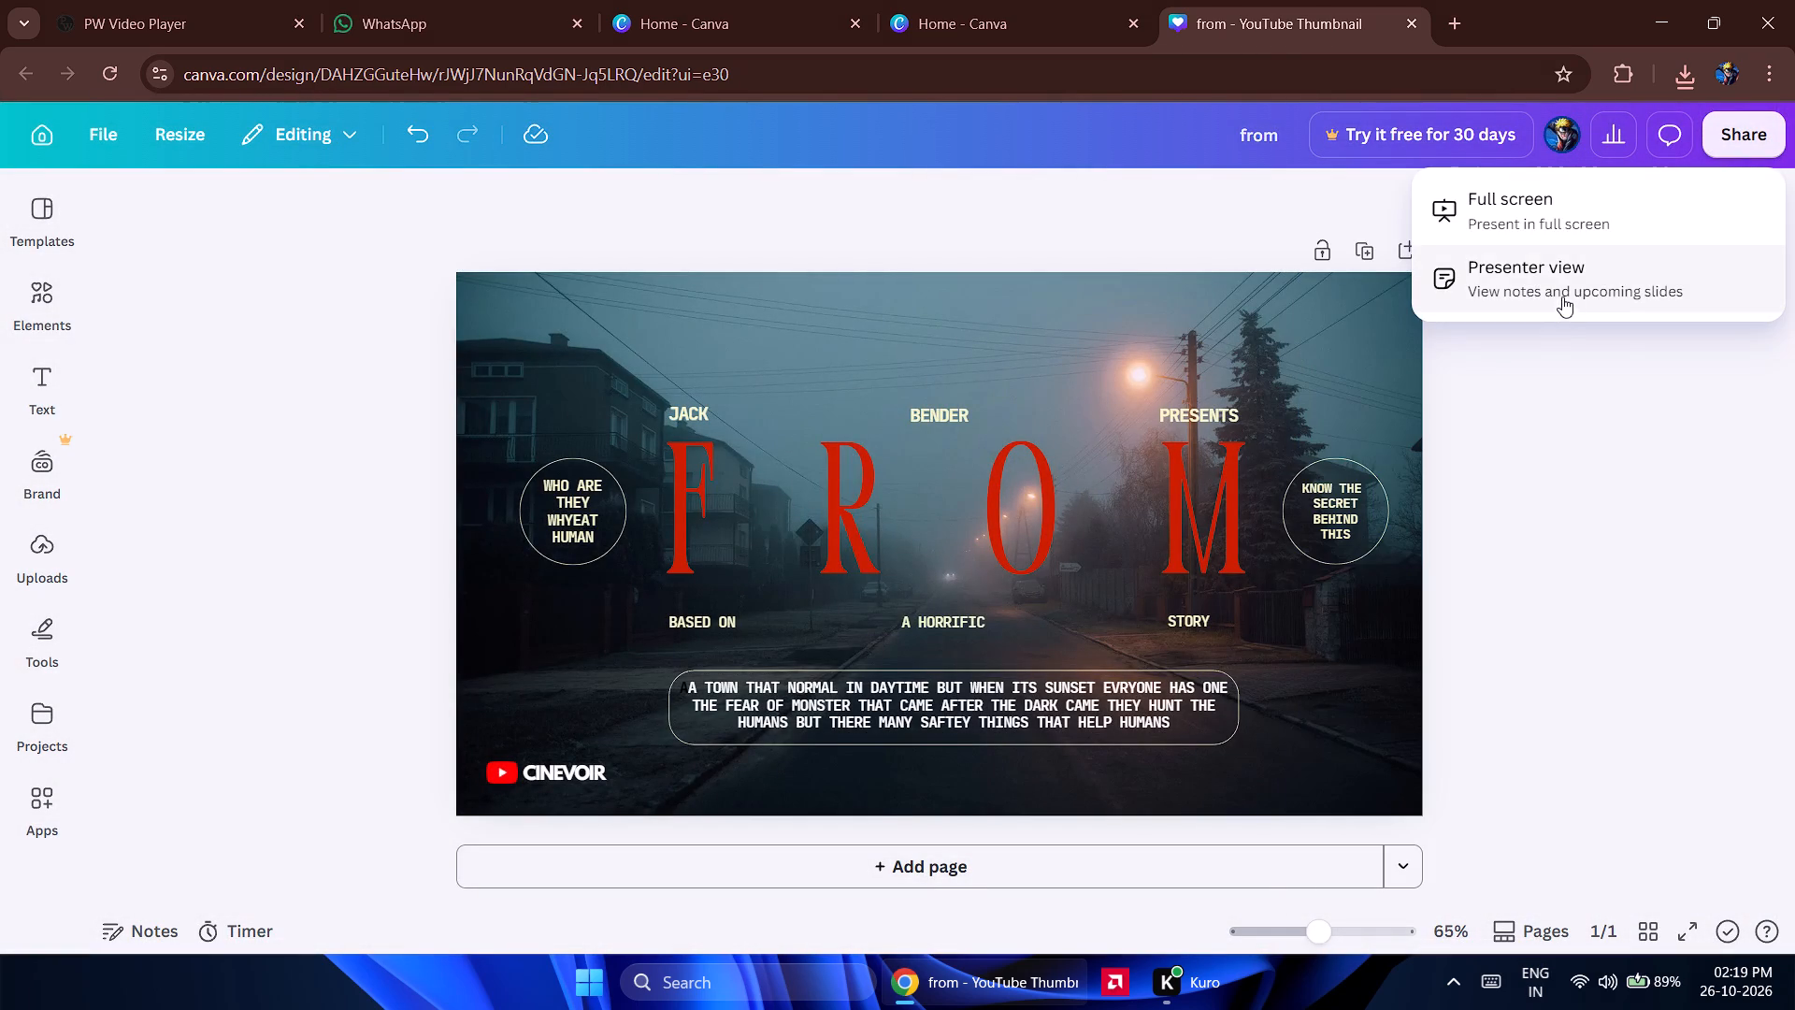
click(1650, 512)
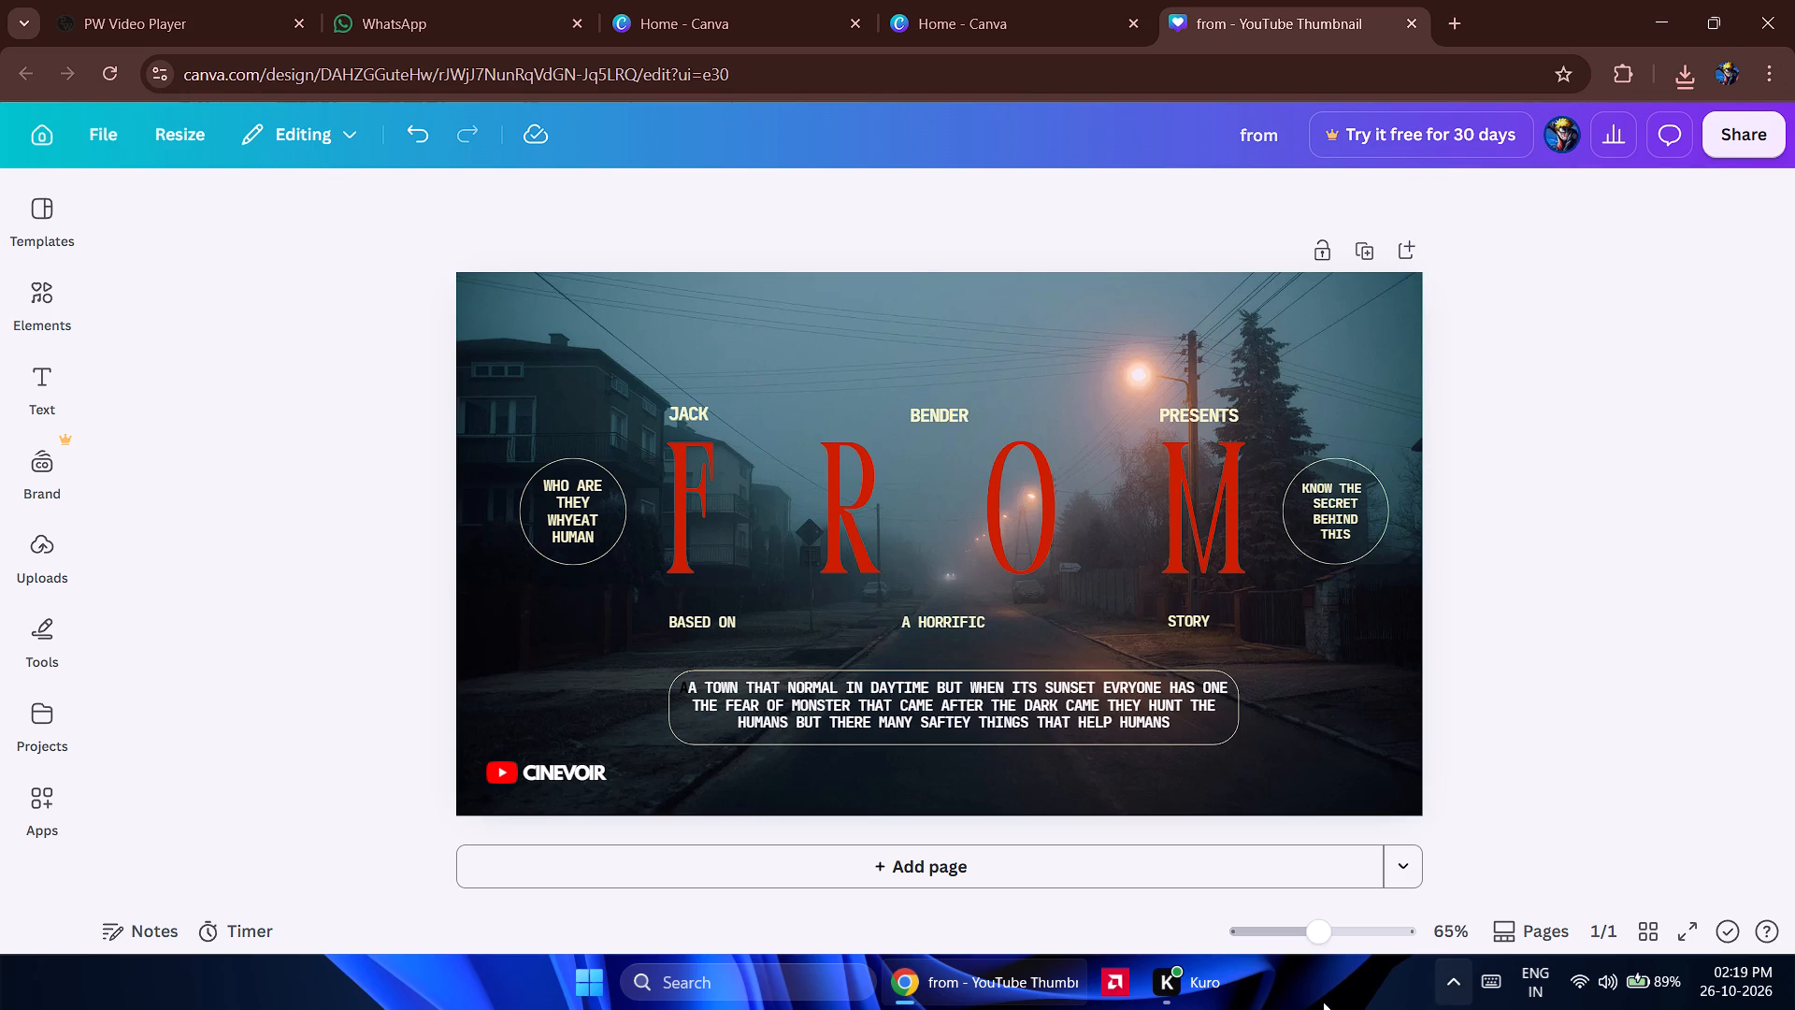